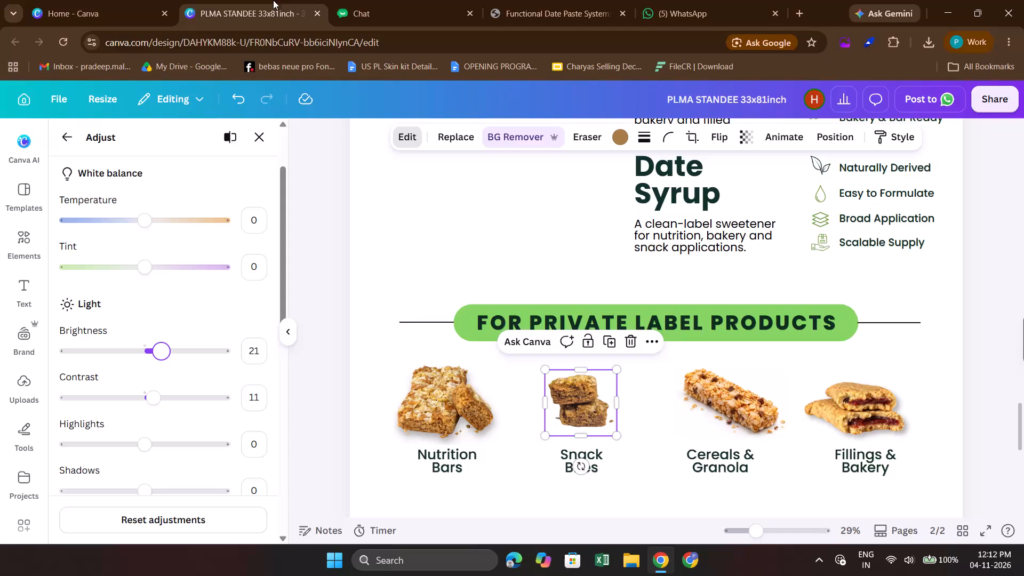
Crop the Snack Bites image inward on its right side to cut off the loose crumb beside the stack.
click(509, 255)
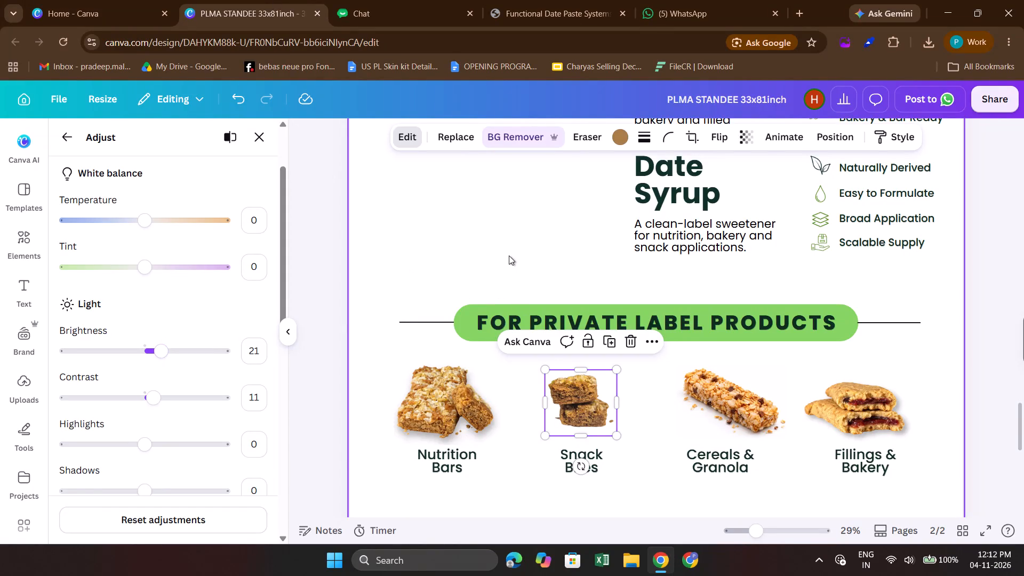
click(603, 367)
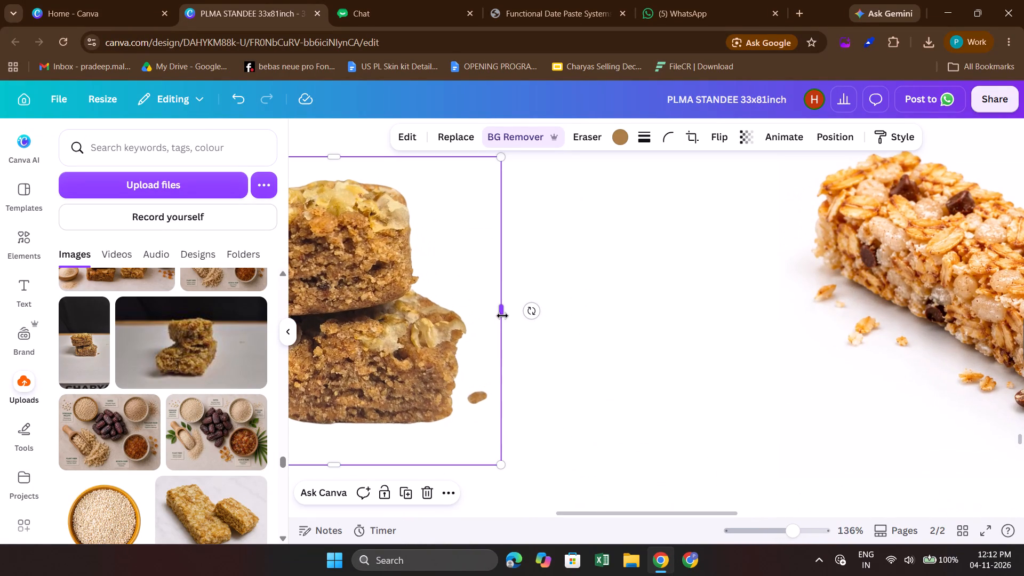
drag(502, 311, 476, 309)
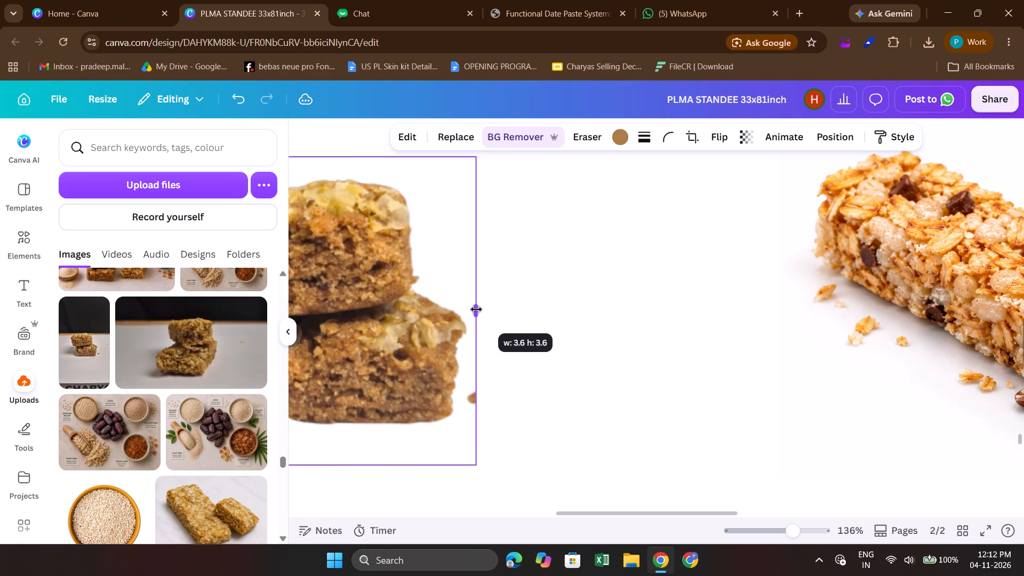
drag(476, 309, 470, 309)
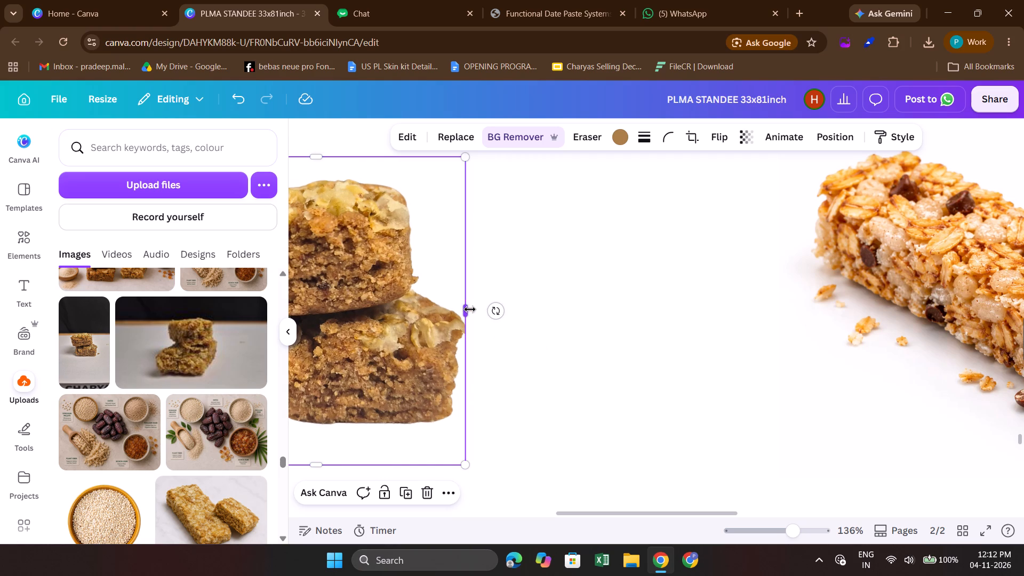
click(531, 330)
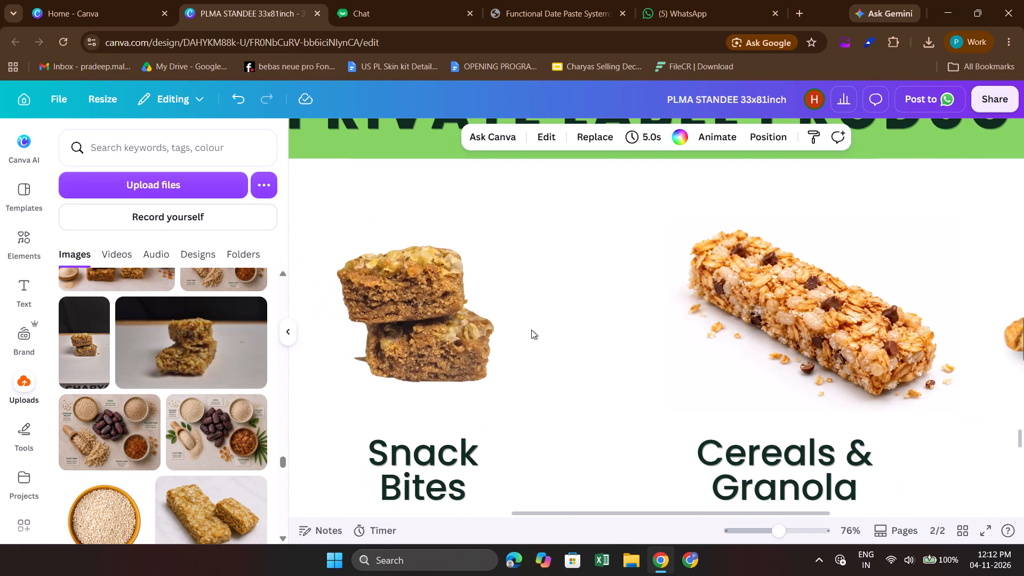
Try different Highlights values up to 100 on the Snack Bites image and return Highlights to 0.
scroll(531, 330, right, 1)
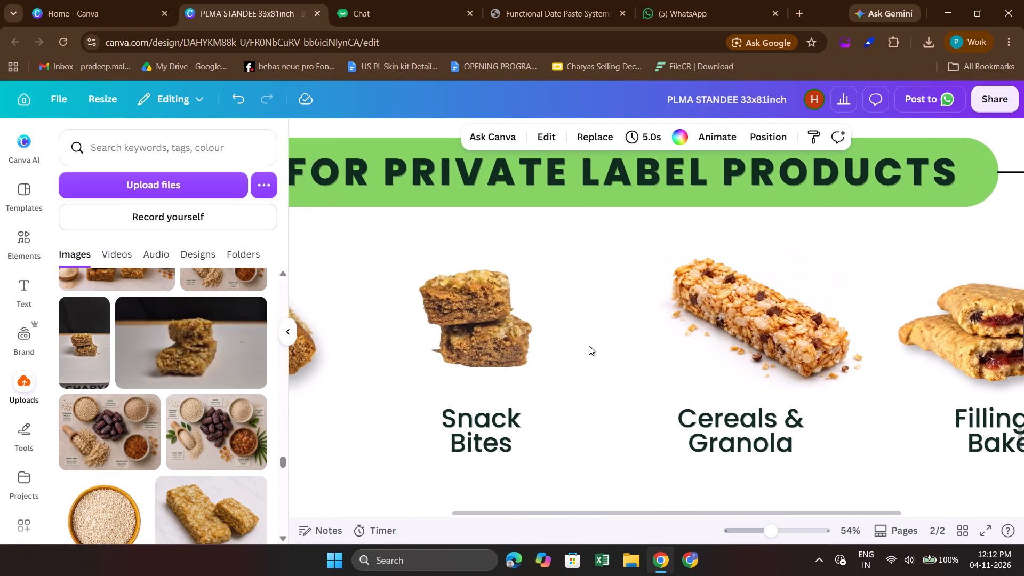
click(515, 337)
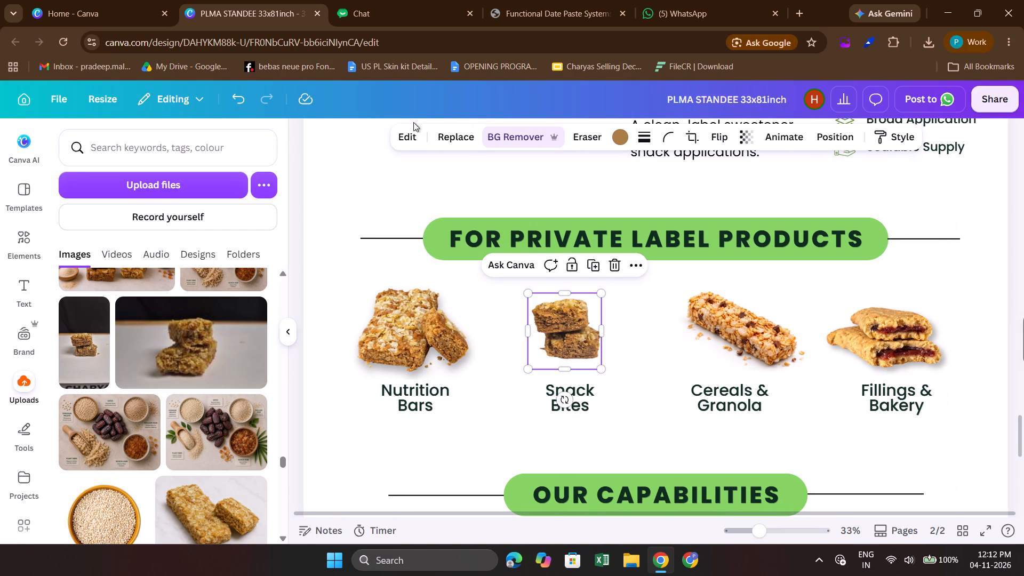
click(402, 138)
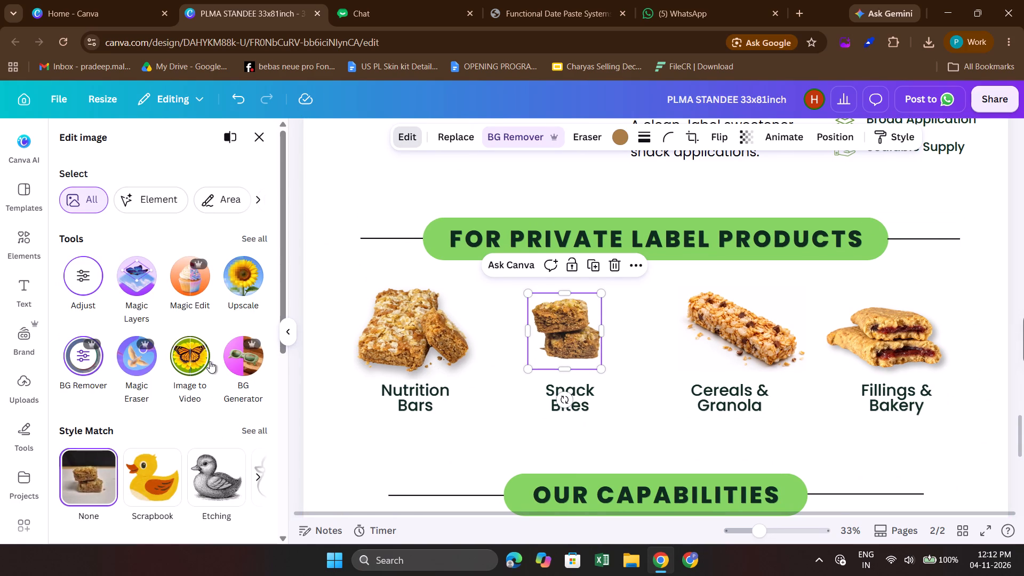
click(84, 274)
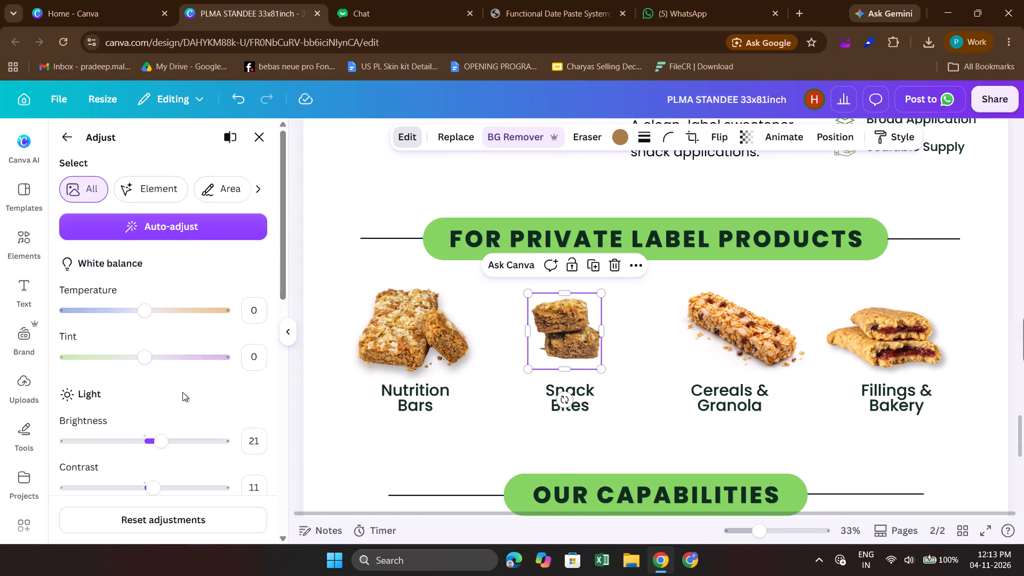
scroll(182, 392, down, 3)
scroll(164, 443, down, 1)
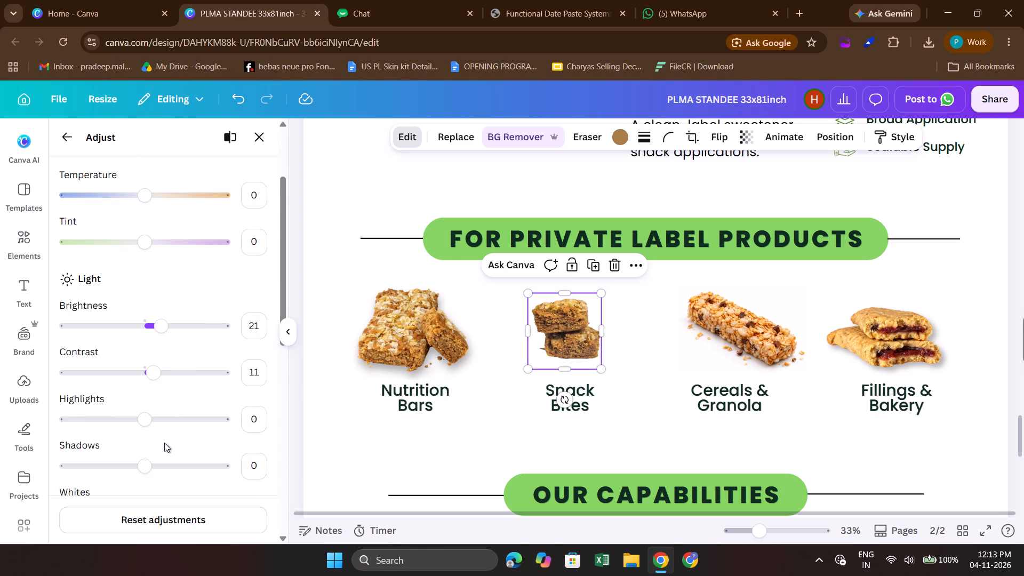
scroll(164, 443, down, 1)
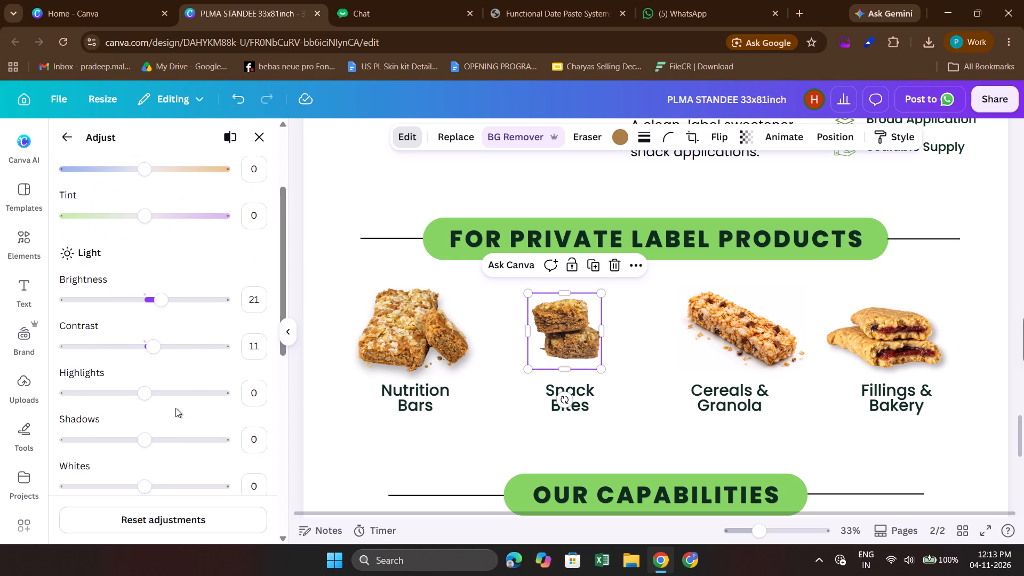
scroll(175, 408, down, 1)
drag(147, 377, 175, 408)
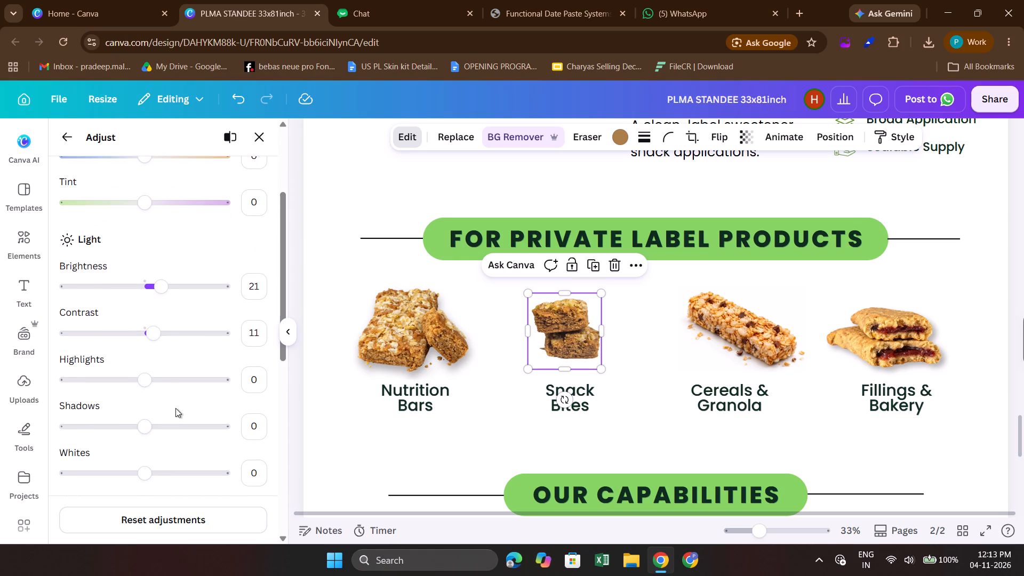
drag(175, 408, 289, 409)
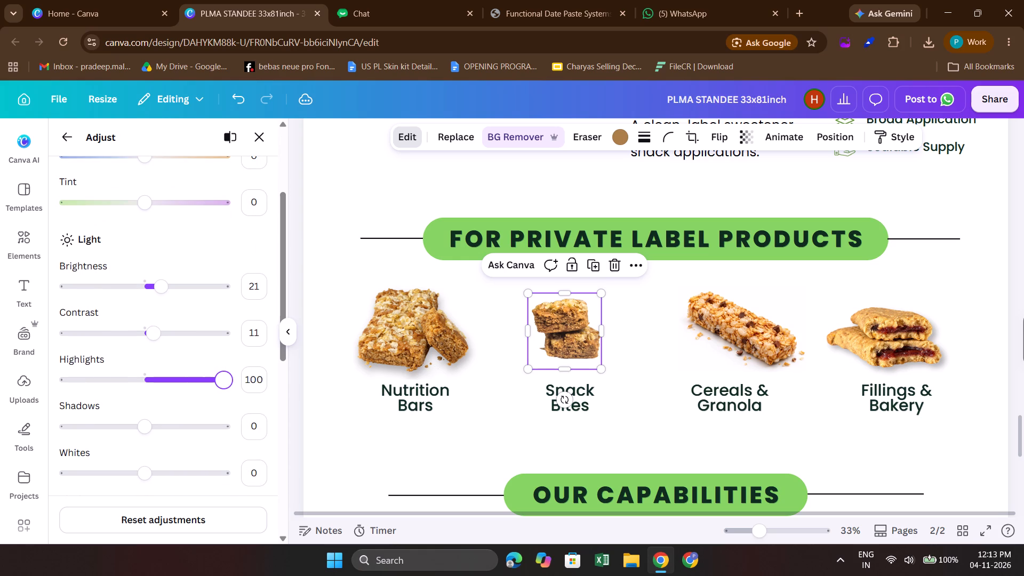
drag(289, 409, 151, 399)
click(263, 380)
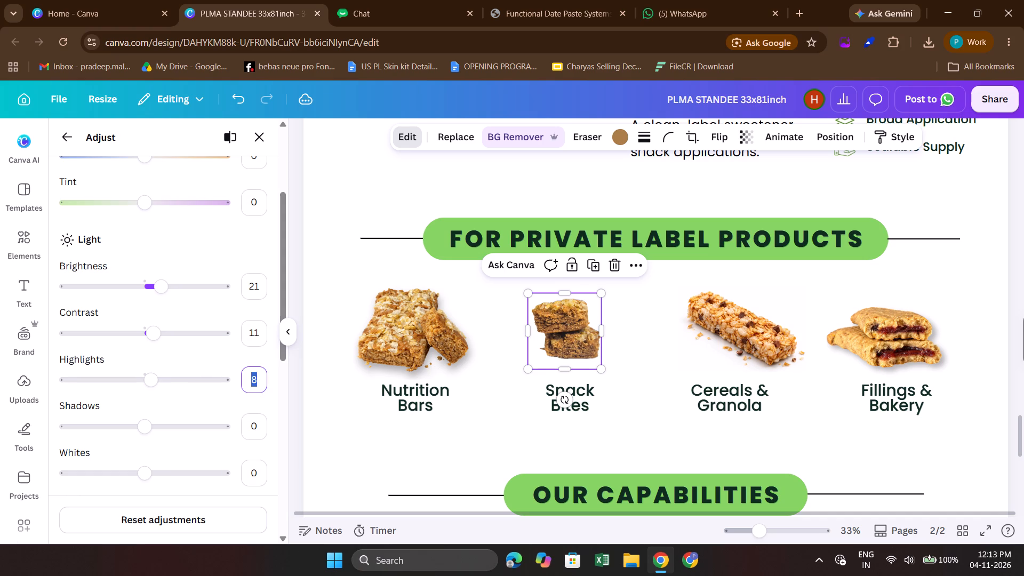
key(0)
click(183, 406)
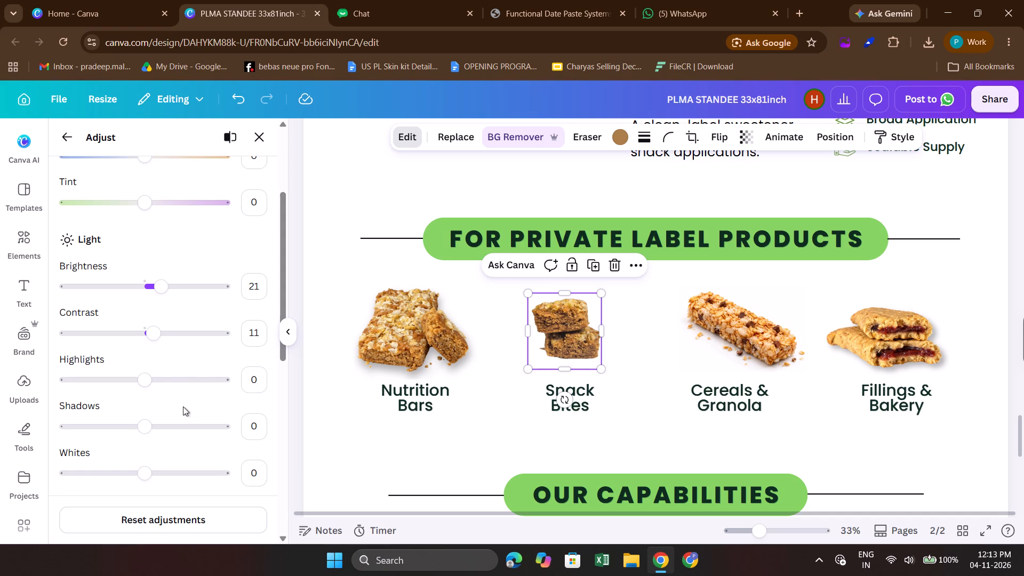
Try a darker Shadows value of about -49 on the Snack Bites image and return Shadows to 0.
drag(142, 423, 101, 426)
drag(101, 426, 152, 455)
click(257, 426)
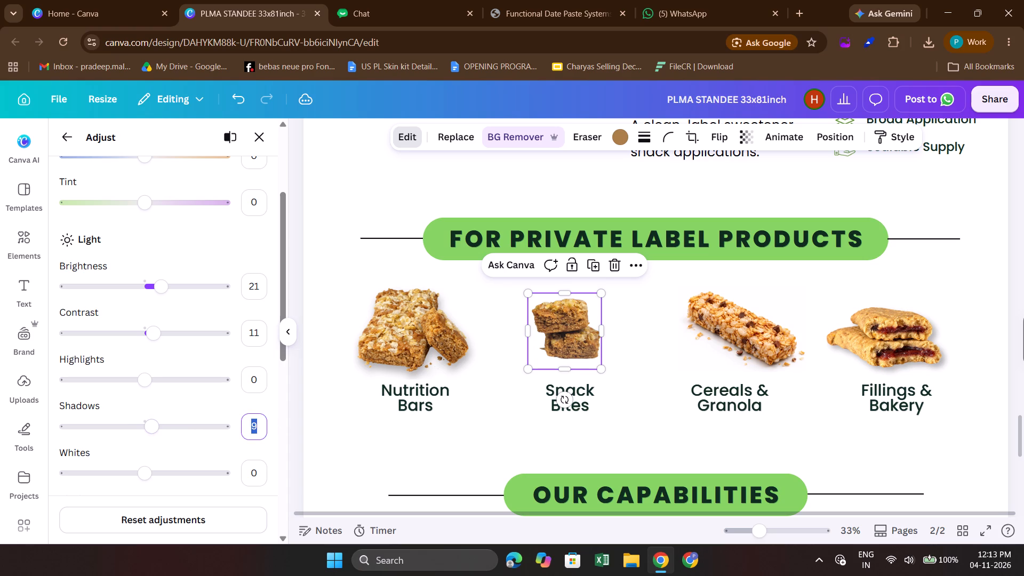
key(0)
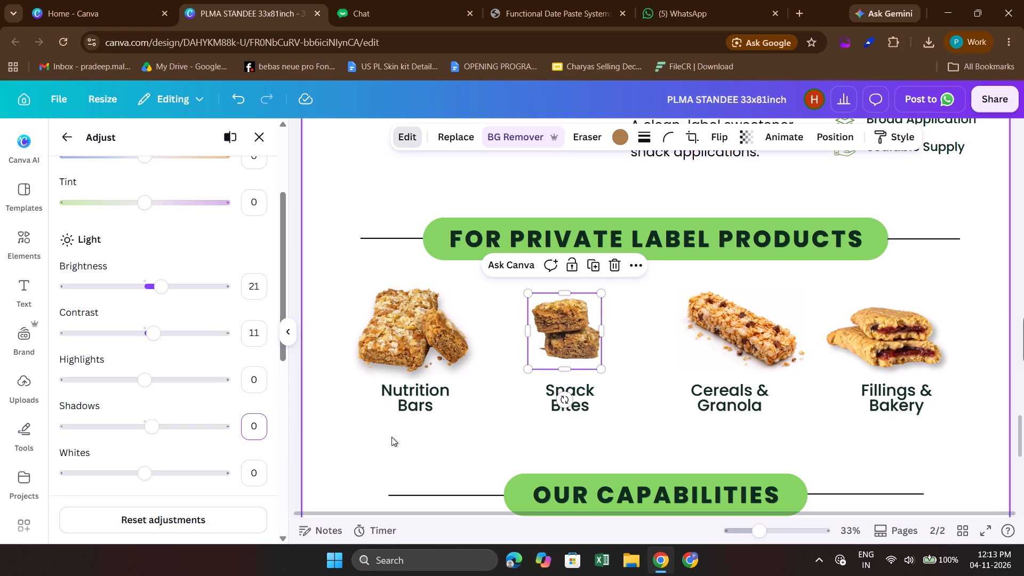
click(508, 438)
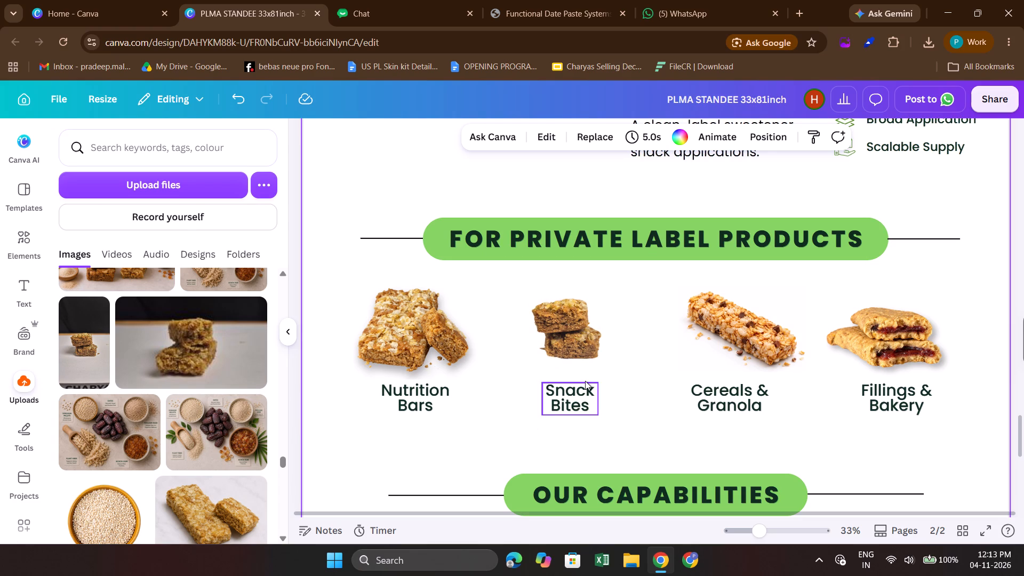
Review the light, colour and texture adjustments available for the Snack Bites image and inspect the picture up close.
click(575, 341)
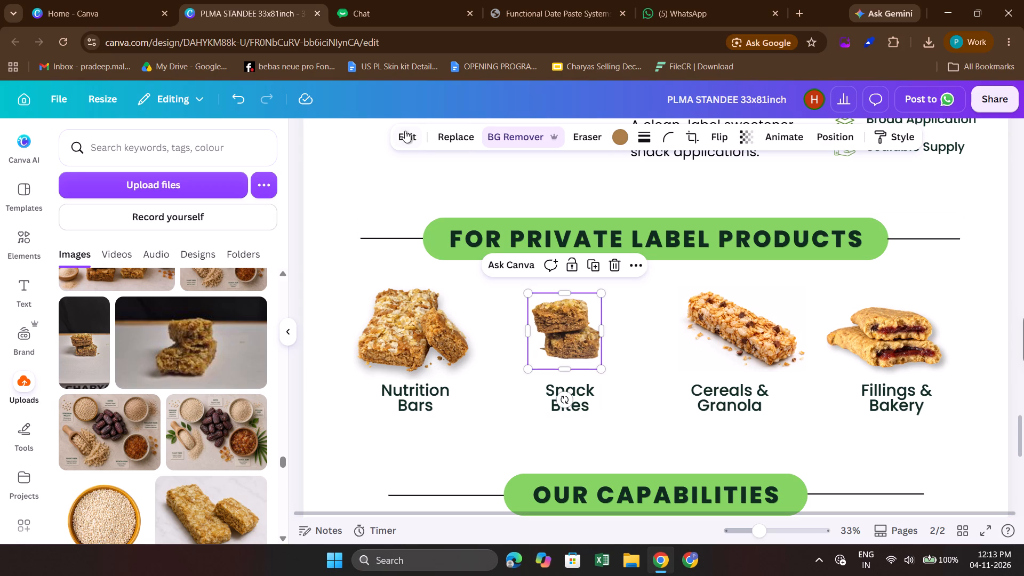
click(404, 130)
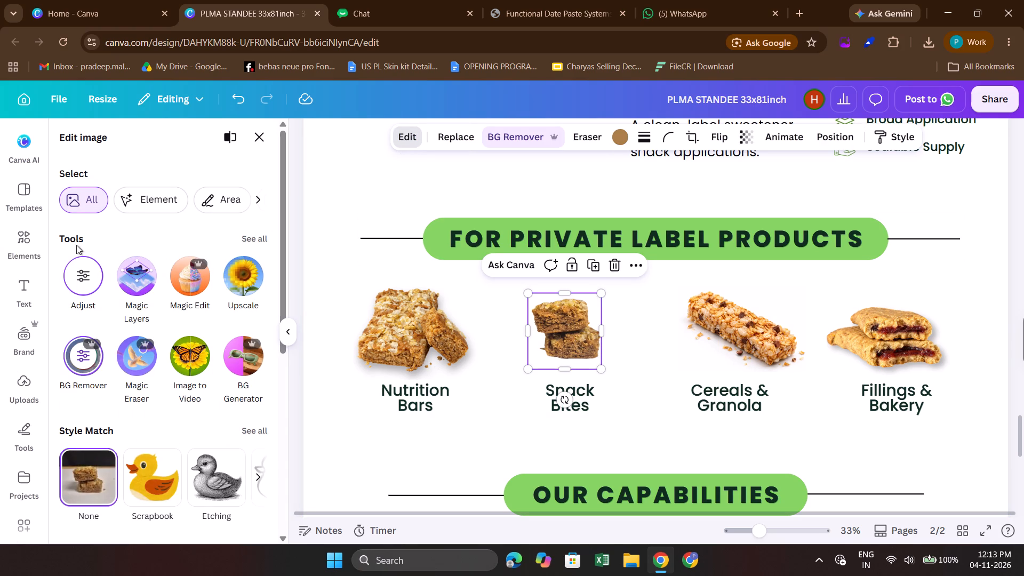
click(98, 282)
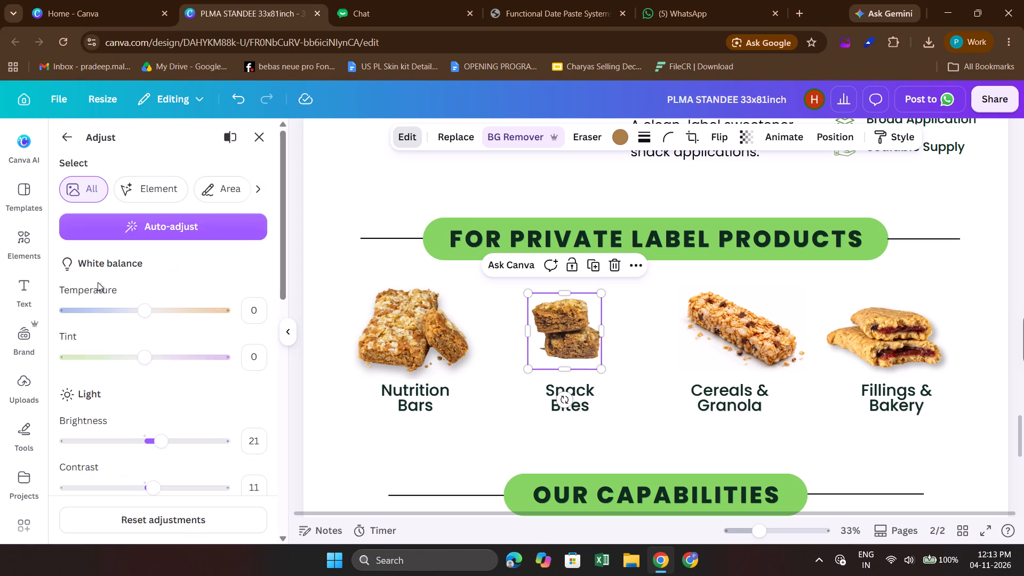
scroll(210, 381, down, 3)
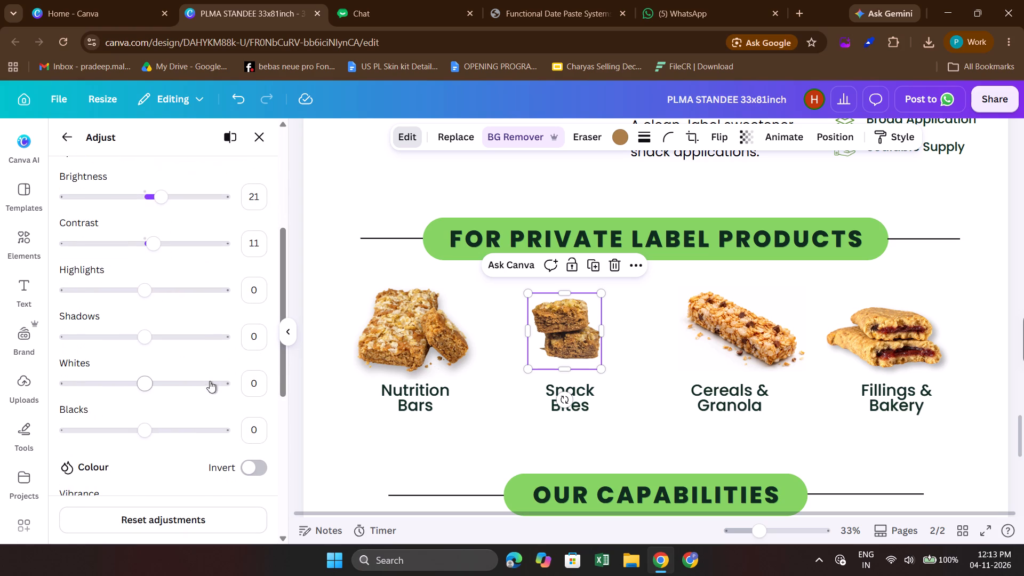
scroll(175, 403, down, 3)
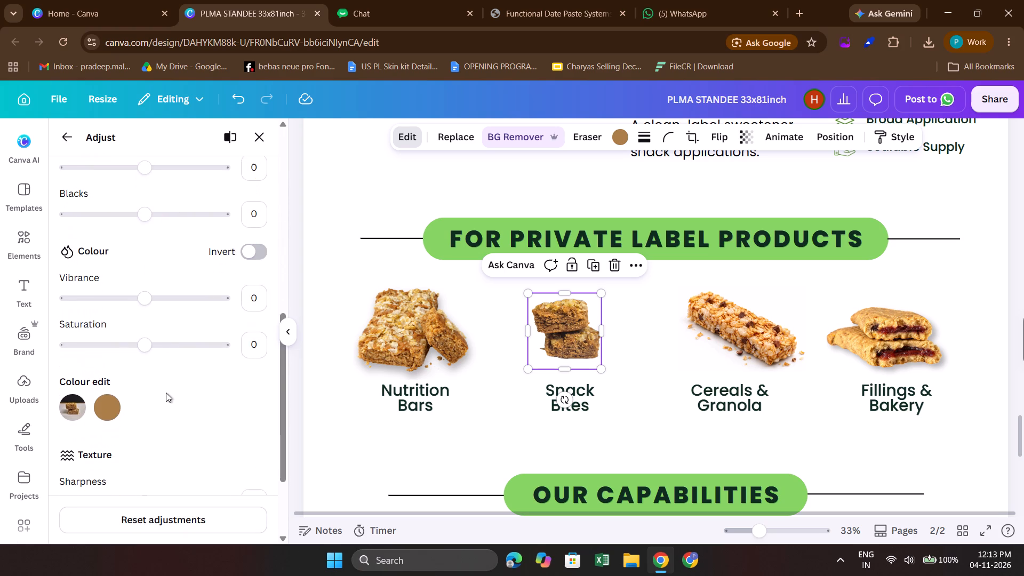
scroll(166, 393, down, 3)
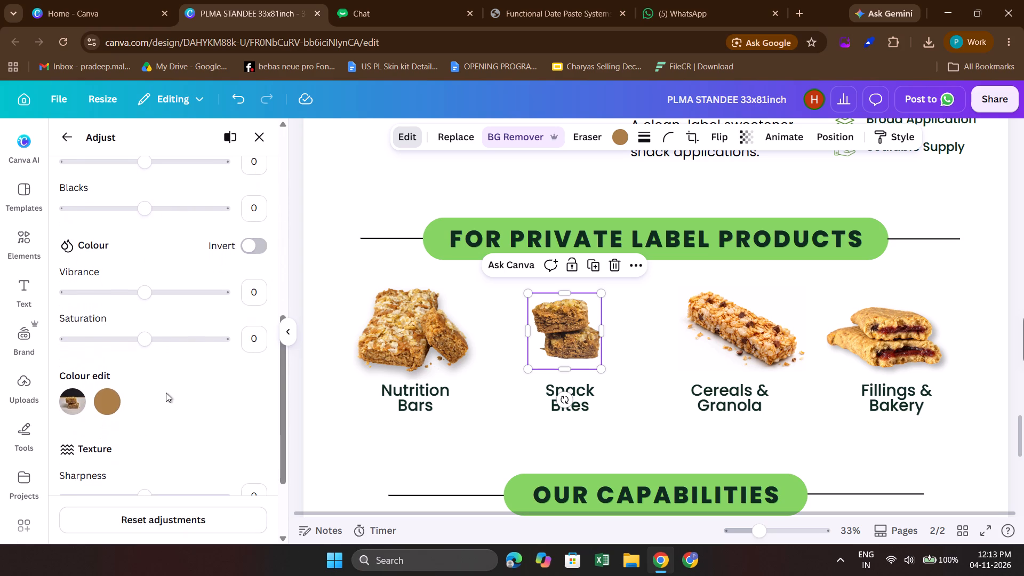
scroll(166, 393, down, 1)
scroll(166, 393, up, 3)
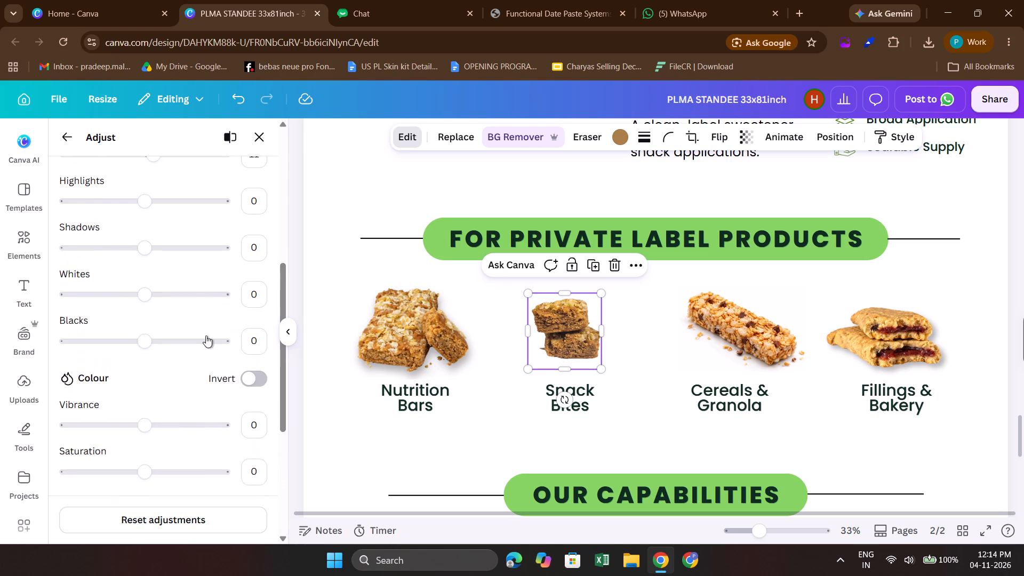
scroll(206, 335, up, 4)
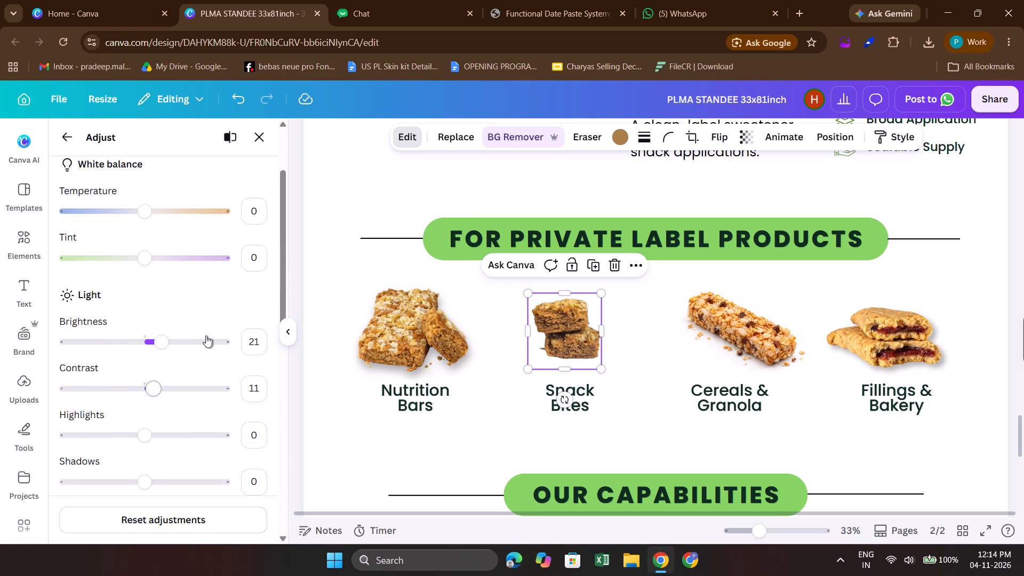
scroll(206, 335, up, 2)
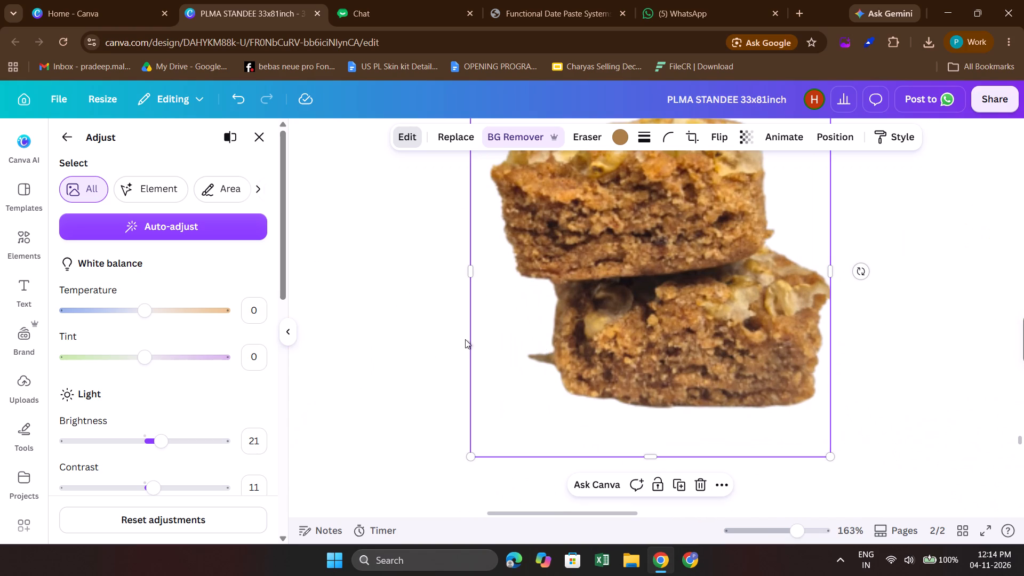
click(565, 357)
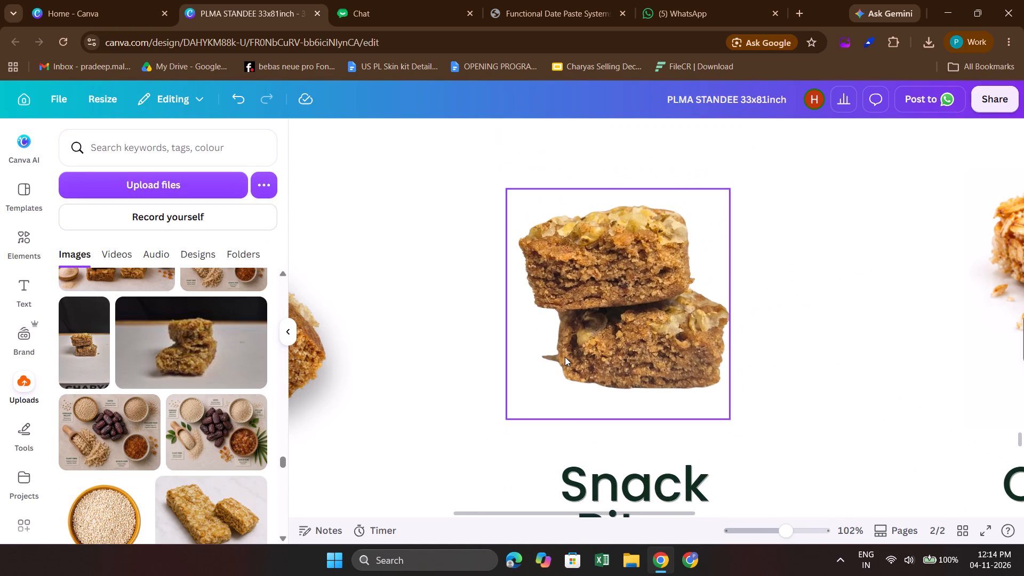
click(845, 273)
Look through the image editing tools, filters, apps and shadow effects available for the Snack Bites image.
click(612, 309)
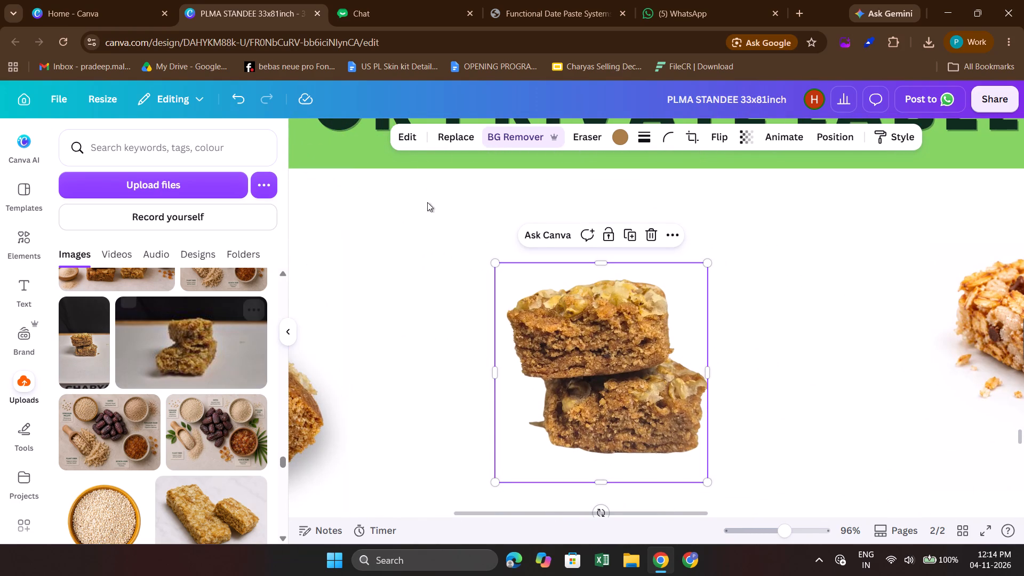
click(411, 140)
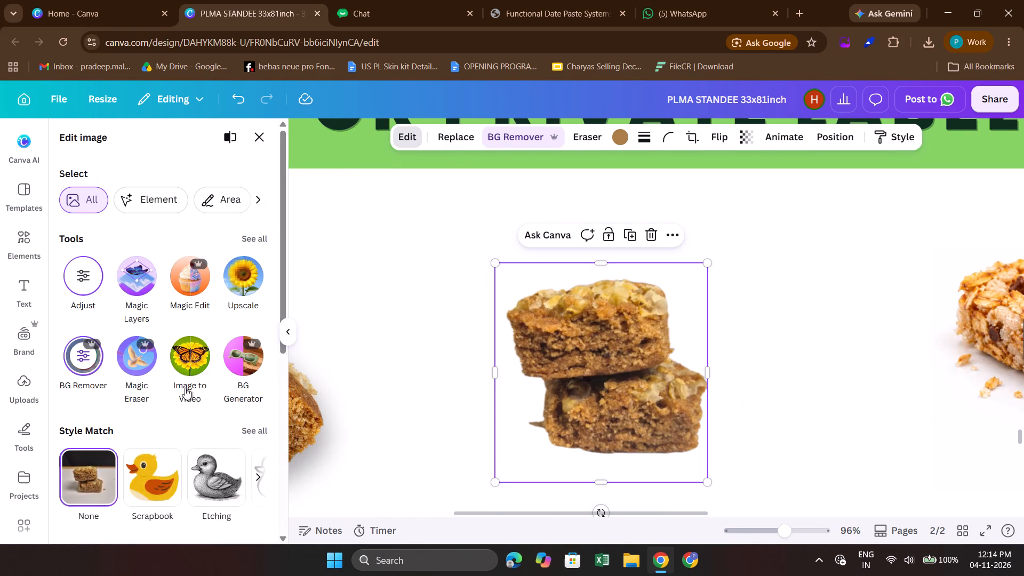
scroll(177, 400, down, 3)
scroll(177, 400, up, 1)
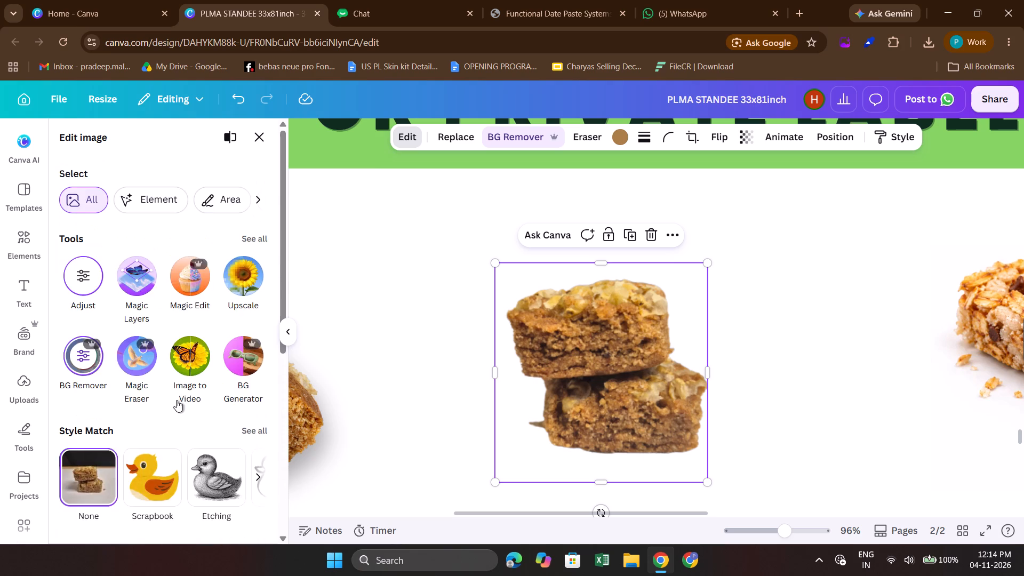
scroll(177, 400, down, 4)
scroll(177, 400, up, 2)
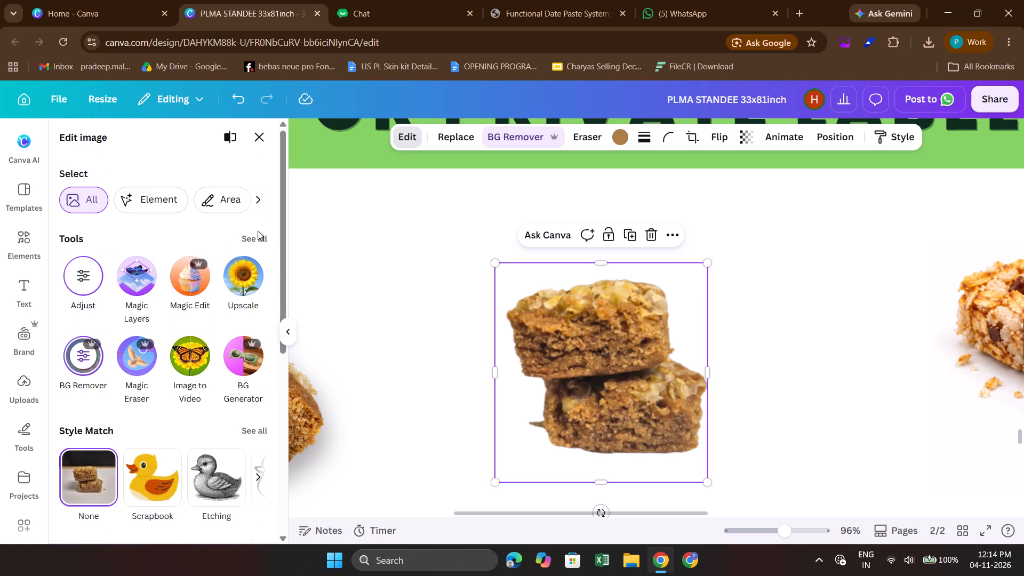
click(253, 236)
scroll(238, 303, down, 3)
scroll(238, 303, up, 1)
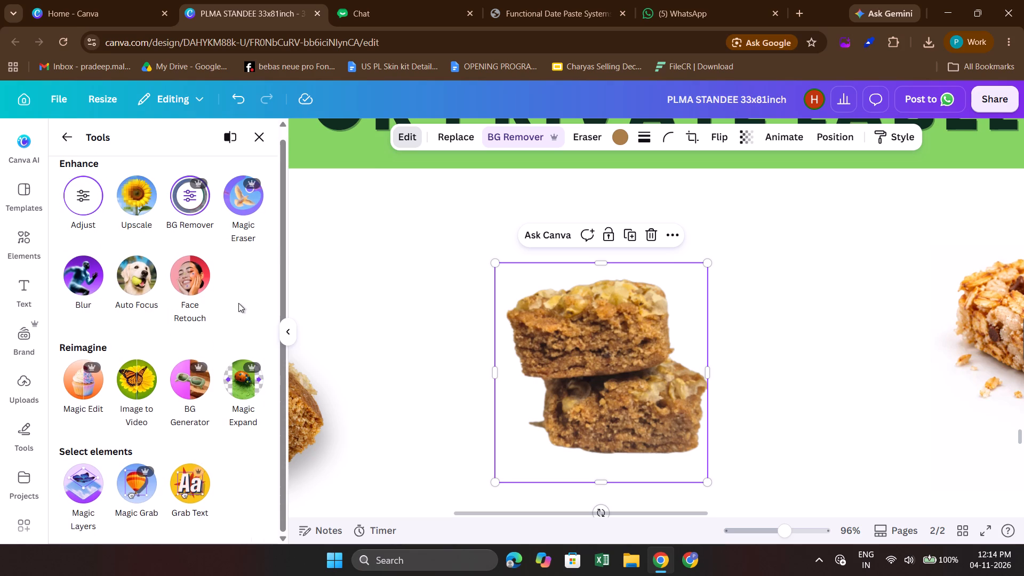
scroll(238, 303, up, 3)
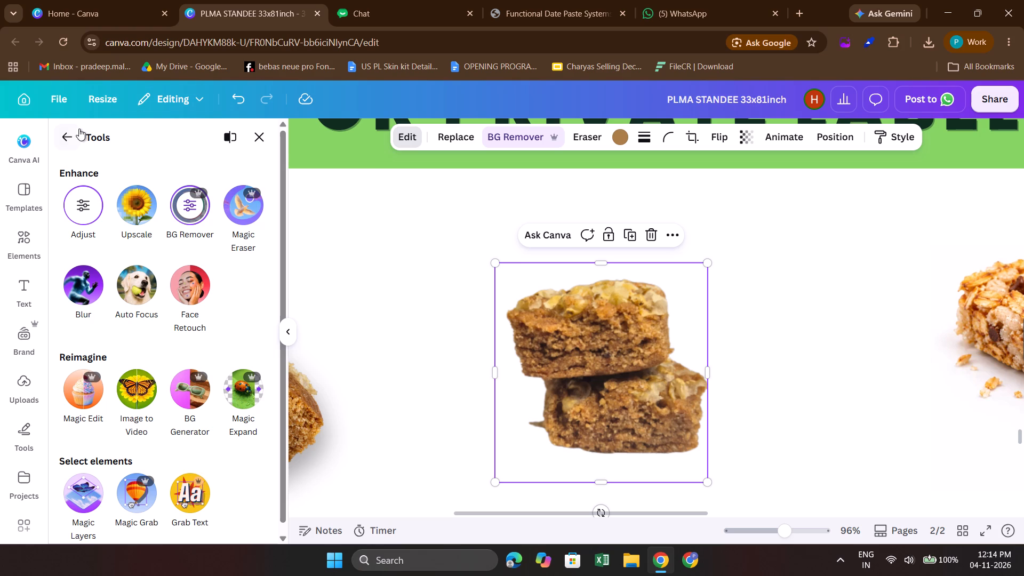
click(69, 141)
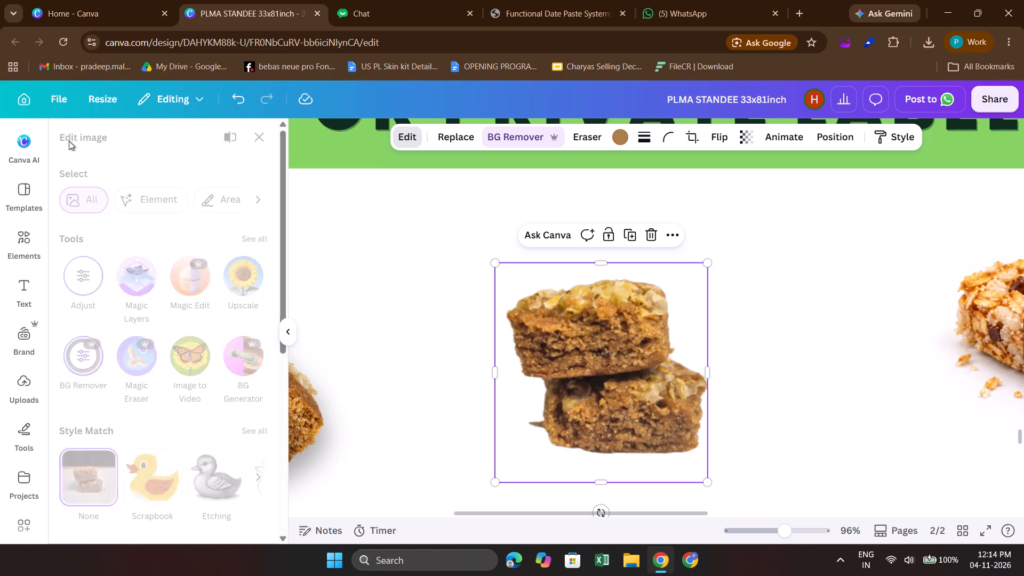
scroll(135, 392, down, 4)
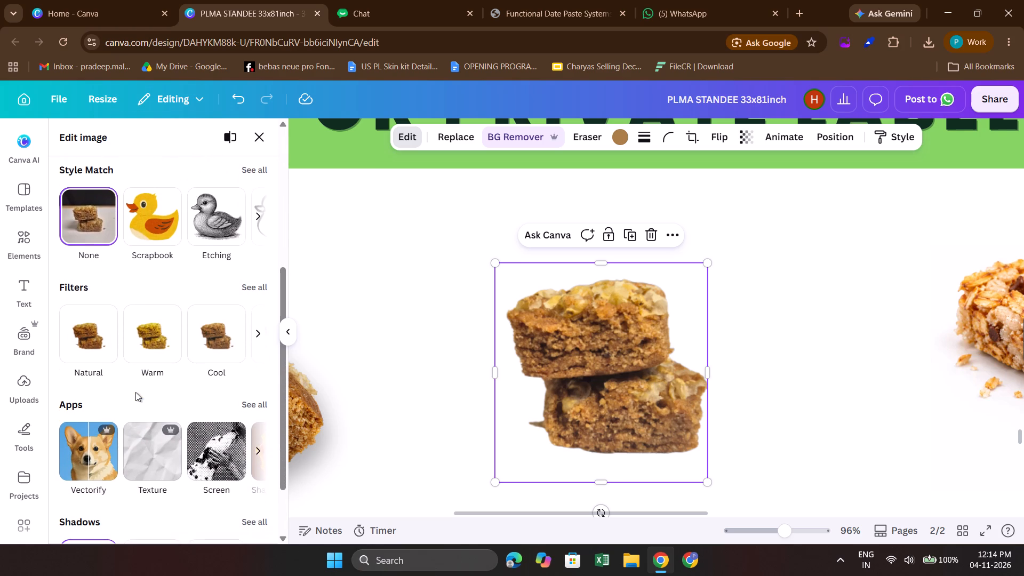
scroll(206, 370, left, 4)
scroll(206, 370, down, 1)
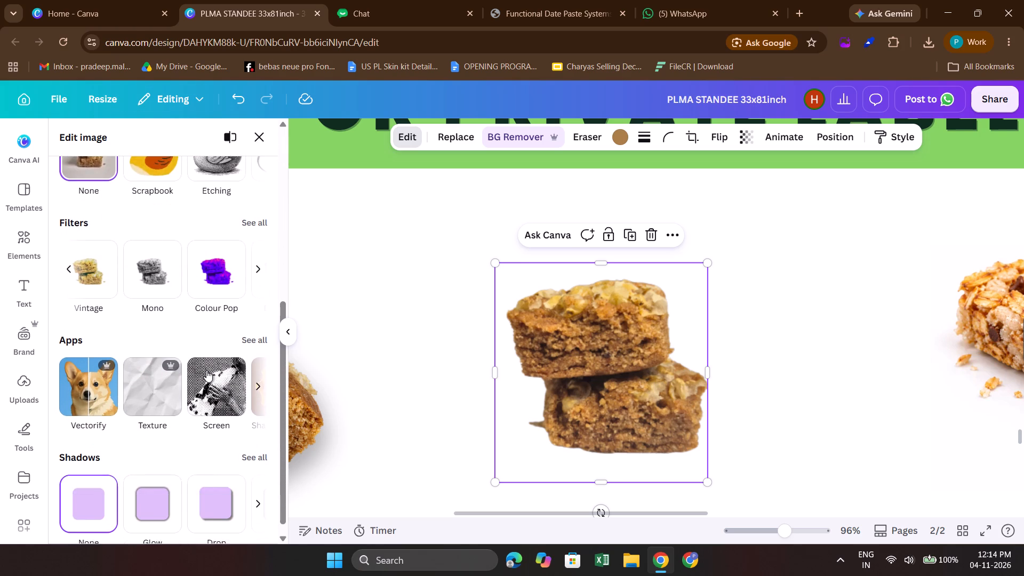
scroll(206, 370, down, 3)
scroll(206, 370, up, 5)
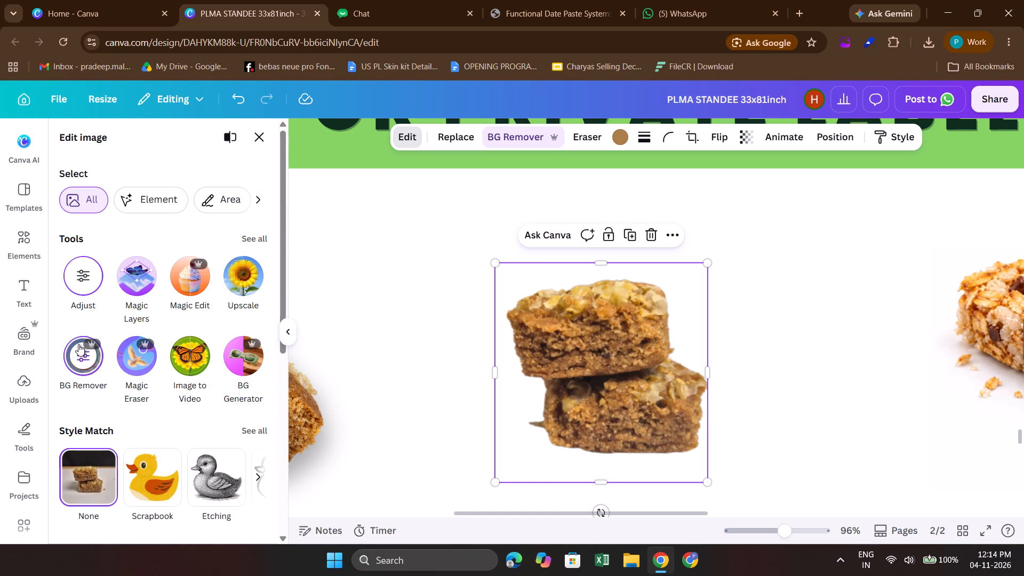
Raise the Highlights of the Snack Bites image, trying 100 and 68 before settling on 60.
click(90, 262)
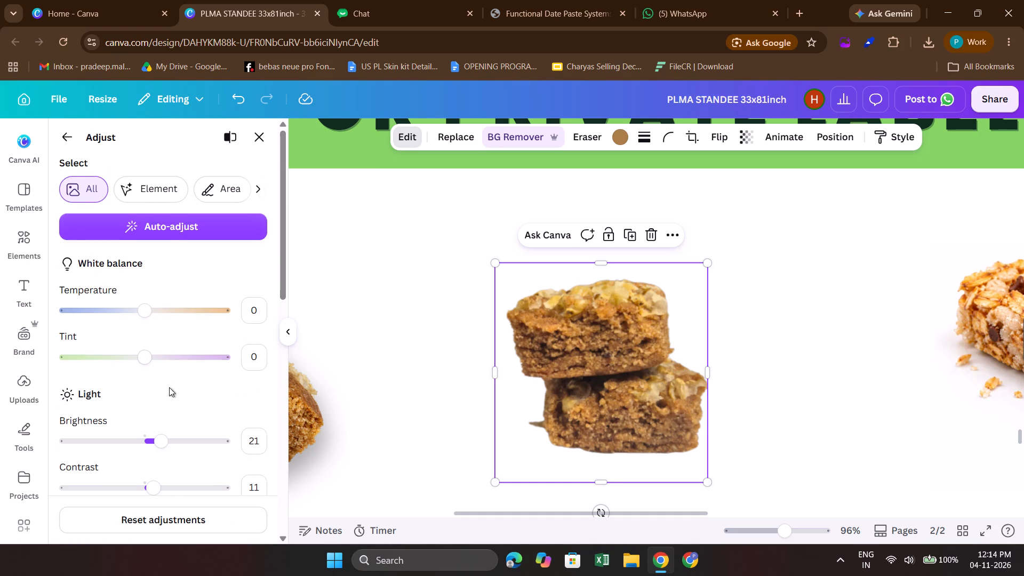
scroll(170, 390, down, 2)
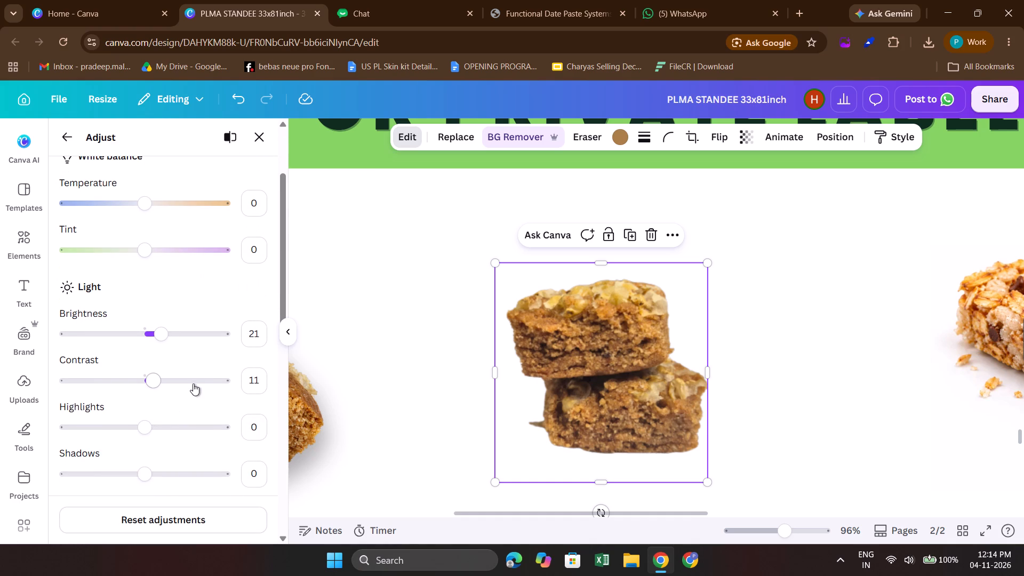
scroll(194, 381, down, 1)
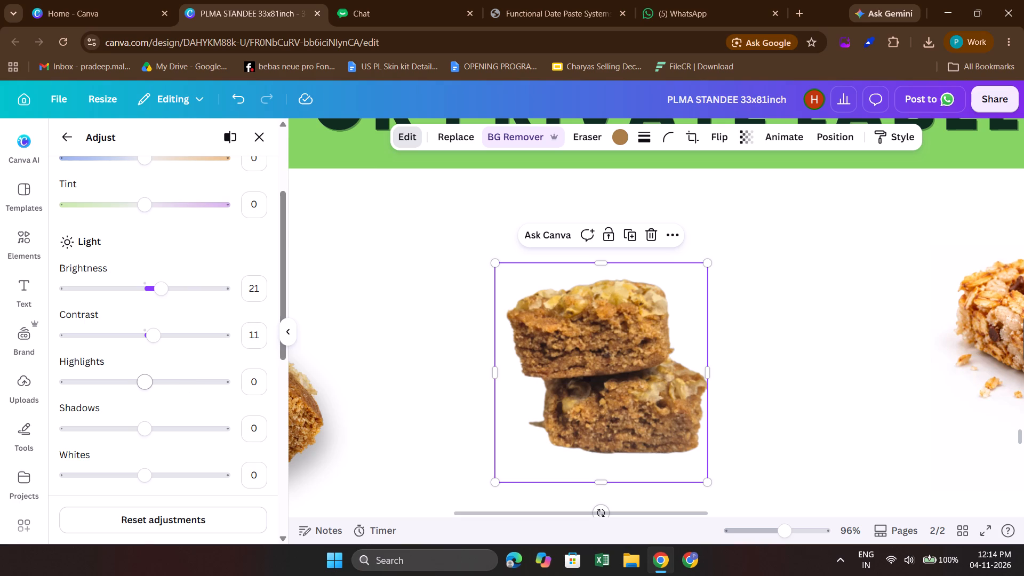
drag(146, 387, 233, 384)
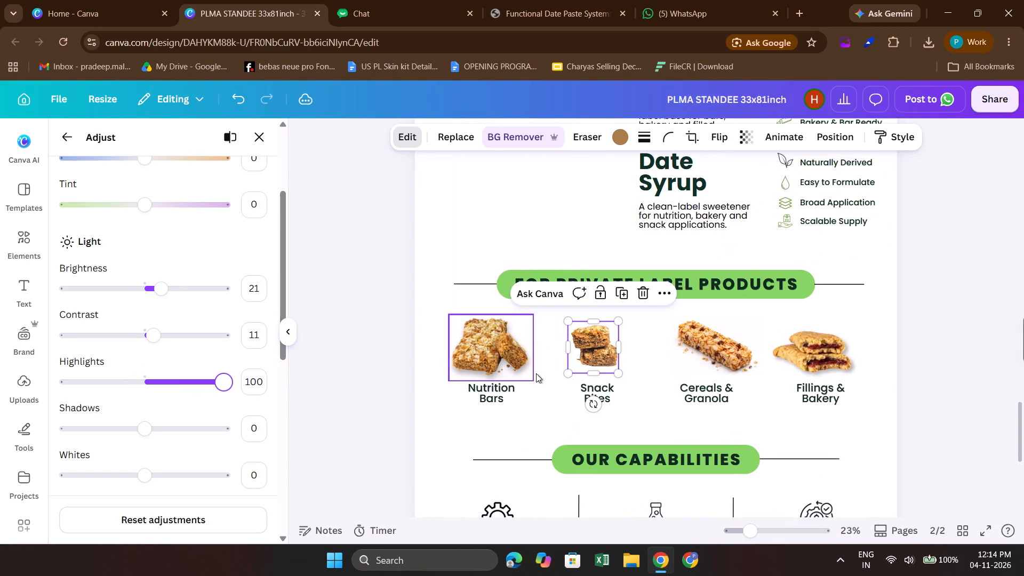
drag(225, 386, 198, 385)
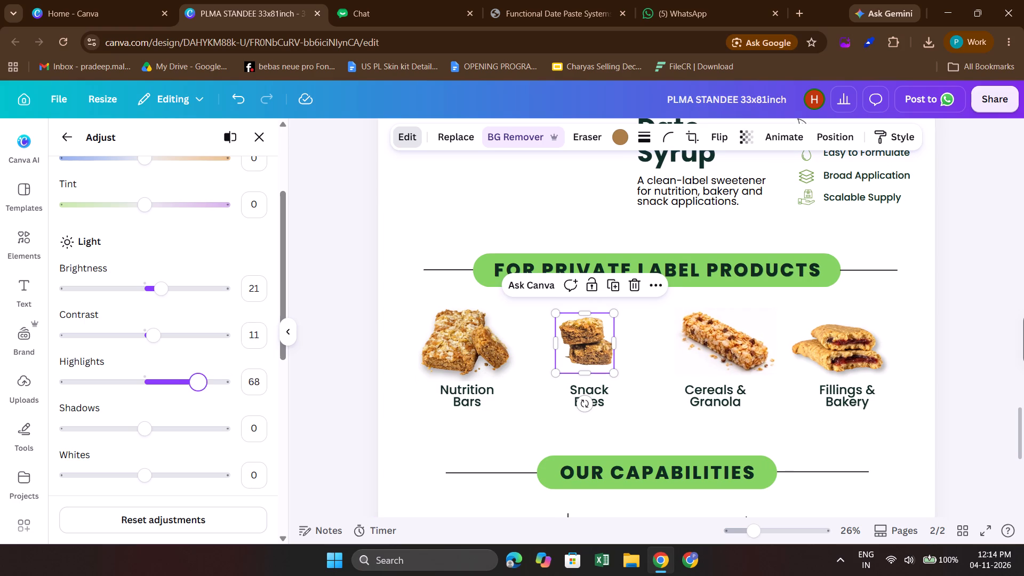
drag(198, 385, 193, 384)
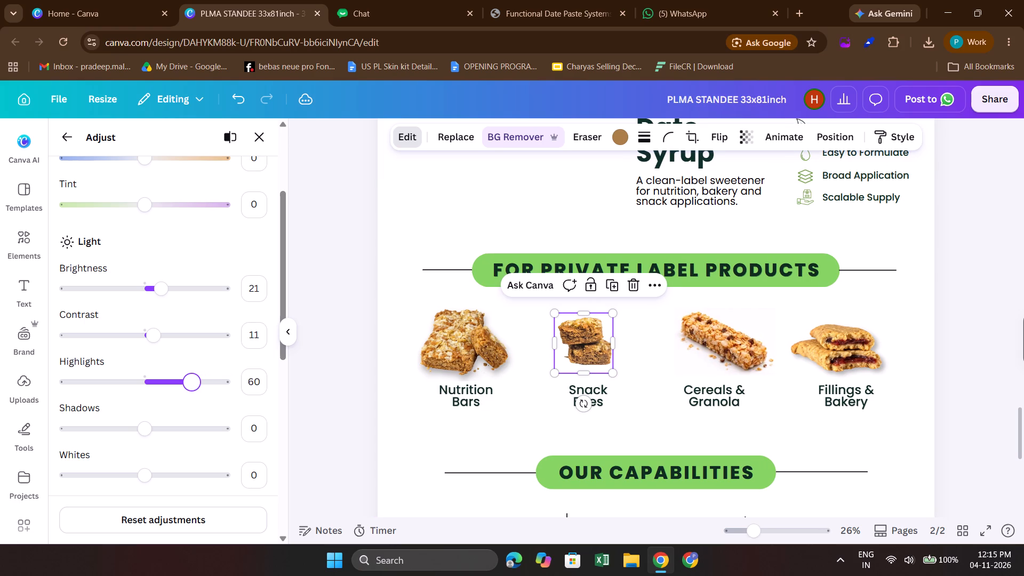
click(353, 290)
click(353, 290)
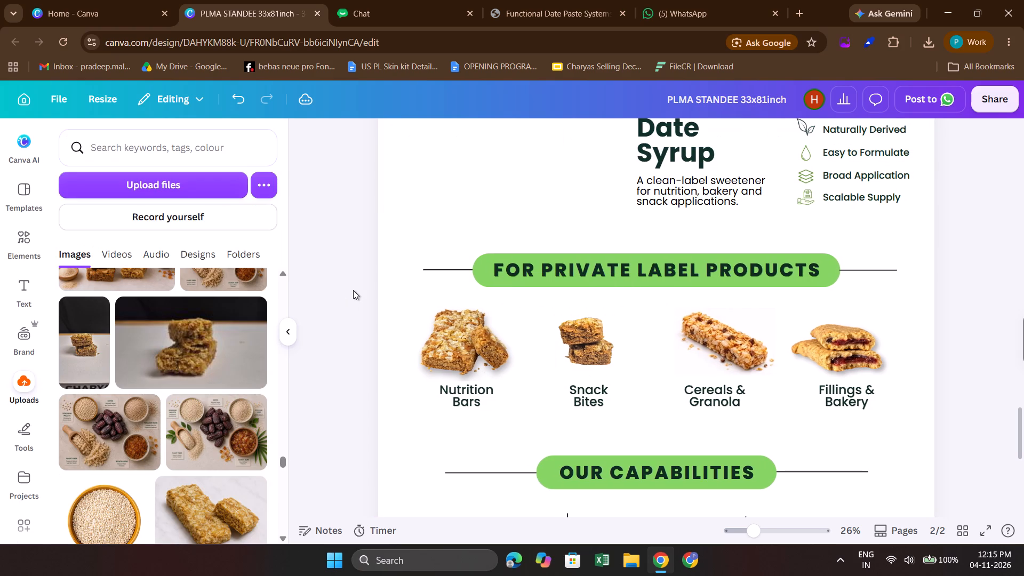
Try a Contrast of about 48 on the Snack Bites image and settle on a Contrast of 14.
click(587, 331)
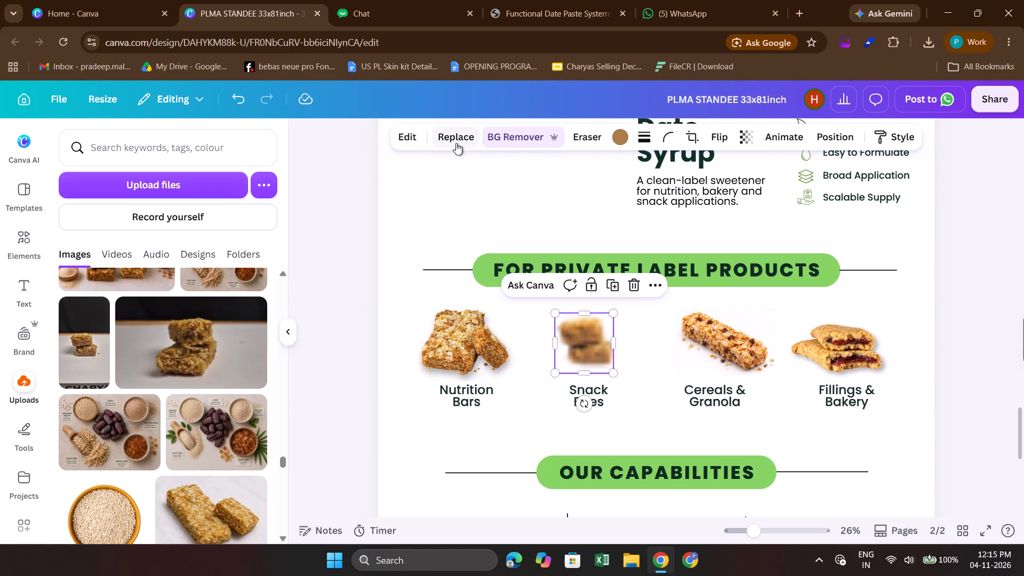
click(418, 135)
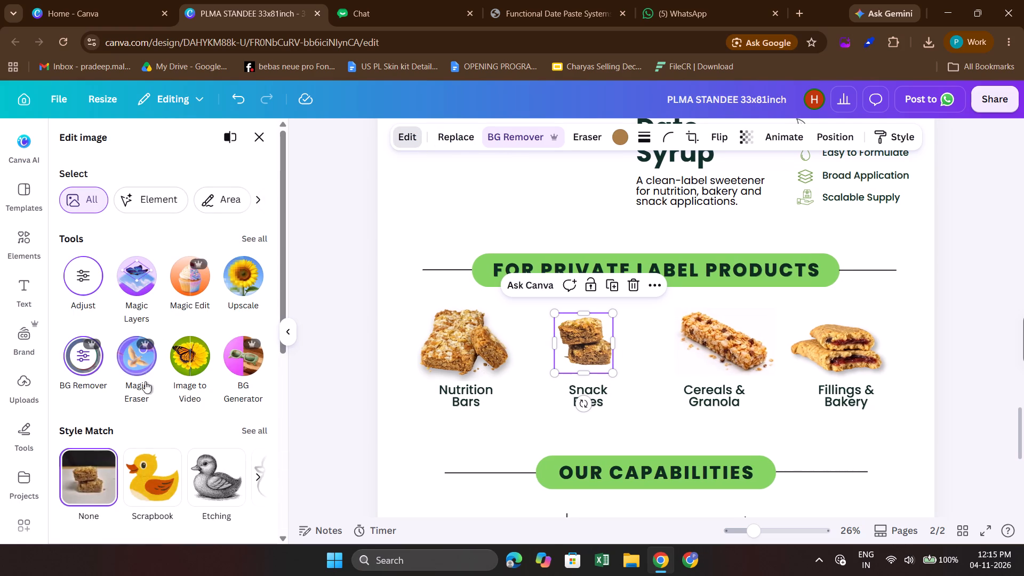
click(85, 271)
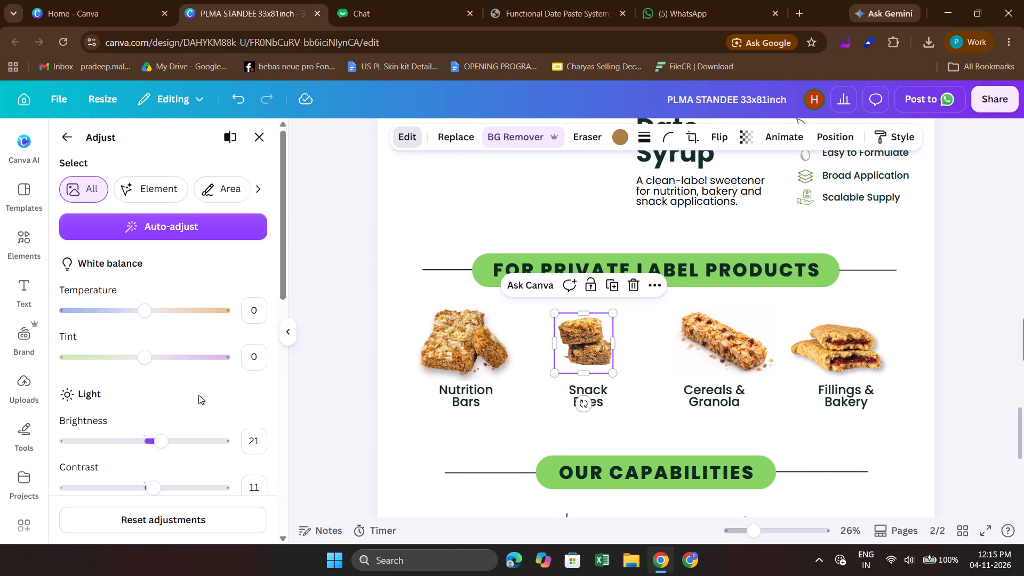
scroll(198, 395, down, 3)
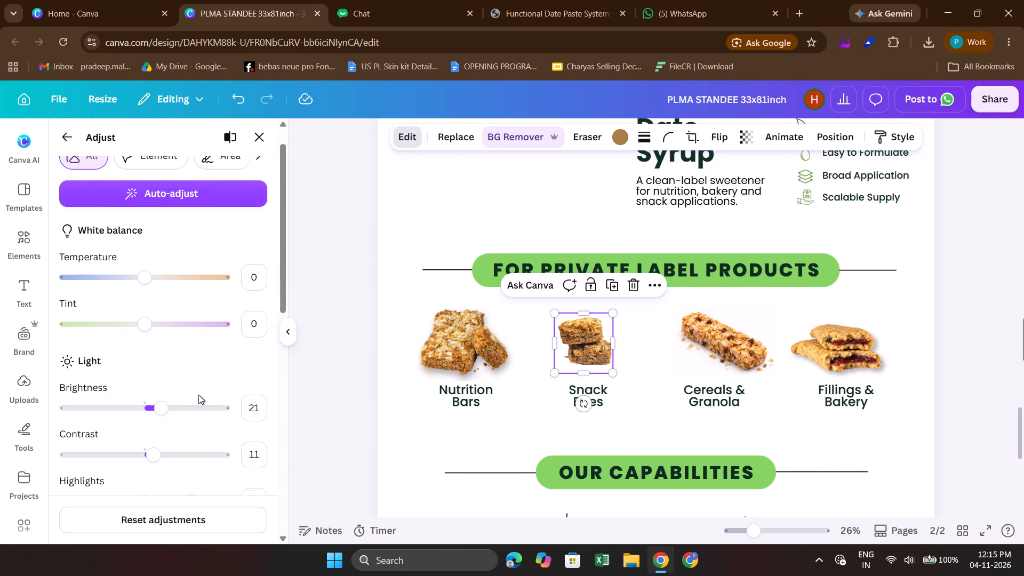
scroll(198, 395, down, 2)
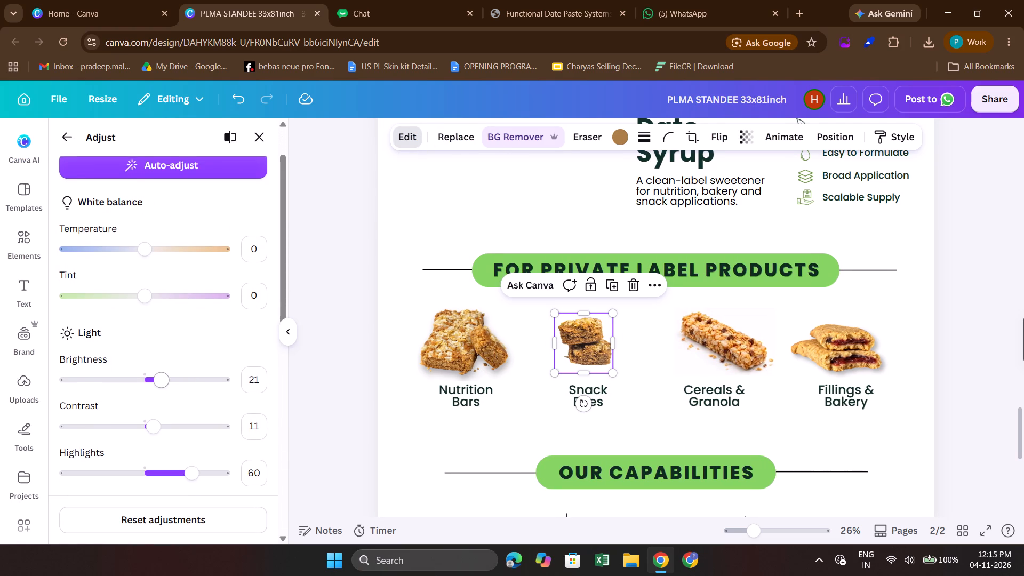
scroll(164, 407, down, 1)
scroll(146, 448, down, 1)
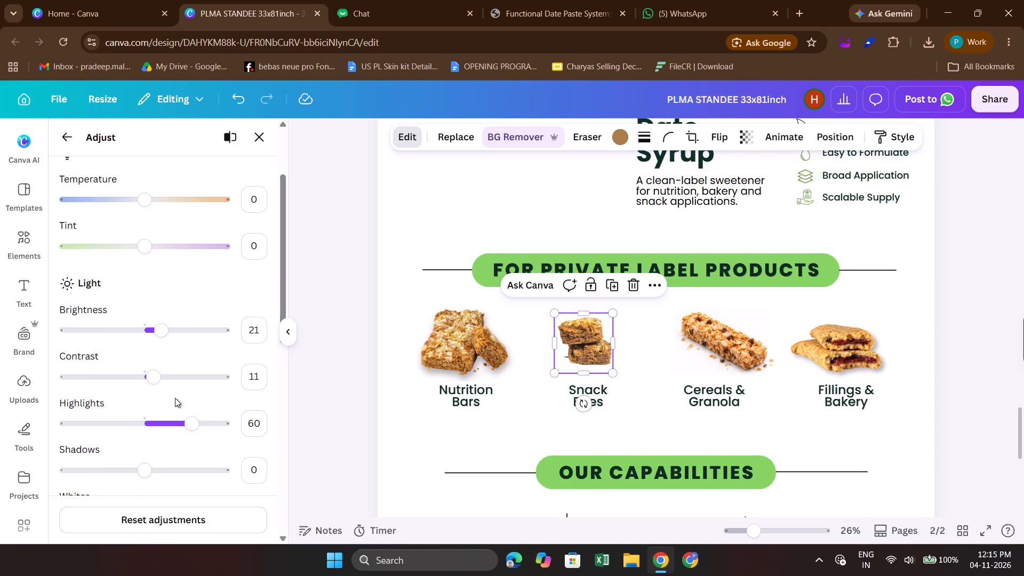
drag(151, 371, 183, 385)
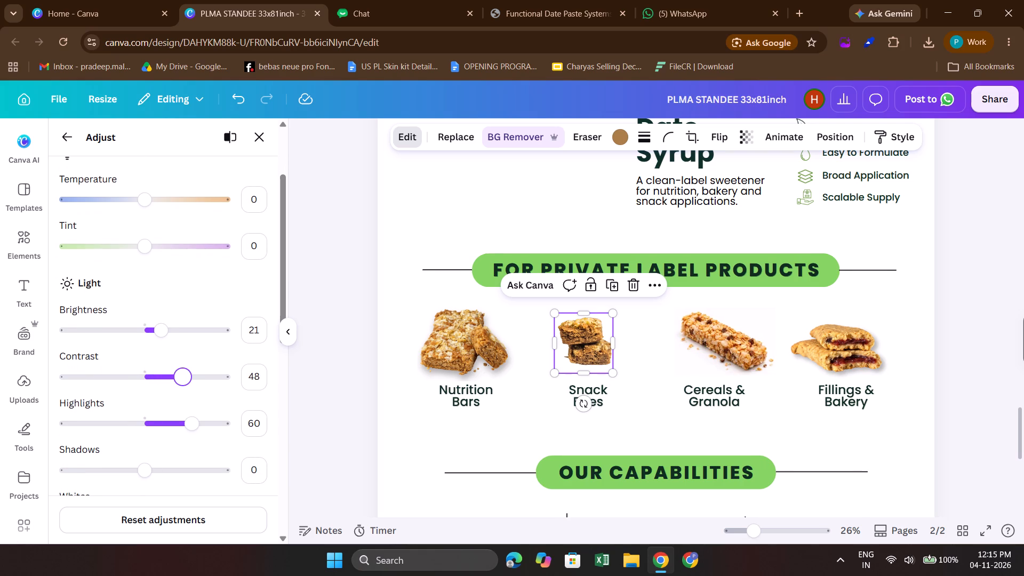
drag(183, 385, 186, 389)
drag(185, 379, 154, 394)
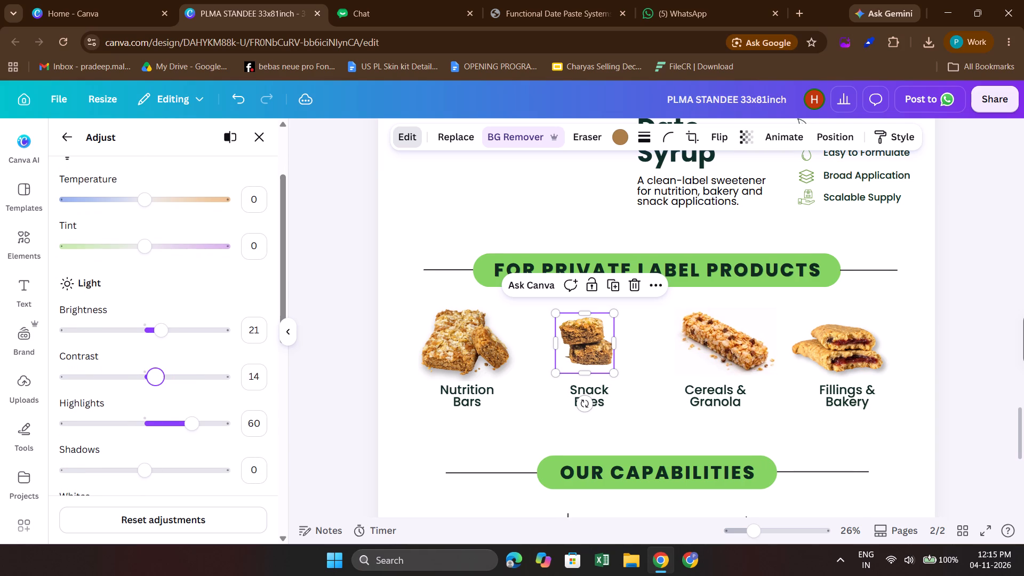
drag(154, 394, 156, 396)
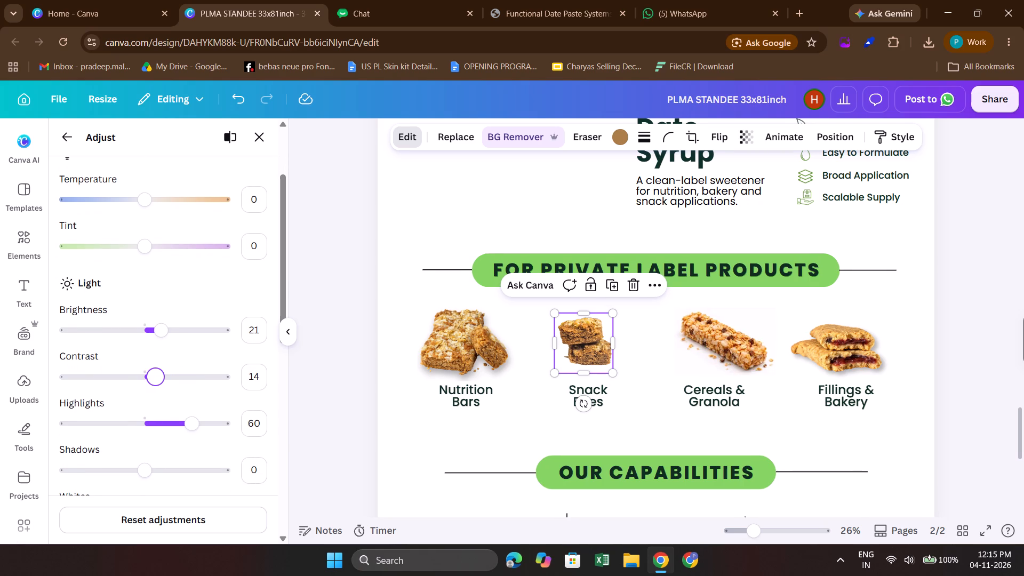
drag(156, 396, 155, 397)
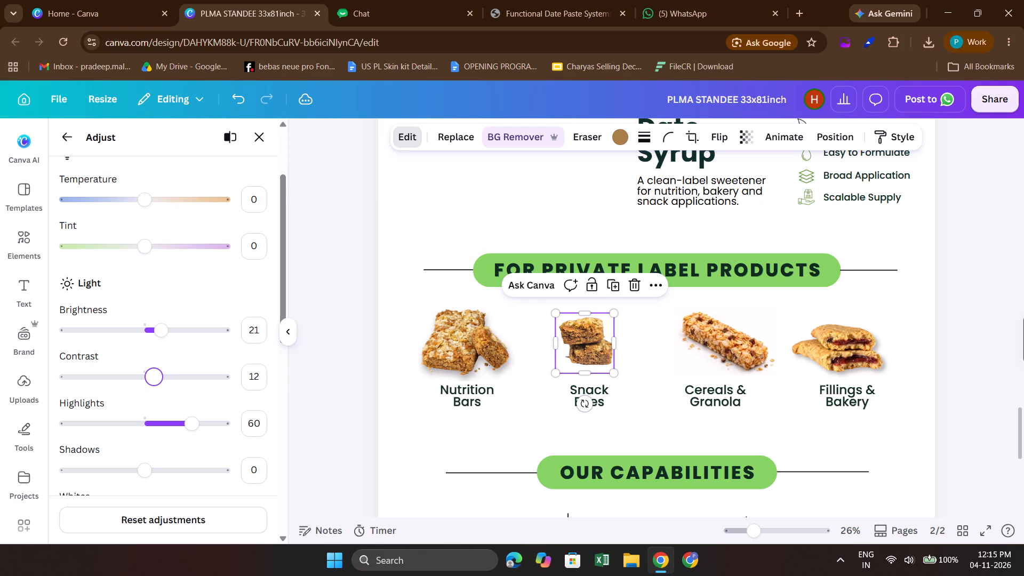
drag(155, 397, 156, 397)
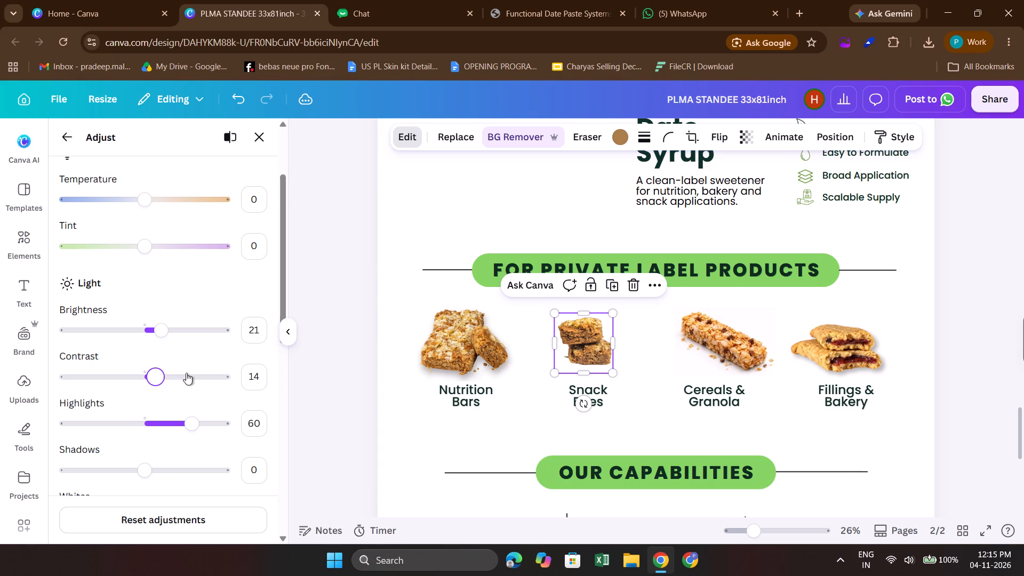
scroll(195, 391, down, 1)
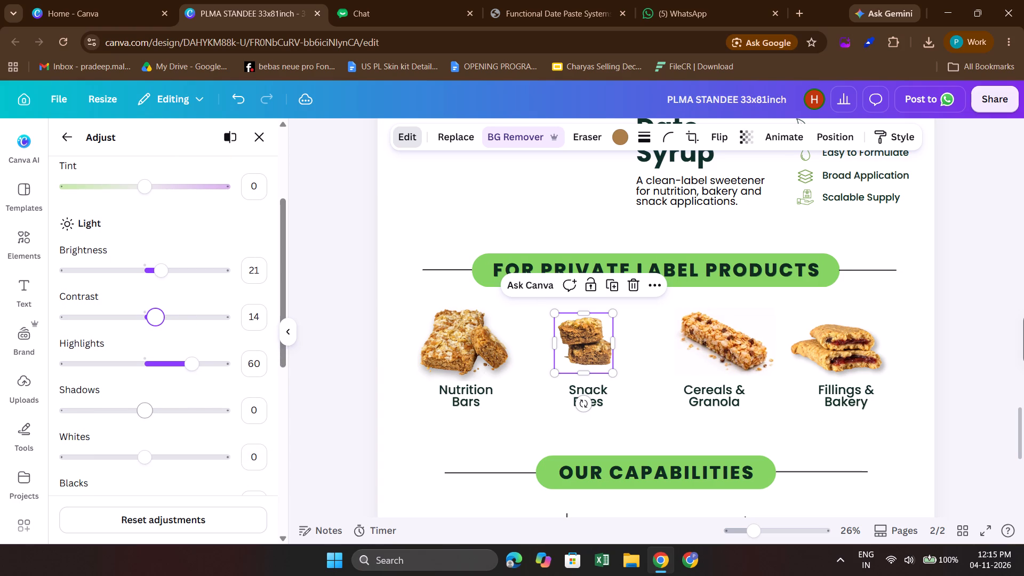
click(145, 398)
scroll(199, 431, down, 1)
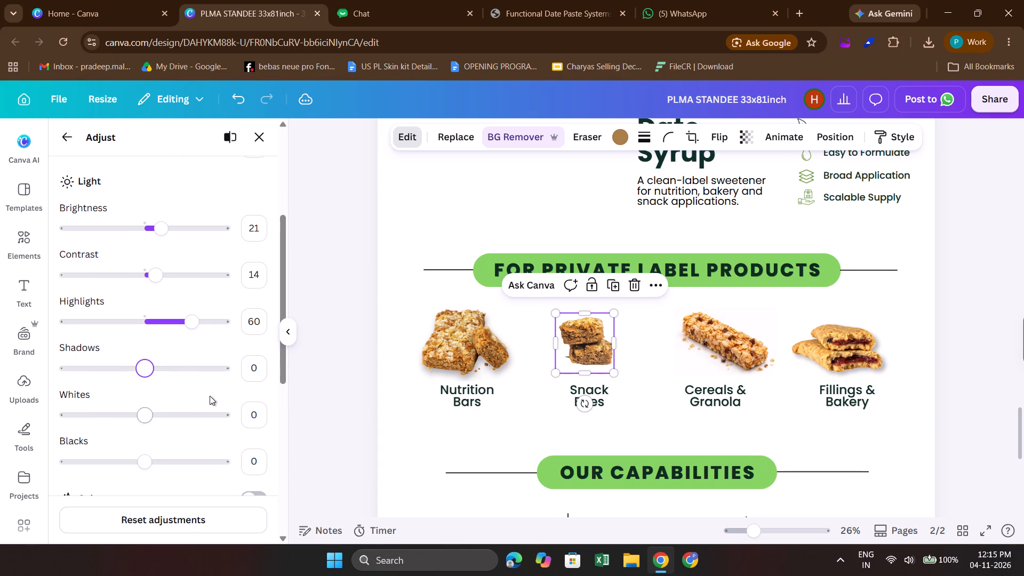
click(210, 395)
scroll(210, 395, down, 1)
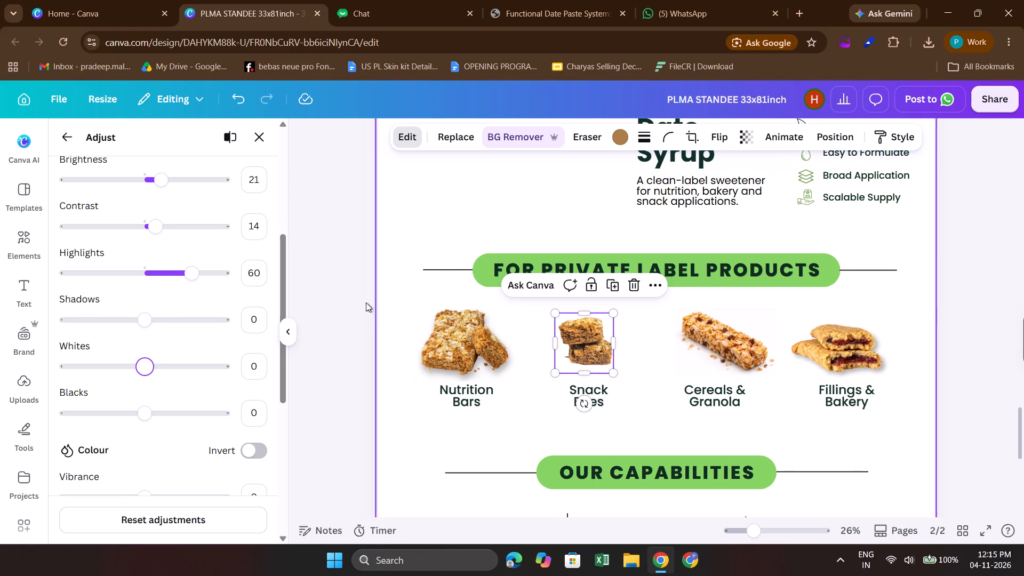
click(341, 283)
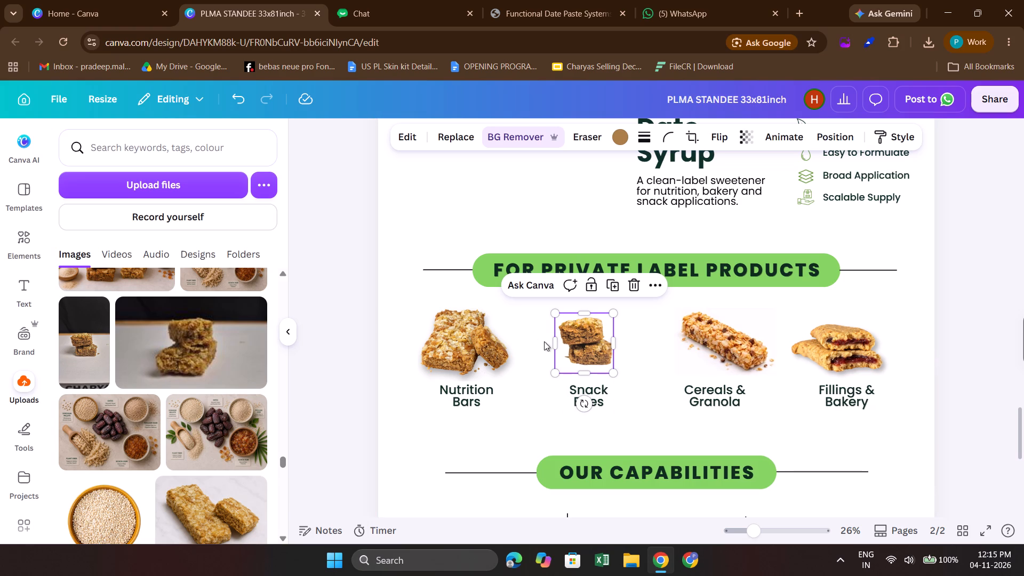
Extend the bottom edge of the Nutrition Bars image frame slightly, to a height of about 4.7.
click(469, 344)
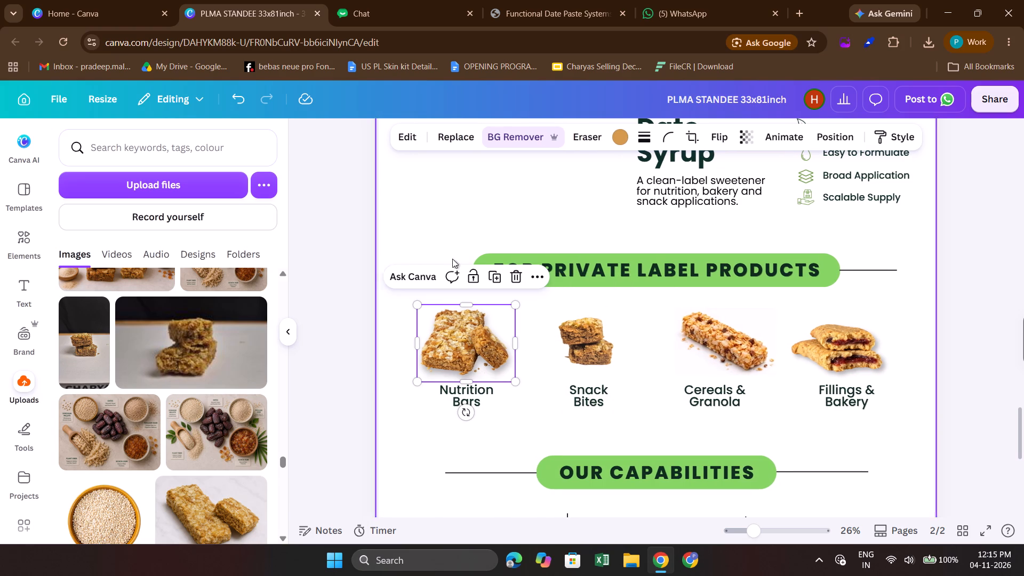
click(357, 319)
click(476, 361)
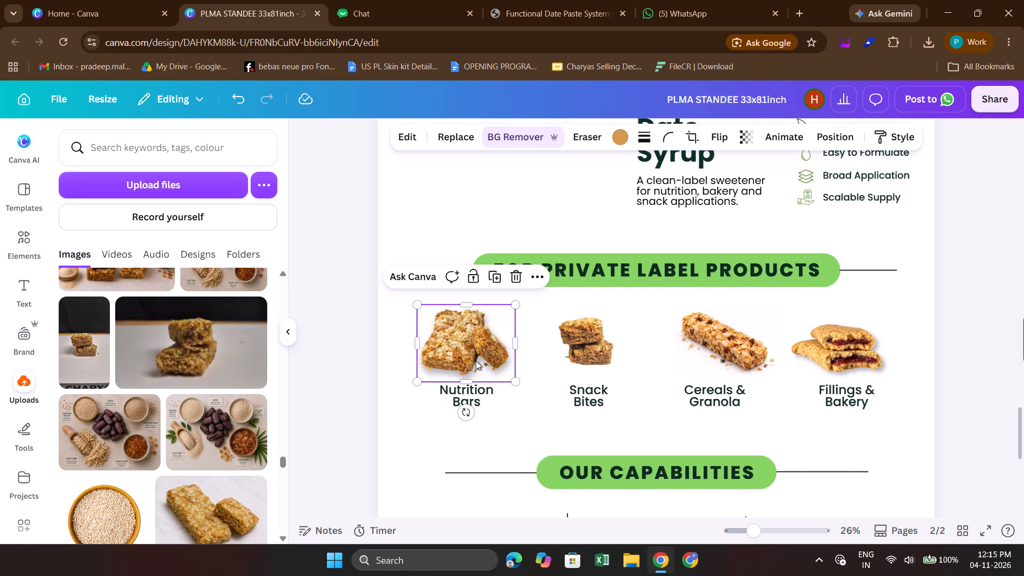
drag(467, 380, 467, 386)
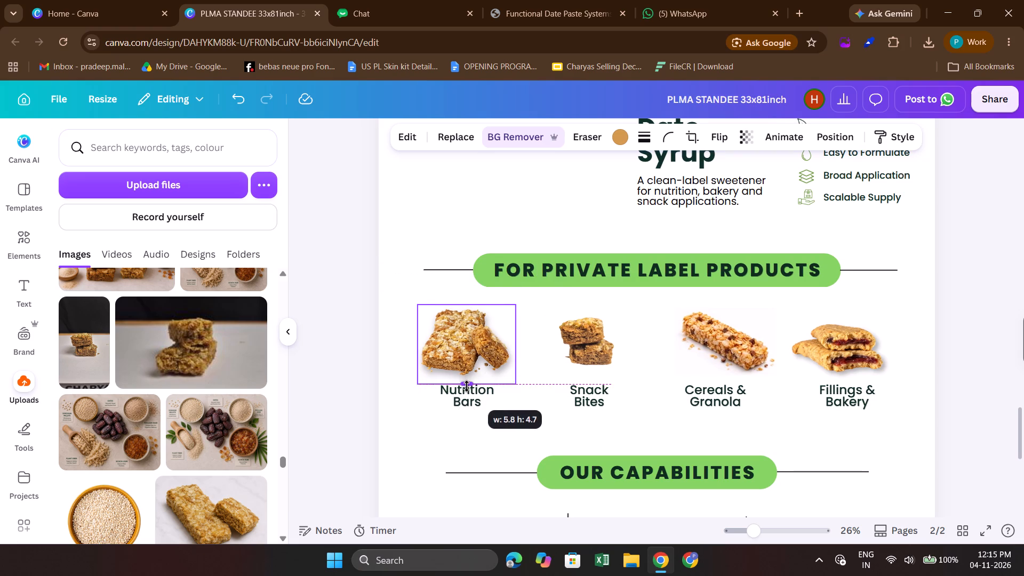
drag(467, 386, 467, 387)
click(369, 316)
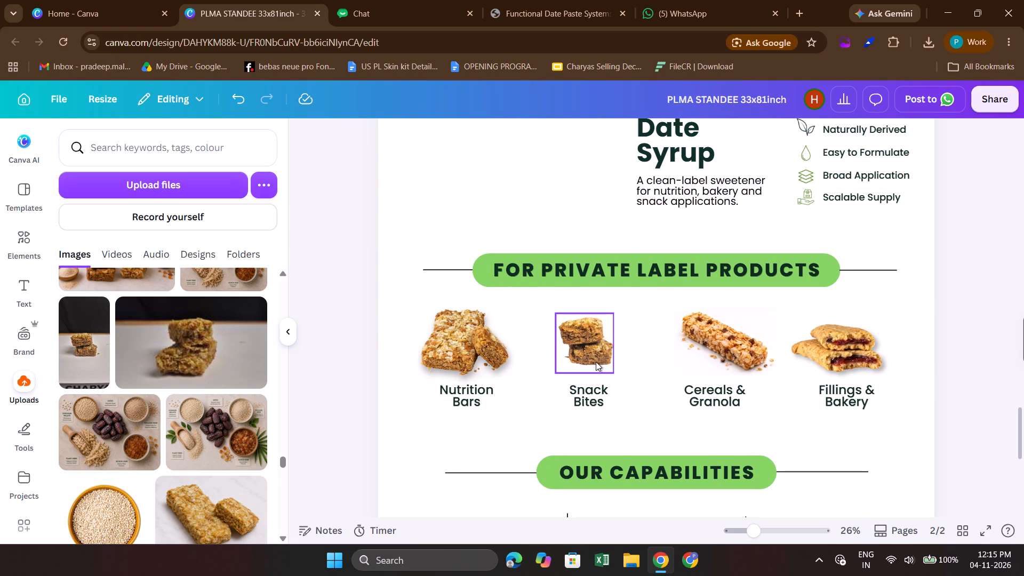
Apply the Drop shadow effect to the Snack Bites image.
click(596, 362)
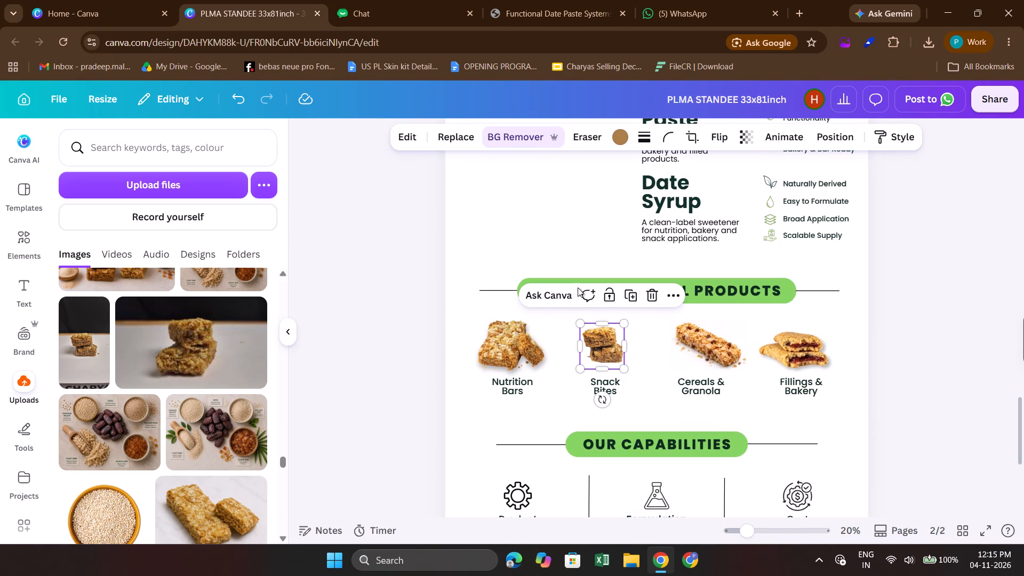
click(409, 134)
scroll(194, 410, down, 5)
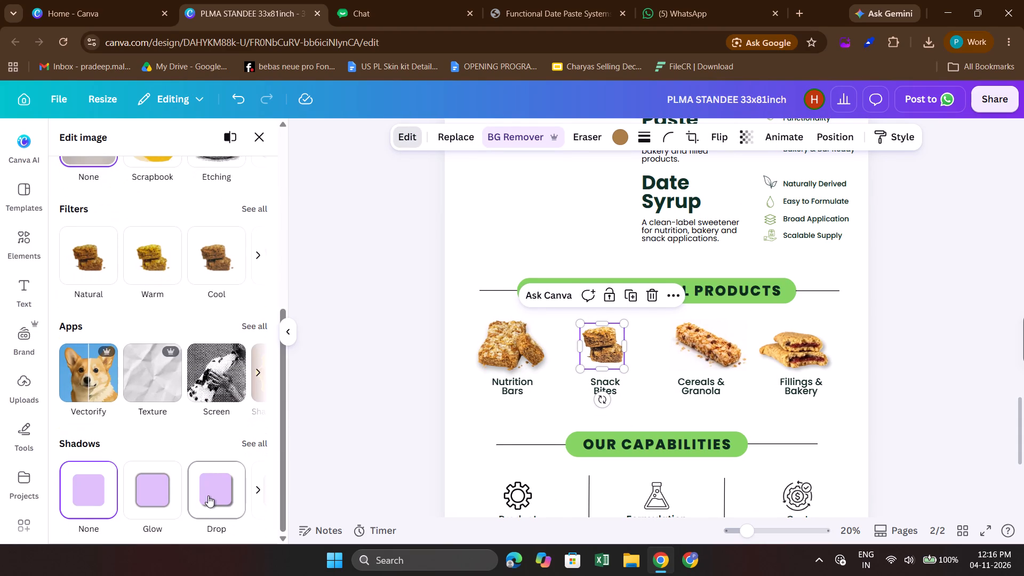
scroll(208, 495, left, 4)
scroll(208, 495, right, 1)
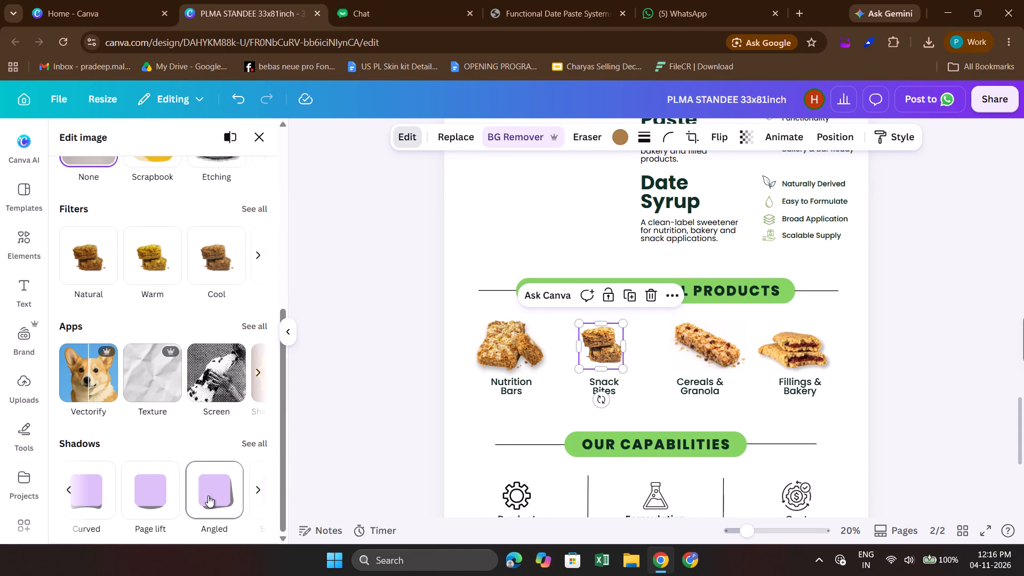
scroll(208, 495, right, 1)
scroll(212, 491, left, 1)
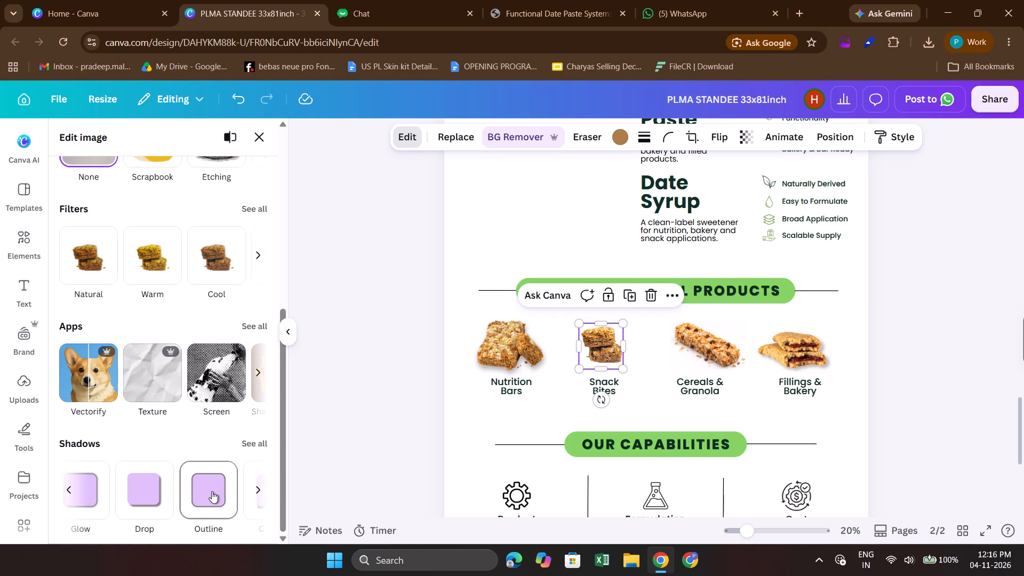
click(165, 491)
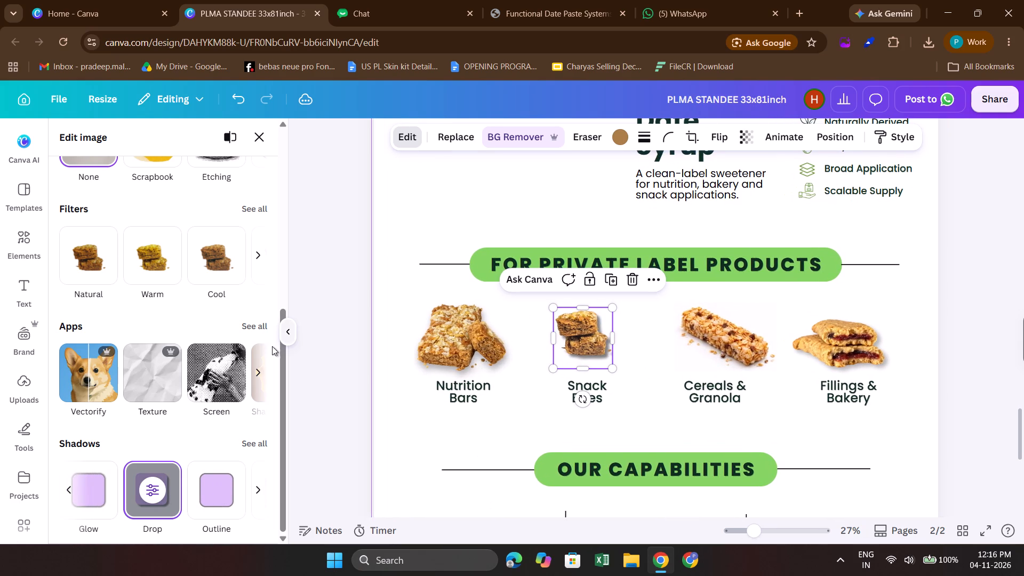
Set the Snack Bites drop shadow to blur amount 100, angle 66, distance 100 and intensity 20.
click(150, 483)
scroll(150, 483, down, 1)
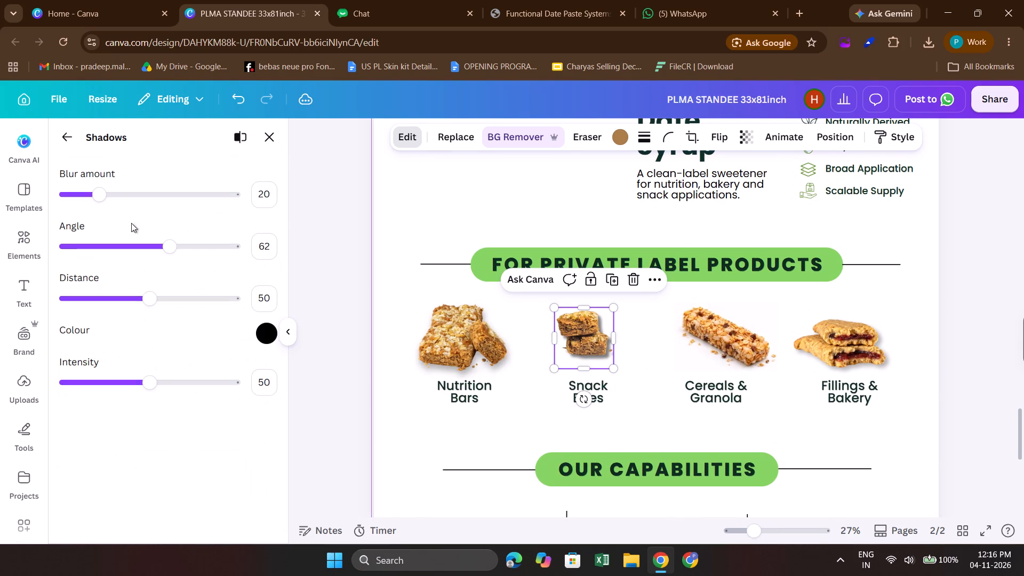
drag(96, 197, 113, 210)
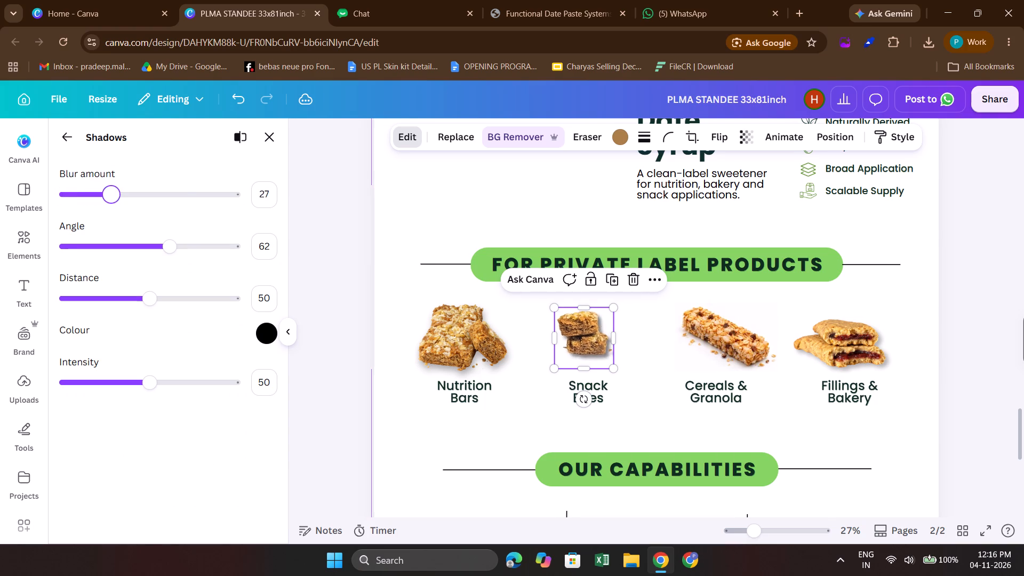
drag(113, 210, 162, 217)
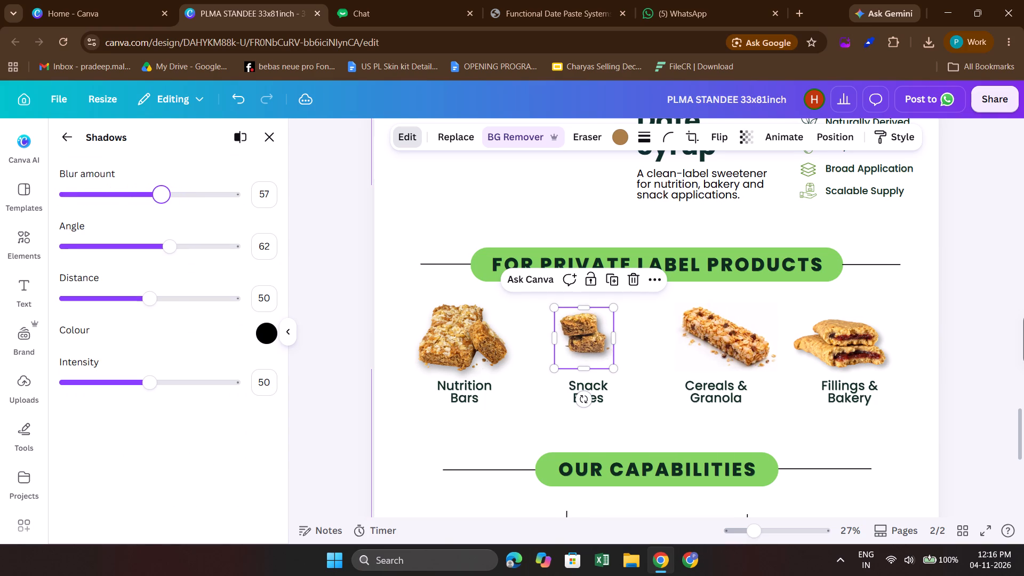
drag(162, 217, 300, 227)
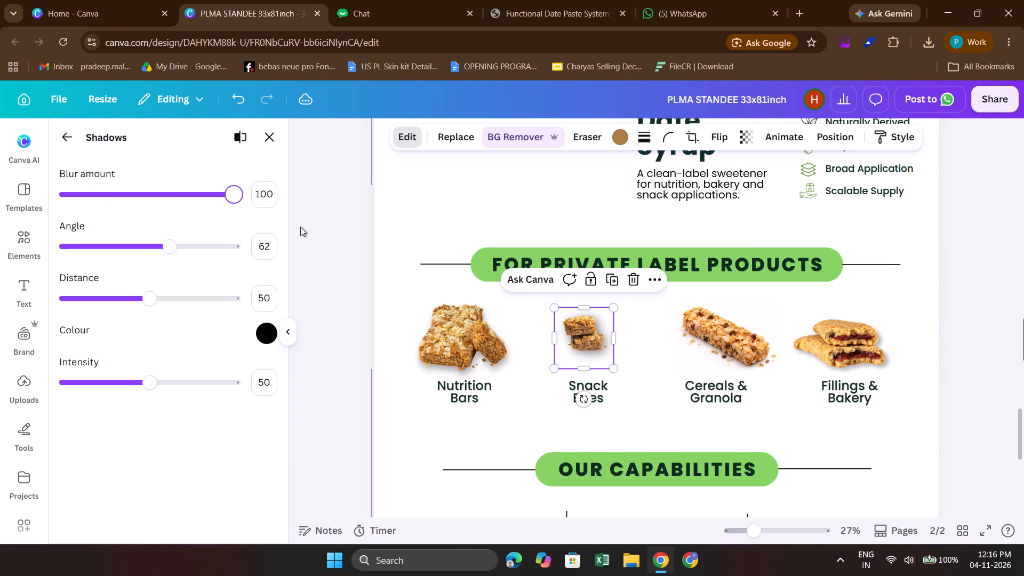
click(173, 253)
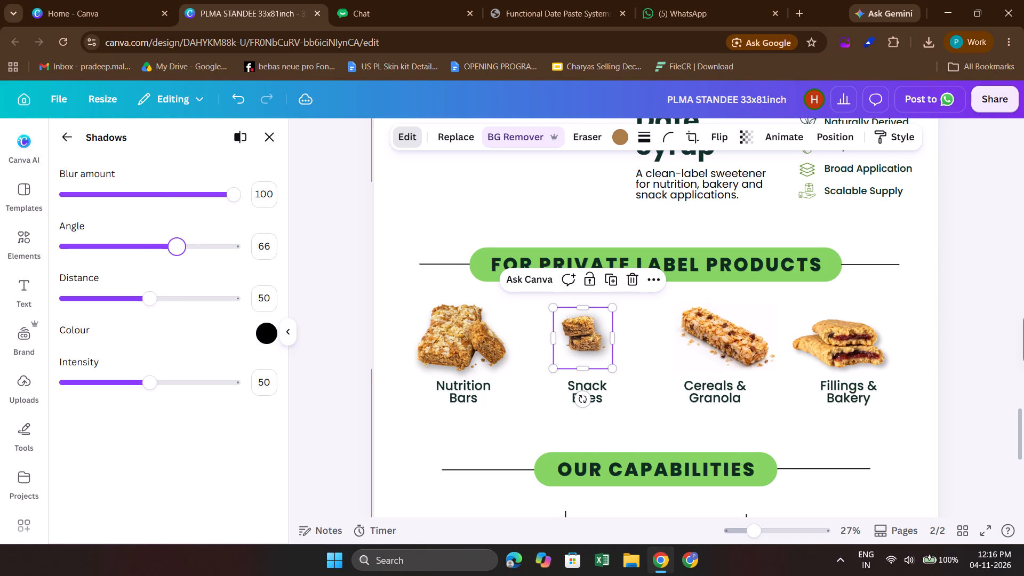
drag(147, 307, 246, 307)
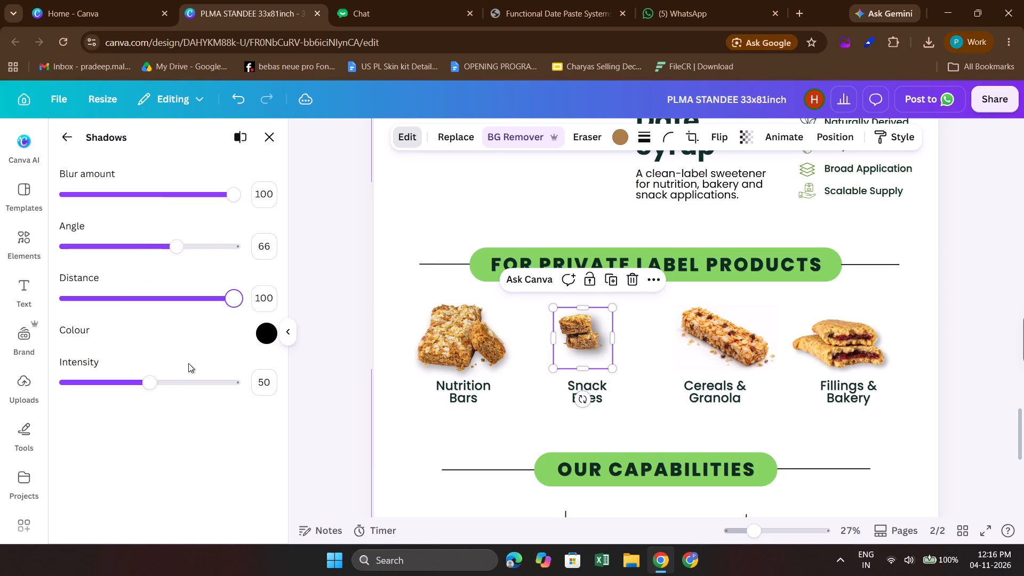
drag(146, 390, 103, 390)
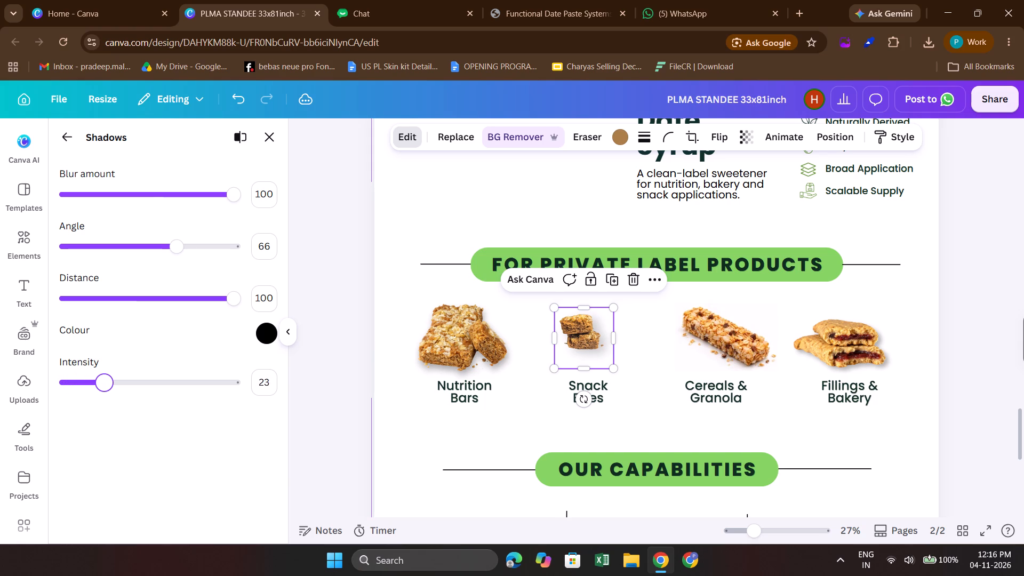
drag(103, 390, 100, 390)
drag(100, 390, 102, 391)
click(270, 380)
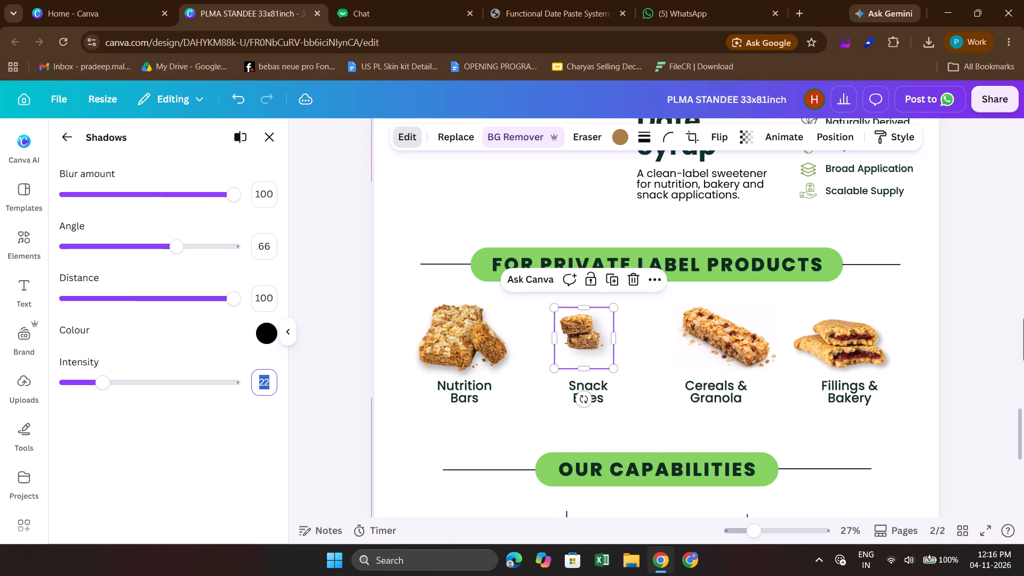
text(20)
key(Return)
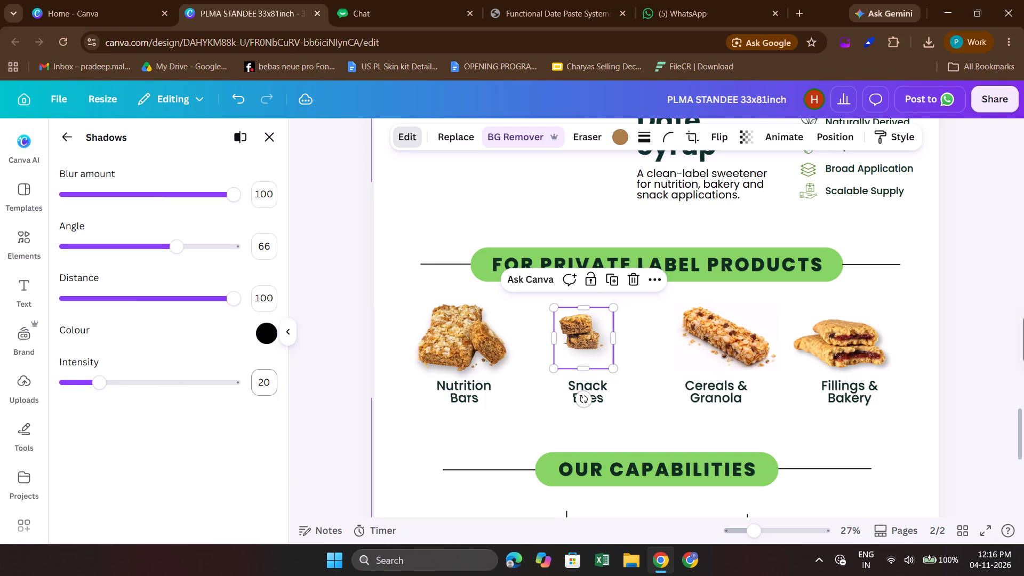
click(337, 301)
click(337, 301)
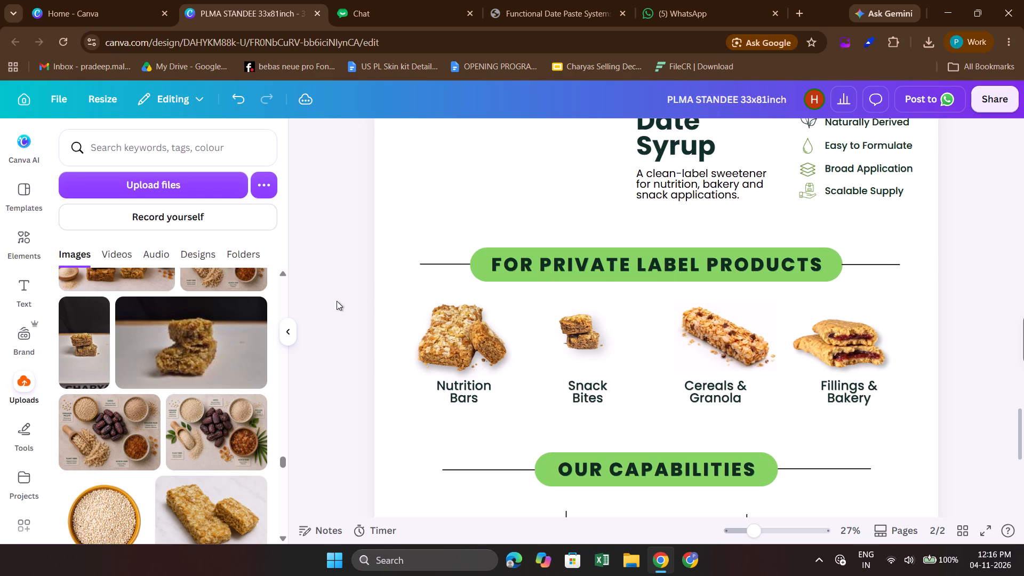
Trim the empty area at the bottom of the Snack Bites image frame slightly.
click(588, 331)
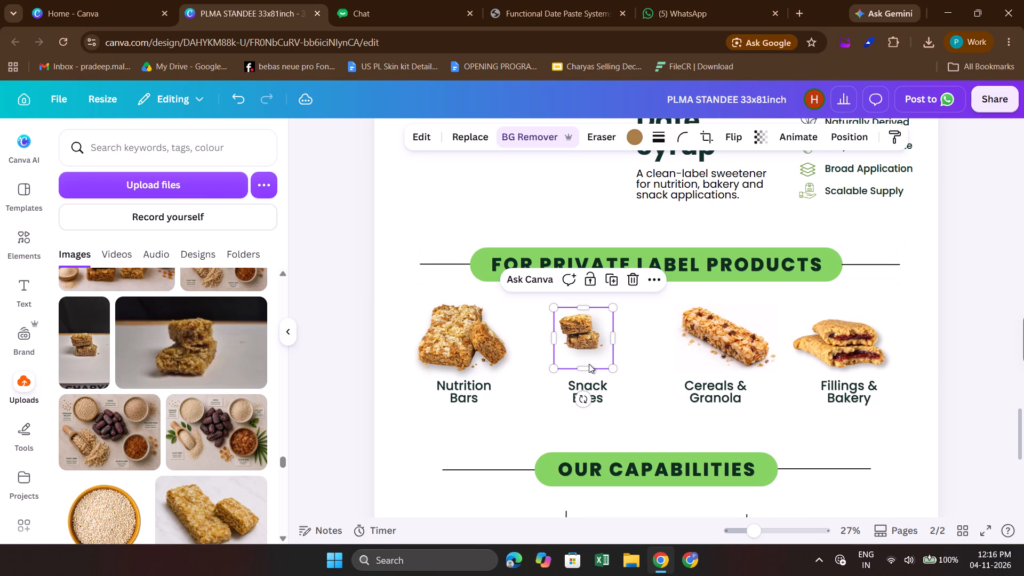
drag(585, 371, 584, 364)
click(539, 401)
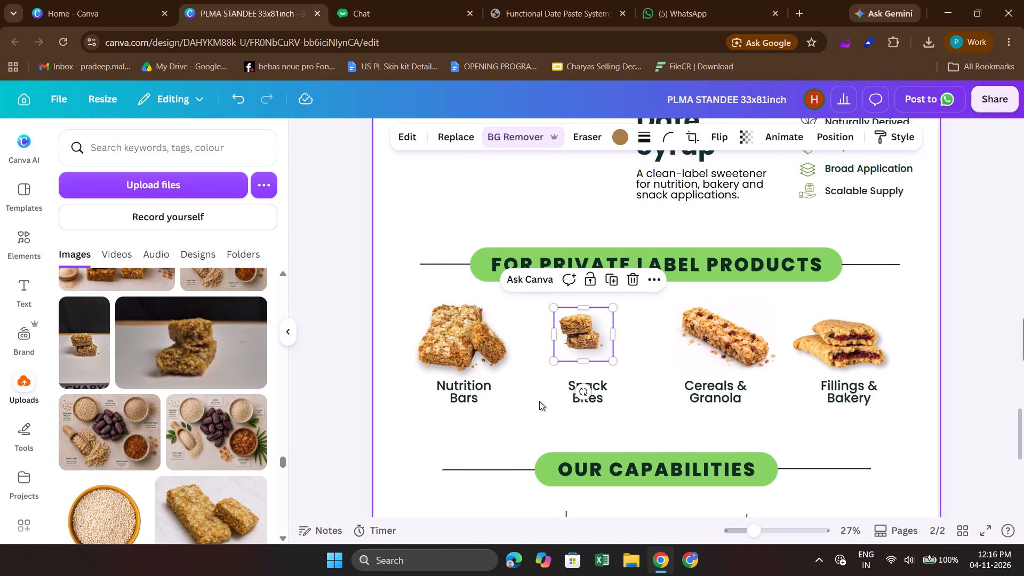
Move the Snack Bites image down, centred above its label and bottom-aligned with the Cereals & Granola picture.
click(586, 328)
drag(586, 328, 585, 338)
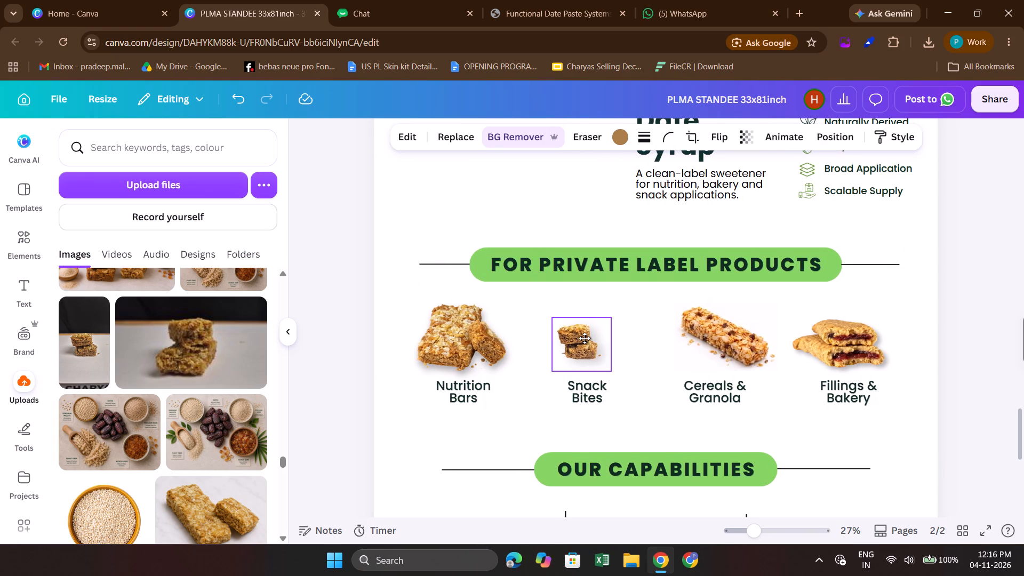
drag(585, 338, 590, 338)
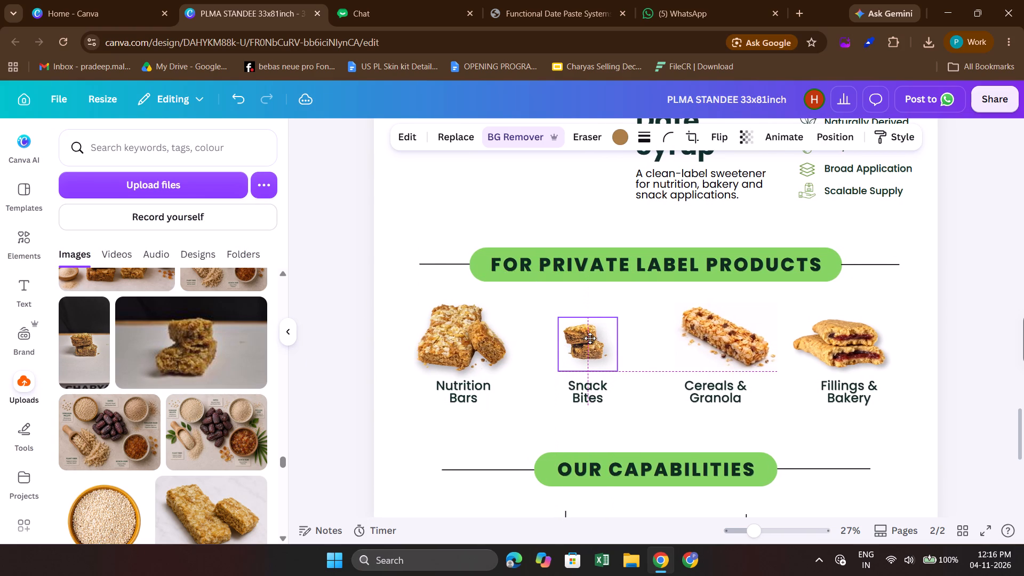
drag(590, 338, 590, 339)
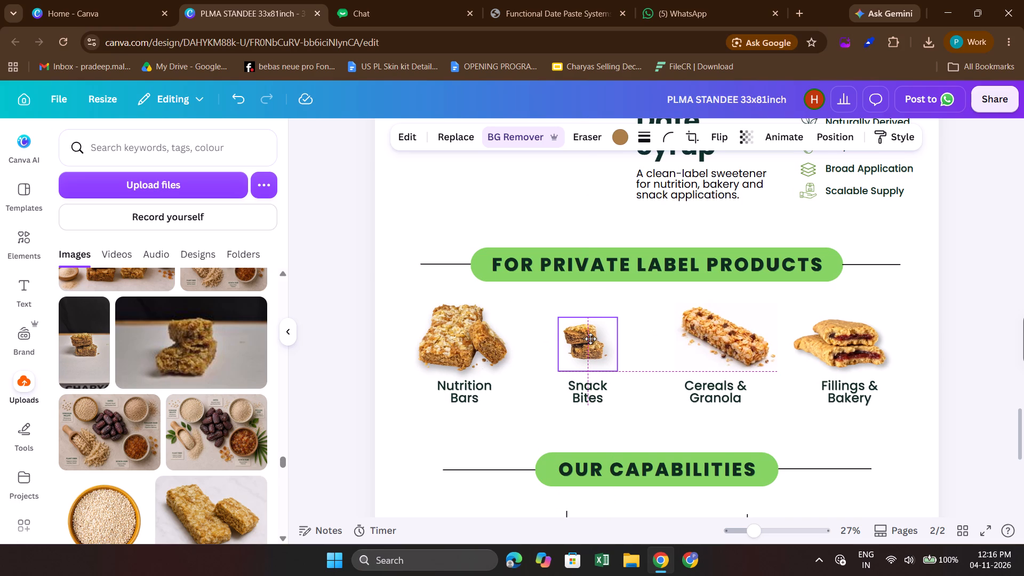
drag(590, 339, 594, 339)
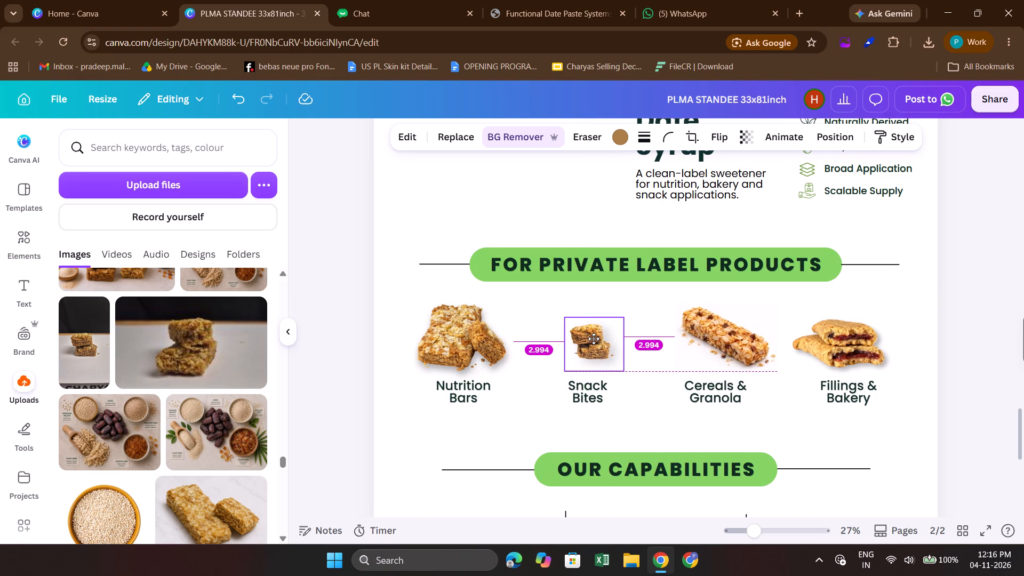
drag(594, 339, 592, 340)
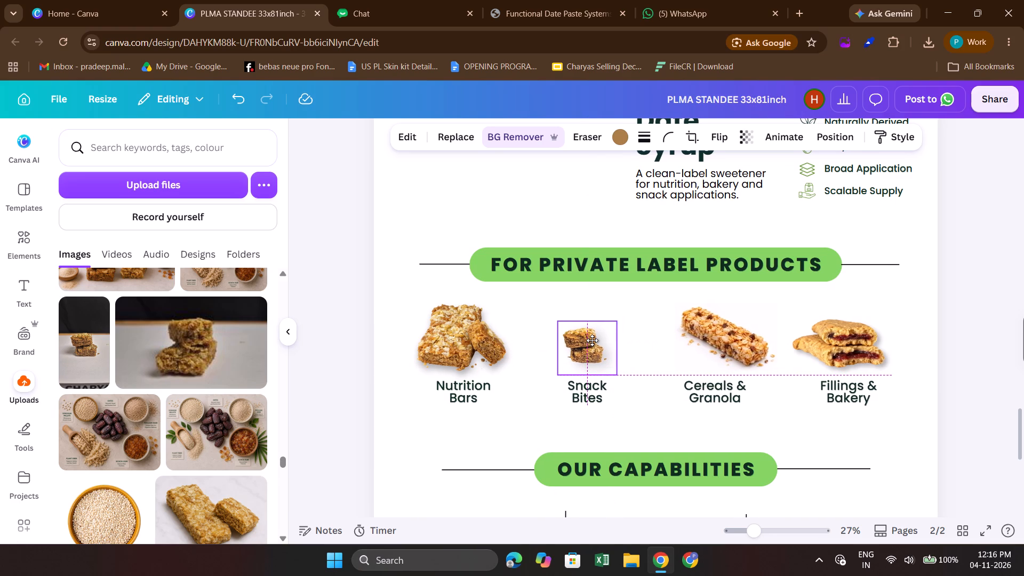
drag(592, 340, 591, 339)
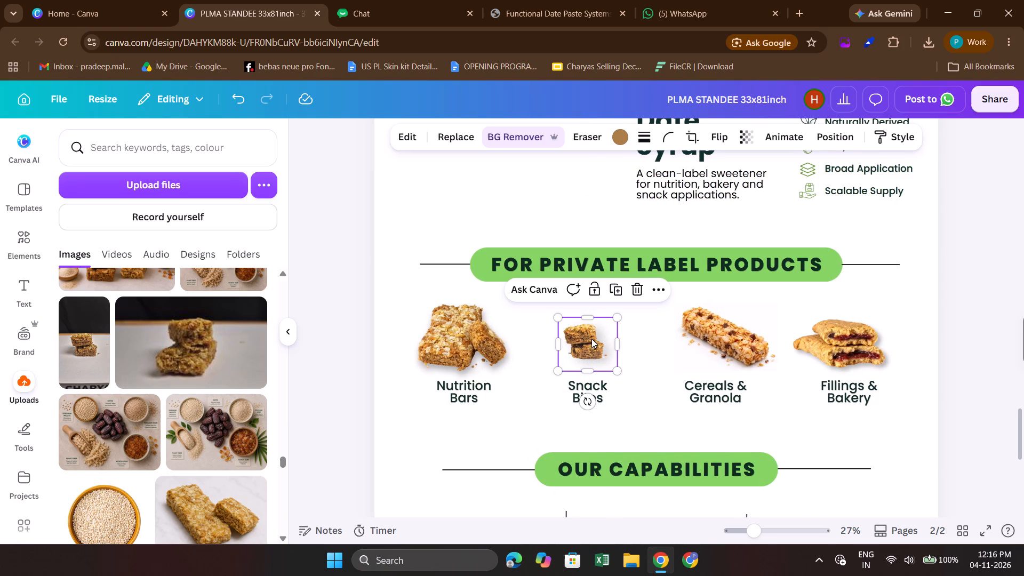
click(337, 283)
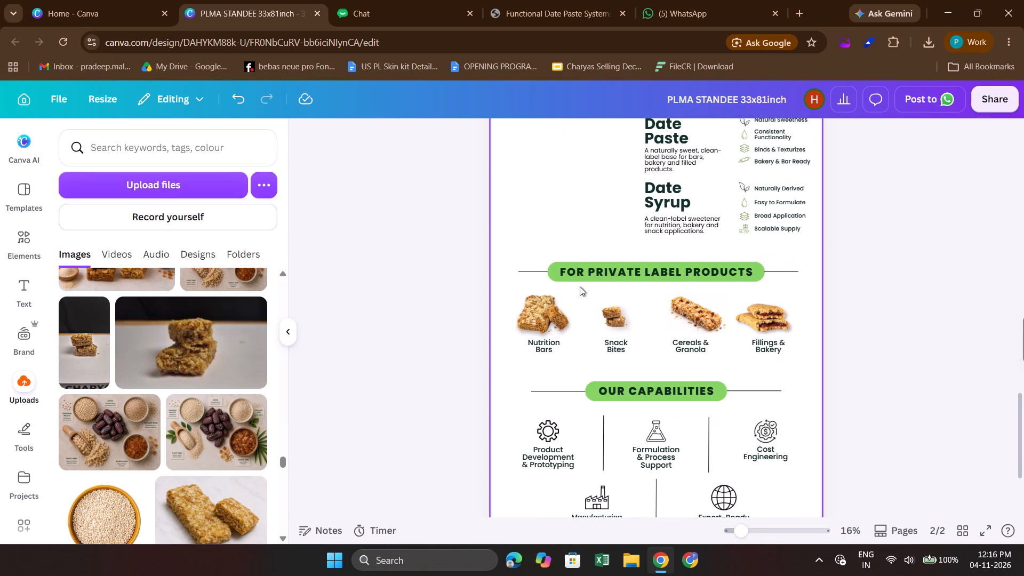
Enlarge the Snack Bites image proportionally to about 4 by 3.6 and re-centre it above its label.
click(623, 310)
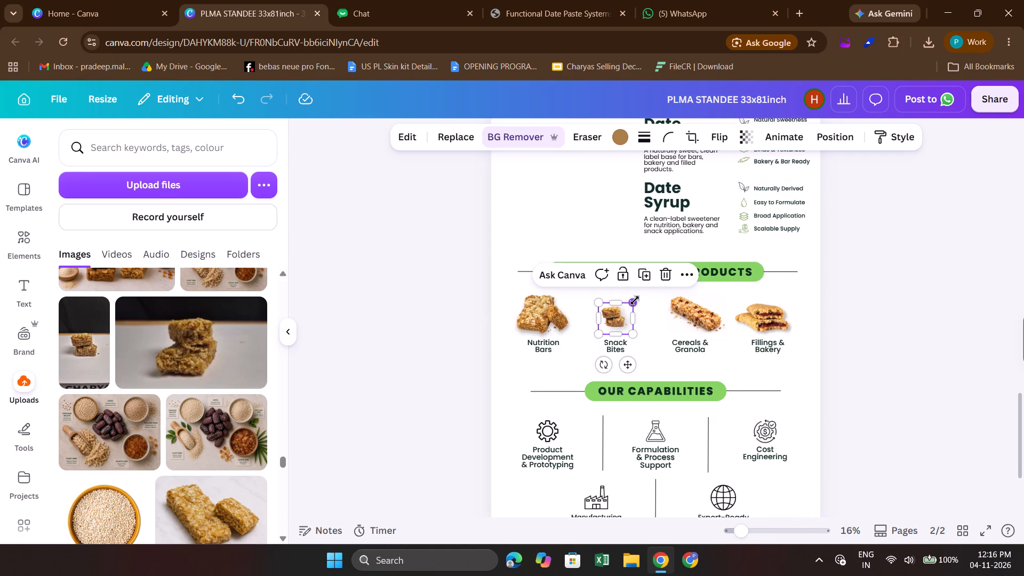
drag(635, 300, 641, 294)
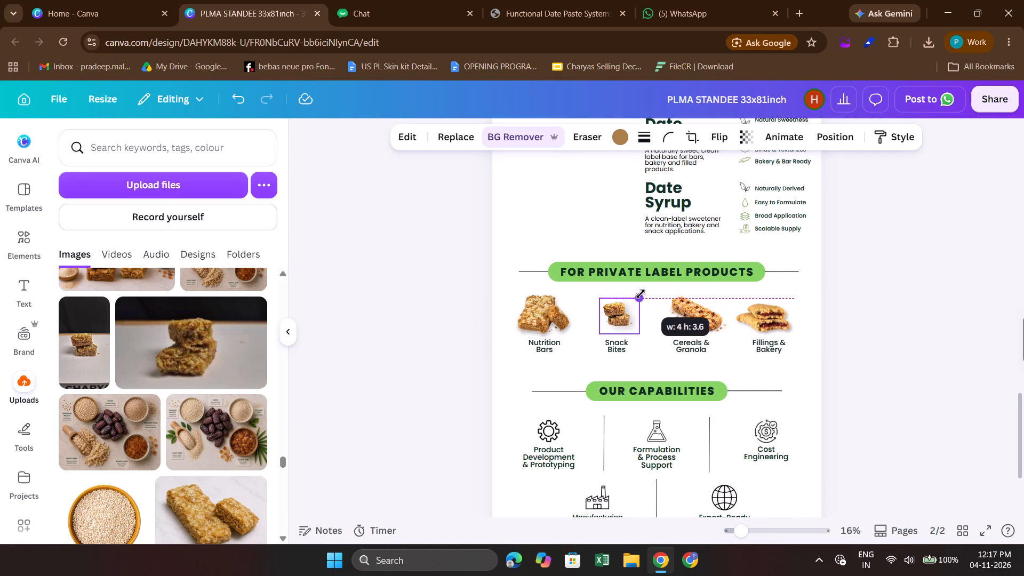
drag(641, 294, 641, 293)
click(625, 315)
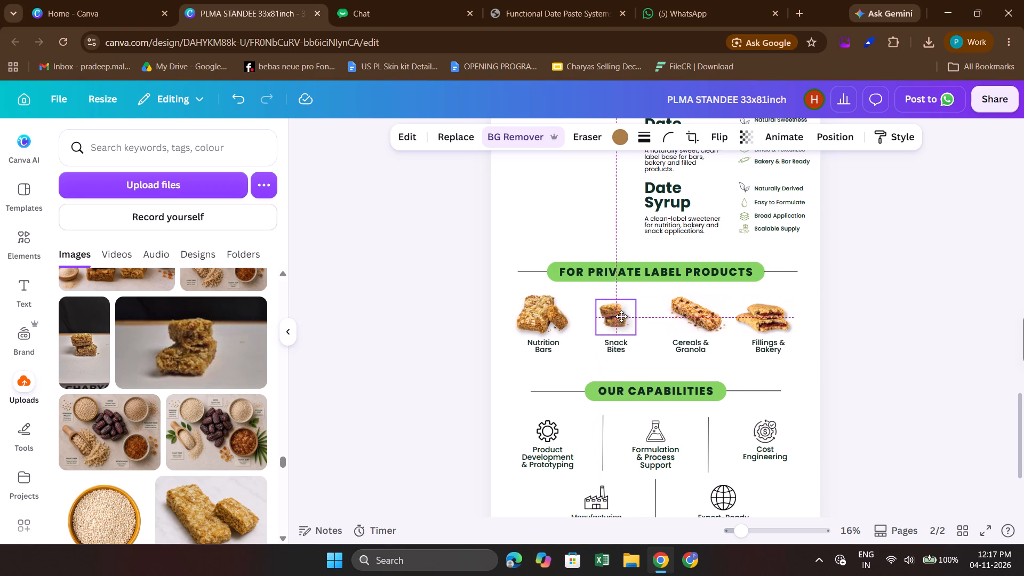
click(908, 306)
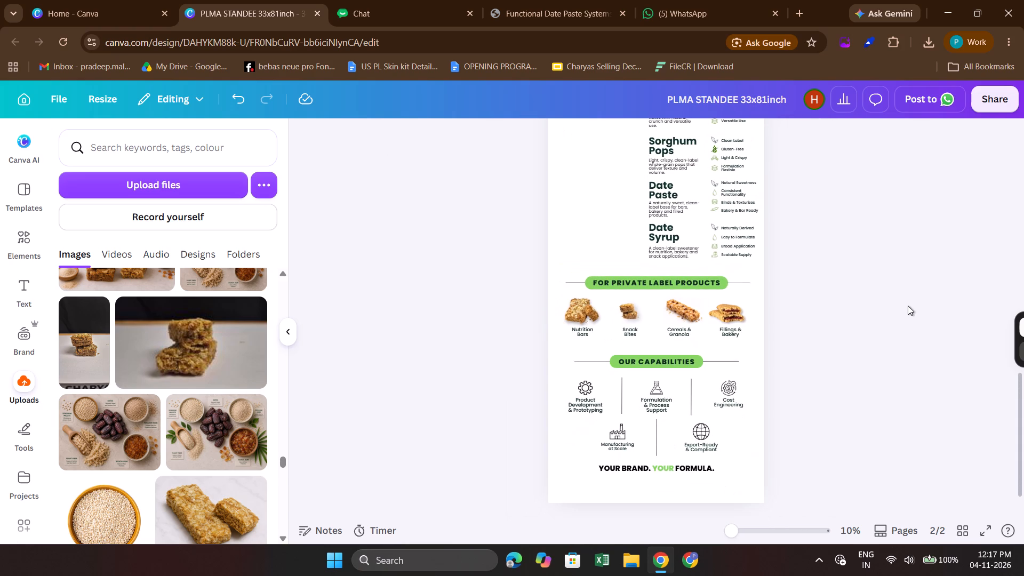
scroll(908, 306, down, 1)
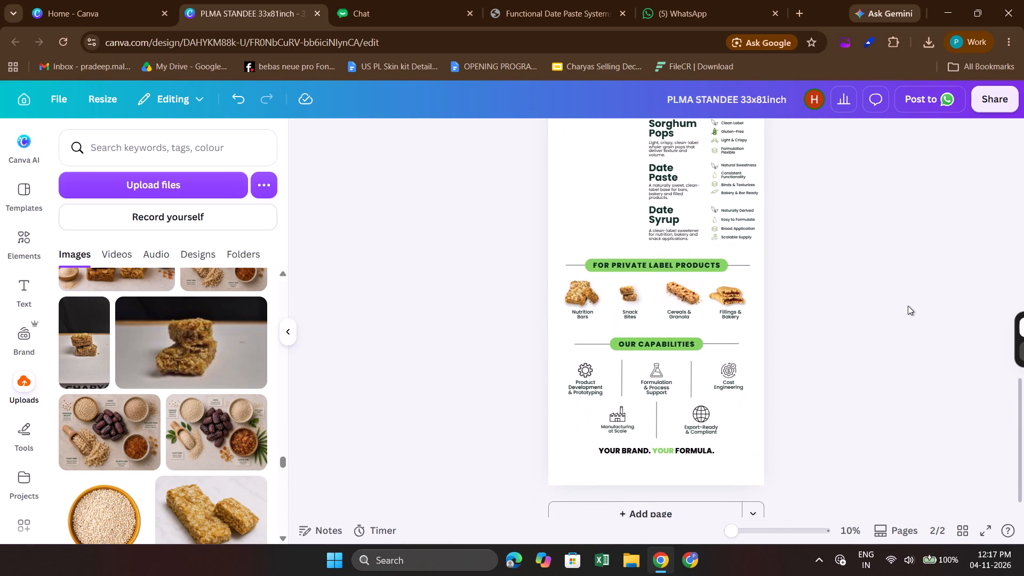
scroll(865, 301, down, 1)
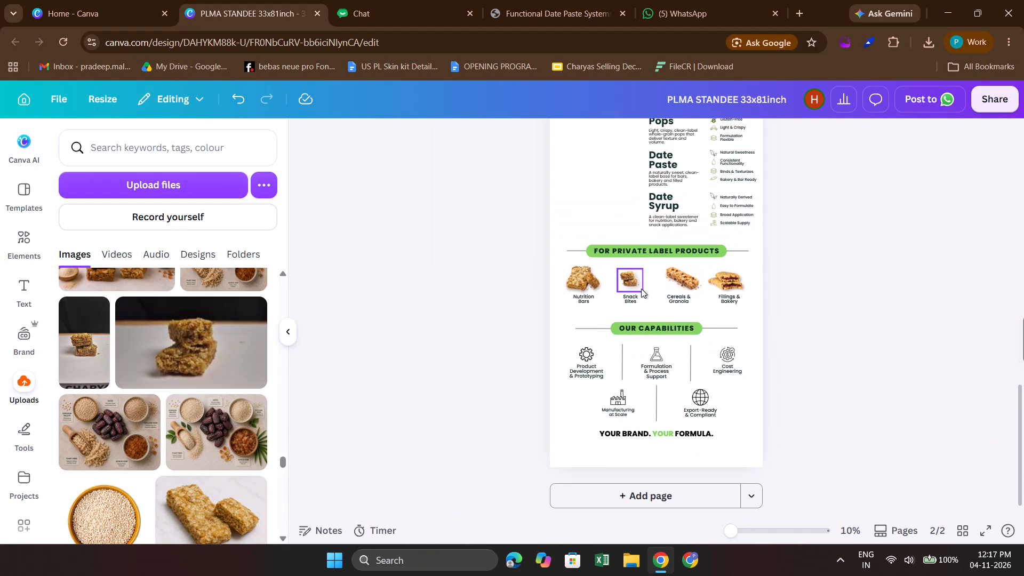
Add the uploaded pale yellow flakes picture to page 2 and move it over the blank area beside the Sorghum Flakes text.
scroll(835, 352, down, 1)
scroll(835, 352, up, 1)
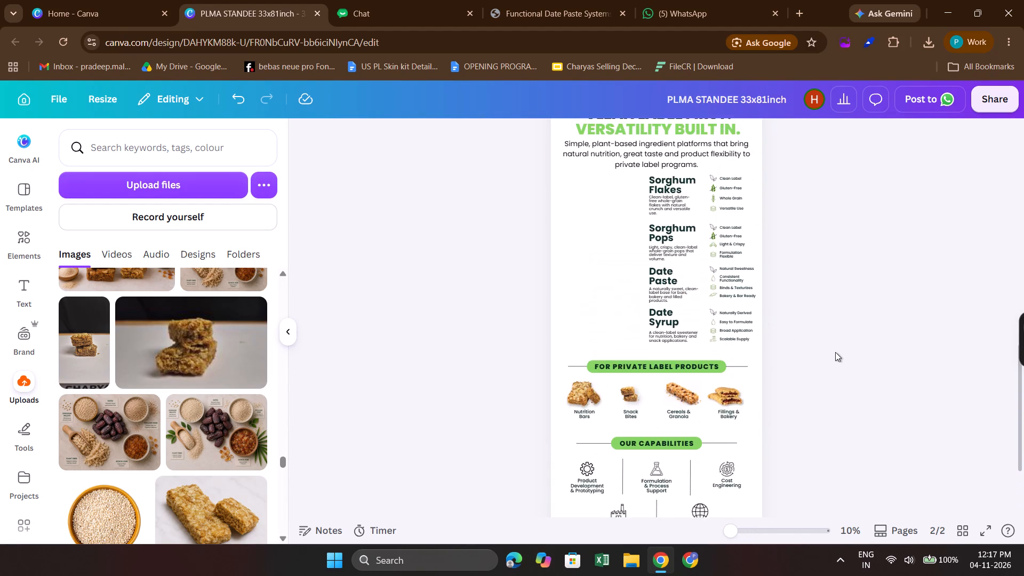
scroll(835, 352, up, 1)
scroll(827, 301, up, 2)
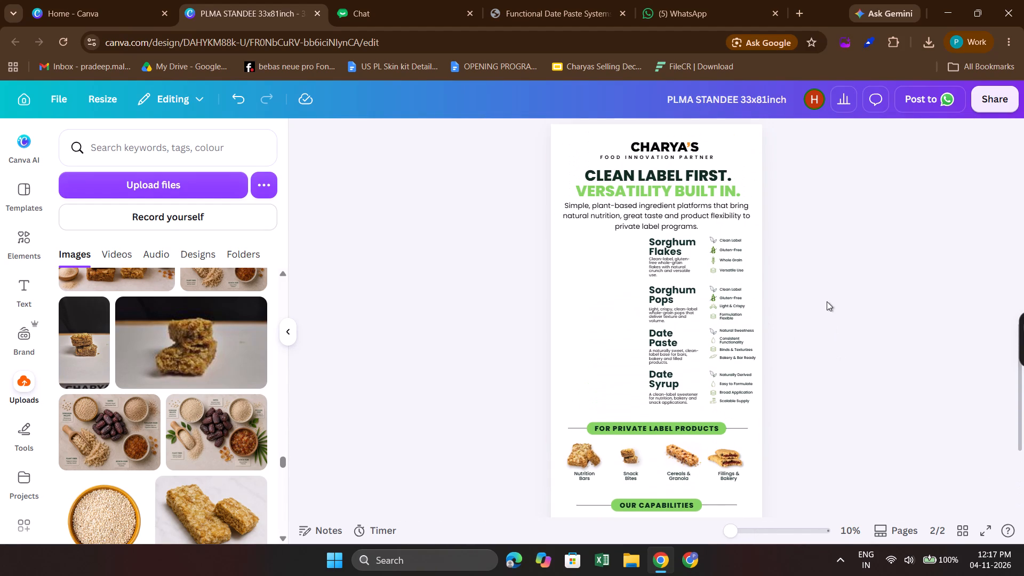
scroll(827, 301, up, 1)
scroll(208, 367, down, 1)
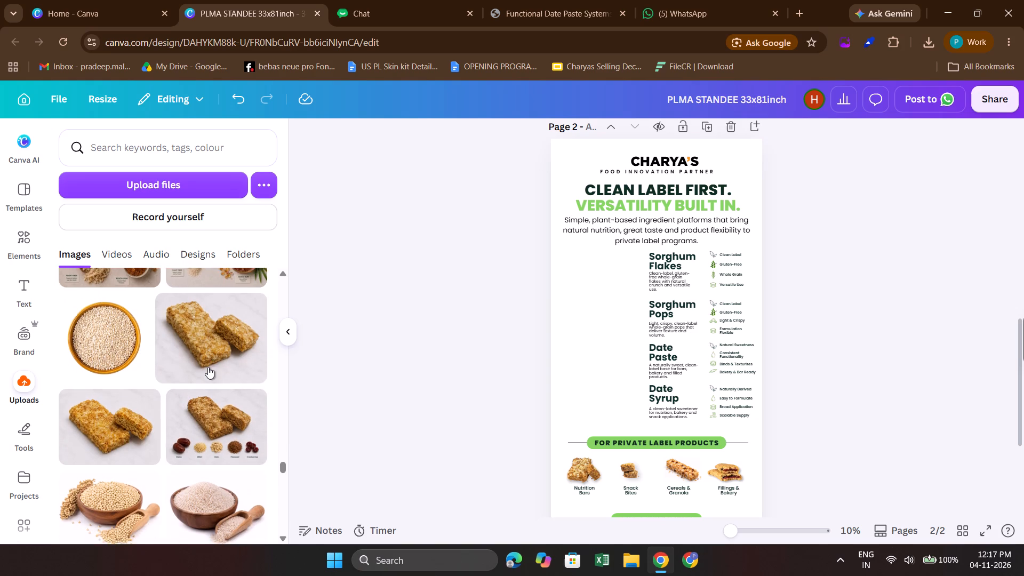
scroll(208, 367, down, 4)
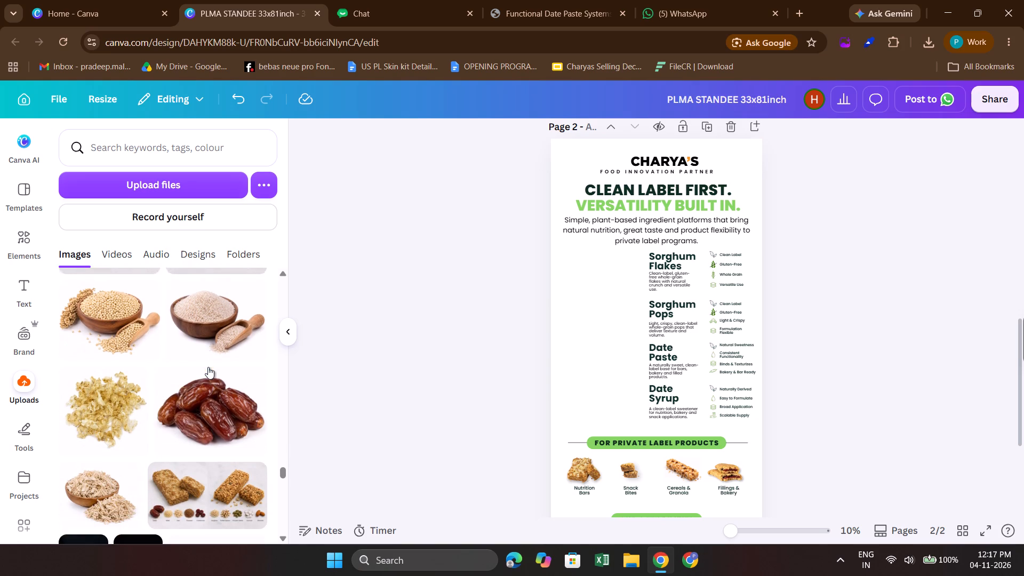
scroll(208, 367, down, 1)
click(105, 418)
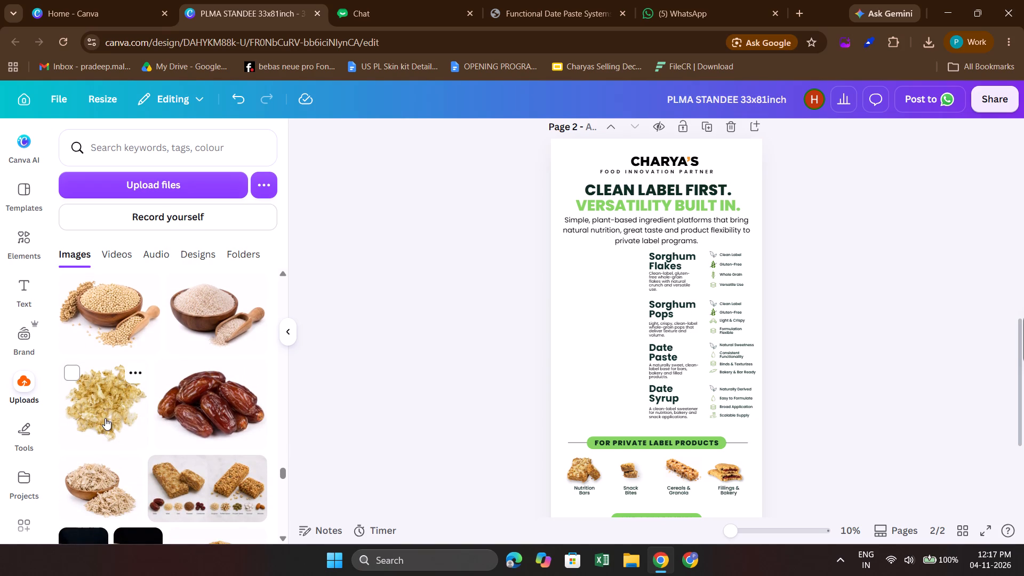
drag(632, 373, 597, 304)
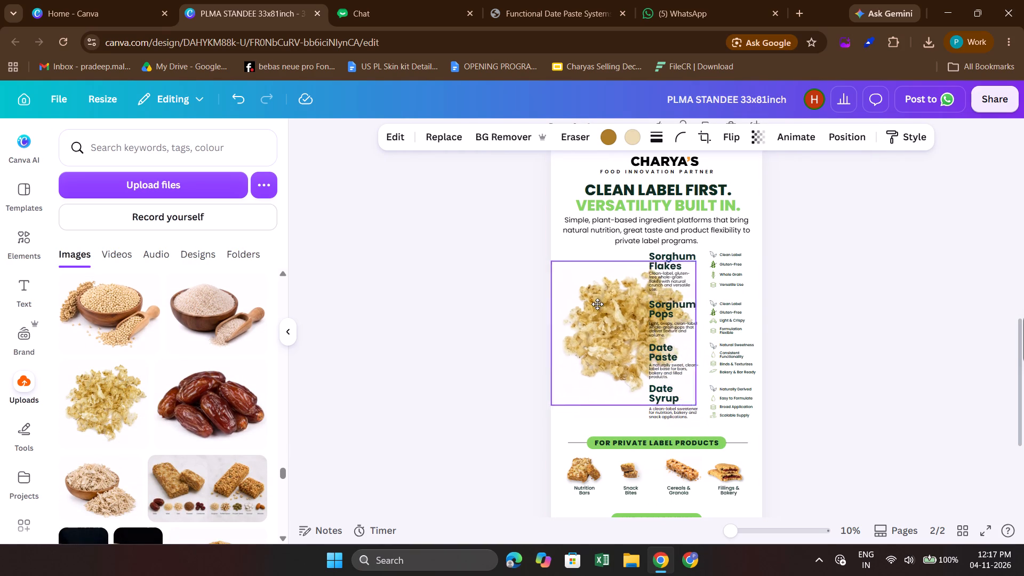
drag(597, 304, 596, 303)
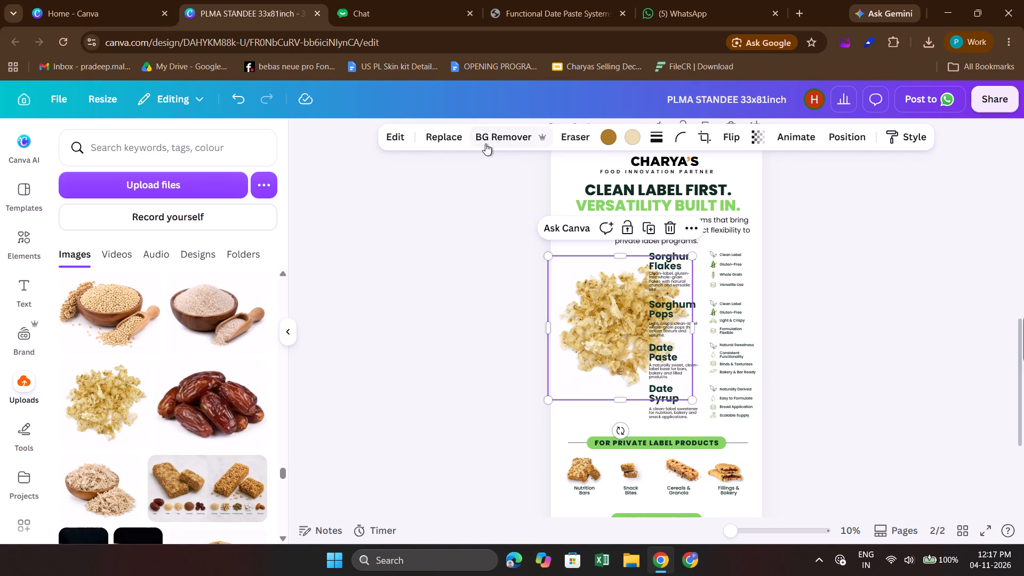
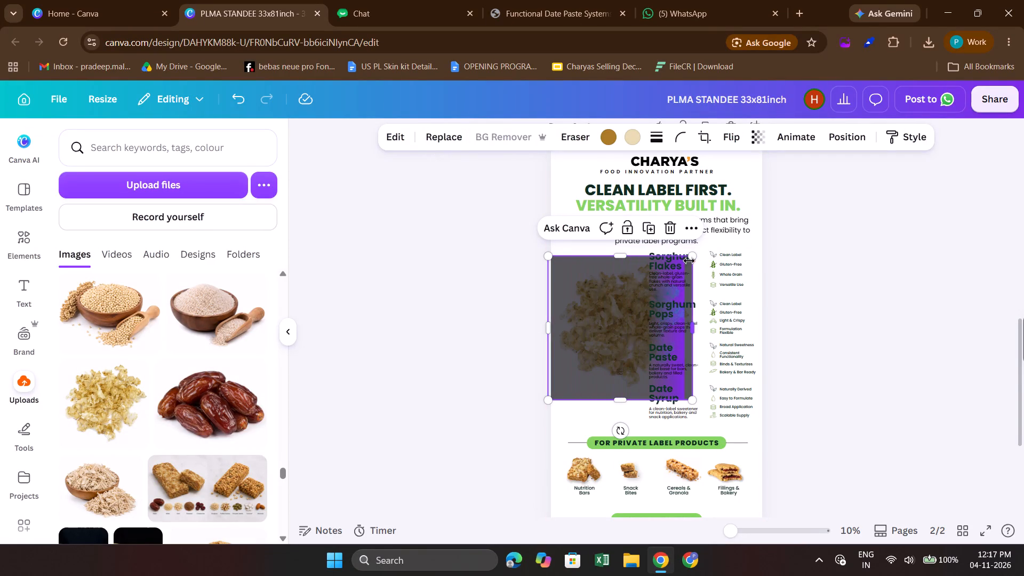
Shrink the flakes picture proportionally to a small thumbnail and place it beside the Sorghum Flakes heading and description.
drag(693, 259, 627, 298)
drag(613, 337, 618, 282)
drag(640, 255, 604, 292)
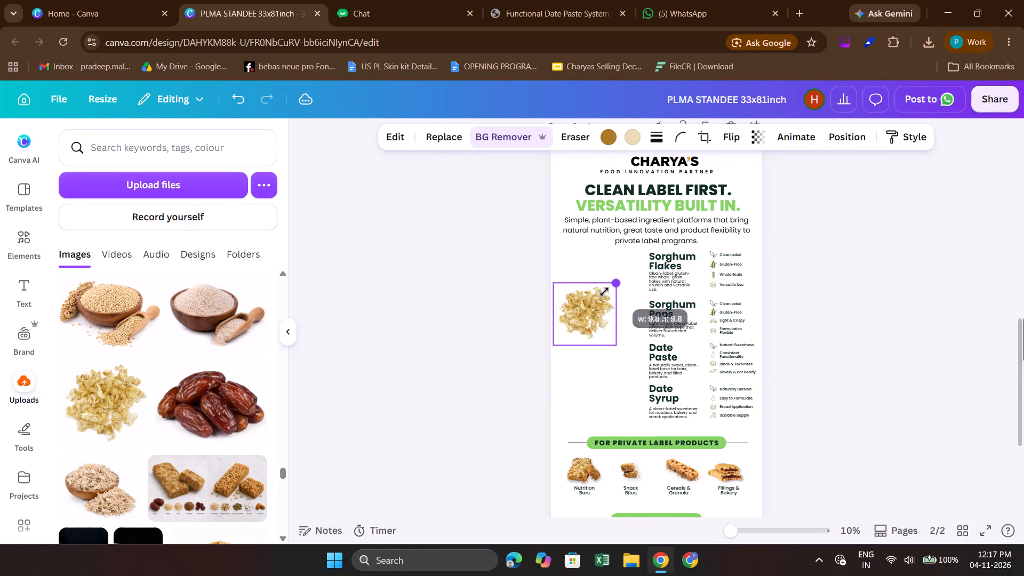
drag(604, 292, 596, 301)
drag(582, 324, 615, 274)
click(517, 316)
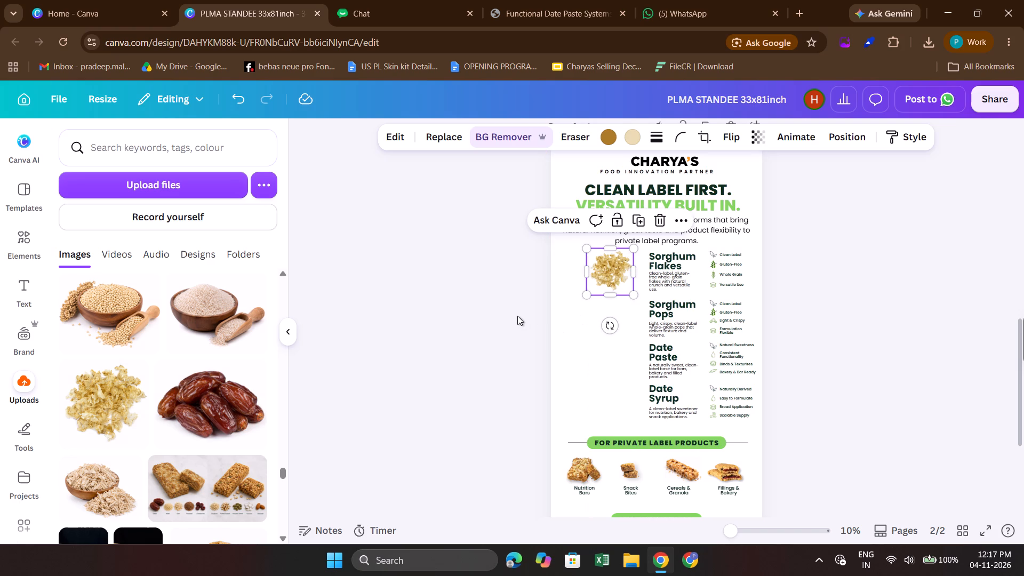
Shift the flakes picture left, level with the Sorghum Flakes text, aligning its left edge with the start of the private label heading line.
click(612, 269)
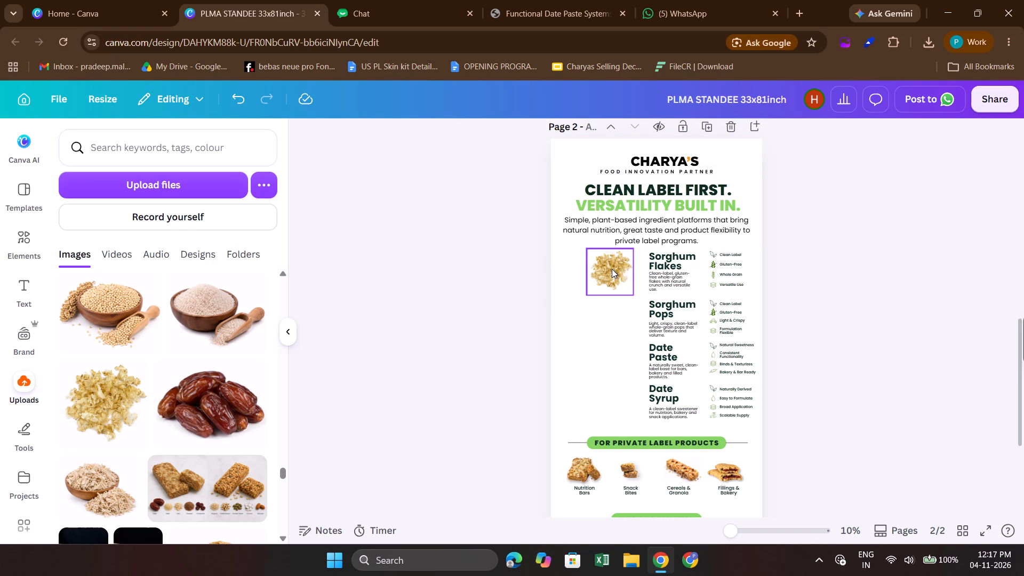
drag(612, 269, 593, 270)
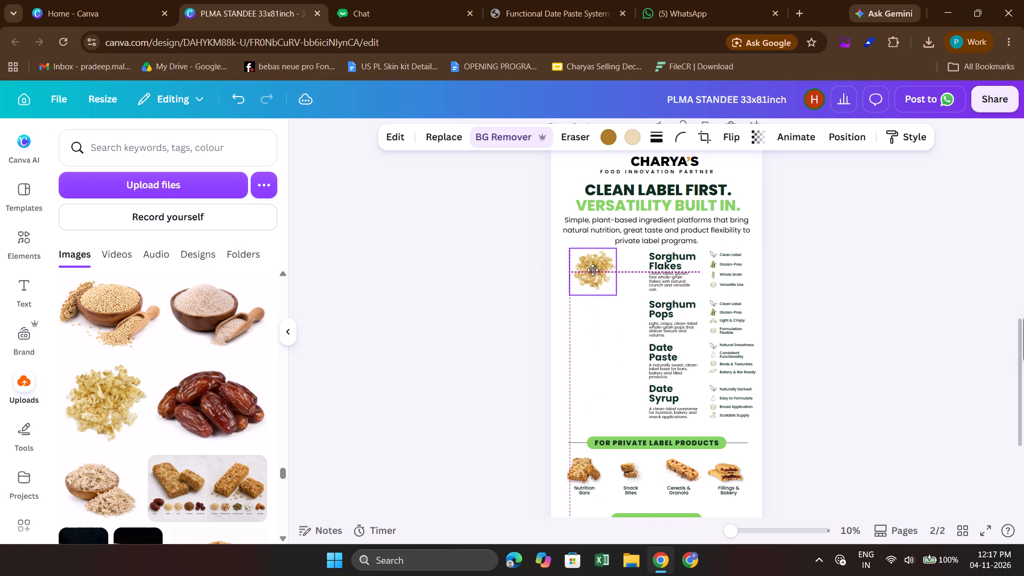
drag(593, 270, 592, 270)
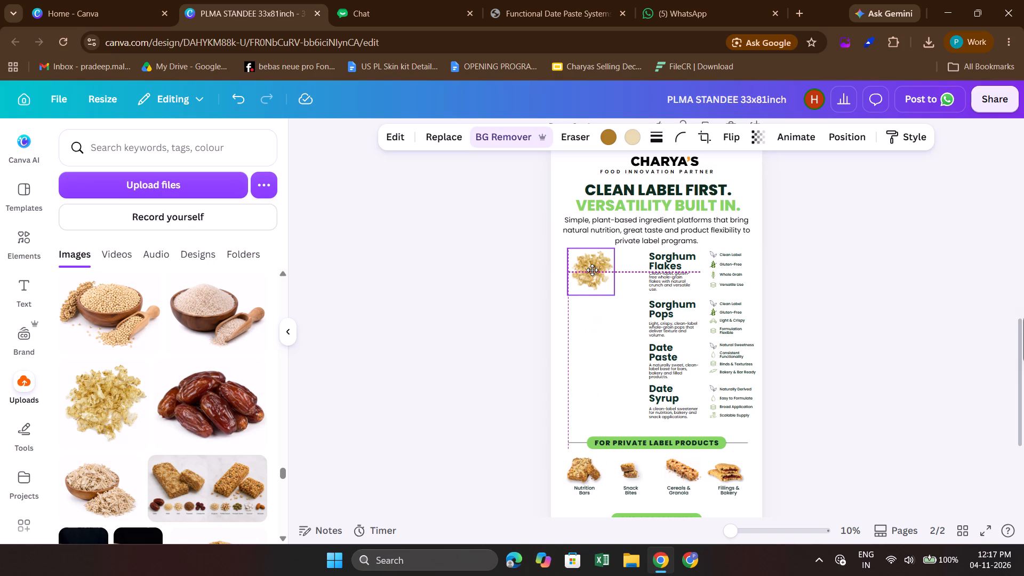
drag(592, 270, 591, 270)
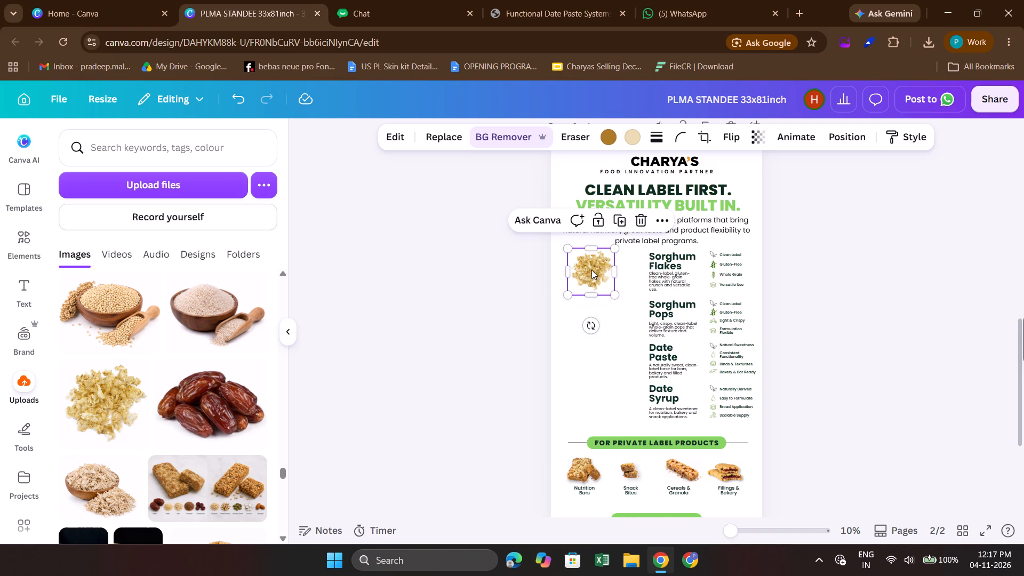
click(883, 275)
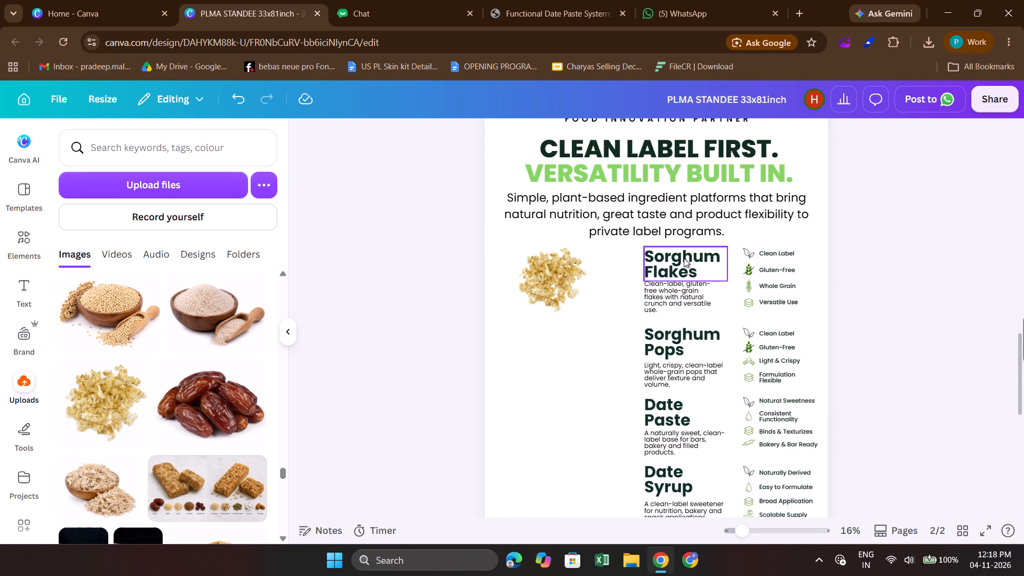
Widen the Sorghum Flakes heading box to about 13.2, extending it towards the flakes picture so the heading fits on one line.
click(684, 258)
drag(644, 267, 604, 271)
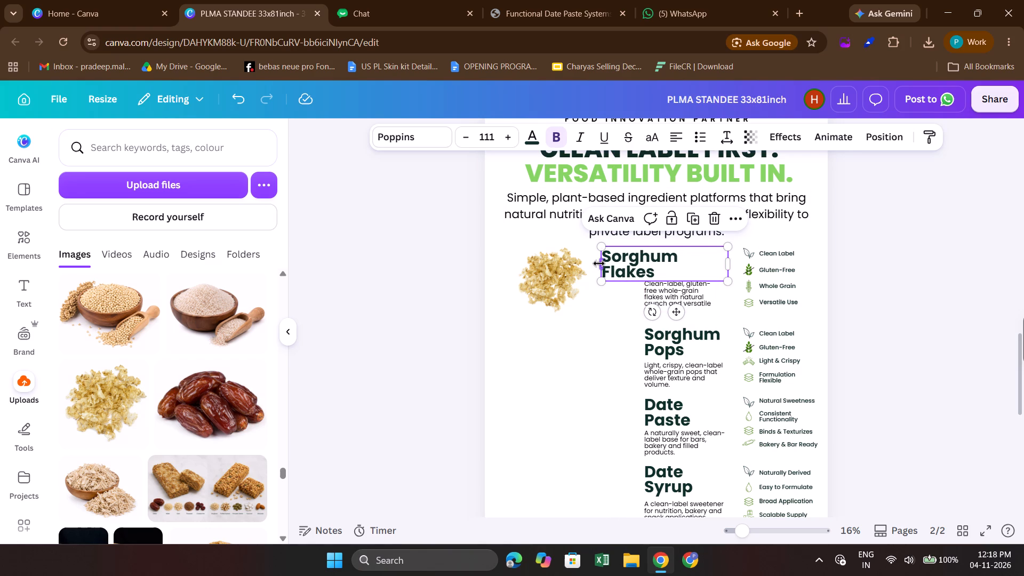
click(599, 263)
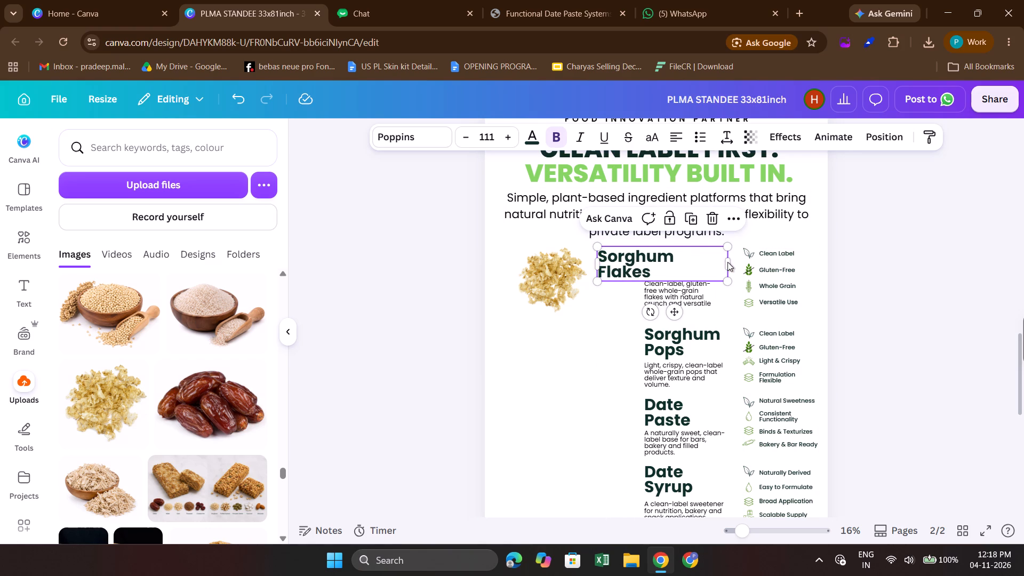
drag(729, 263, 735, 265)
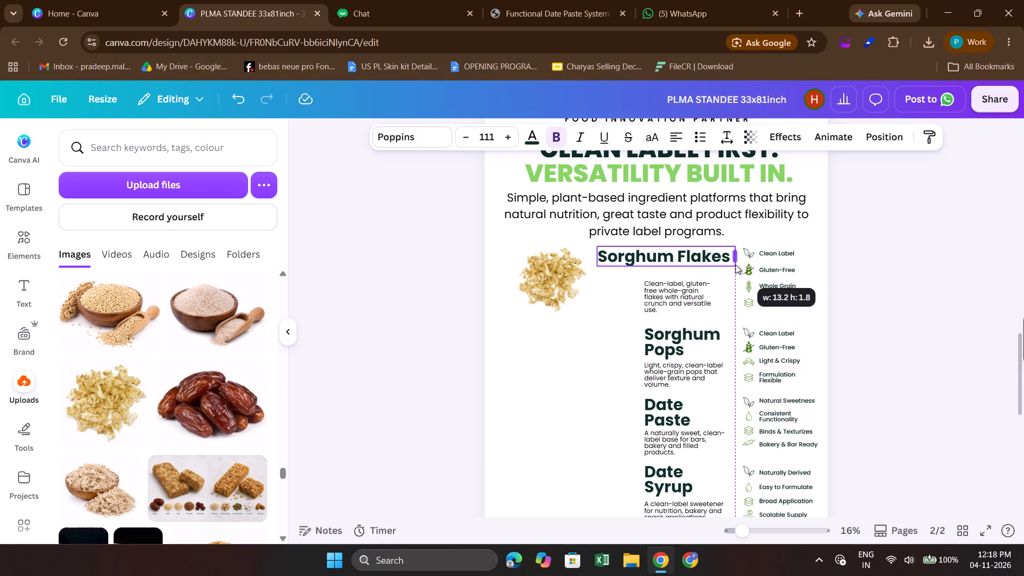
drag(735, 265, 735, 264)
click(843, 263)
Widen the Sorghum Flakes description box on both sides to span the heading's width, starting at the heading's left edge.
click(668, 307)
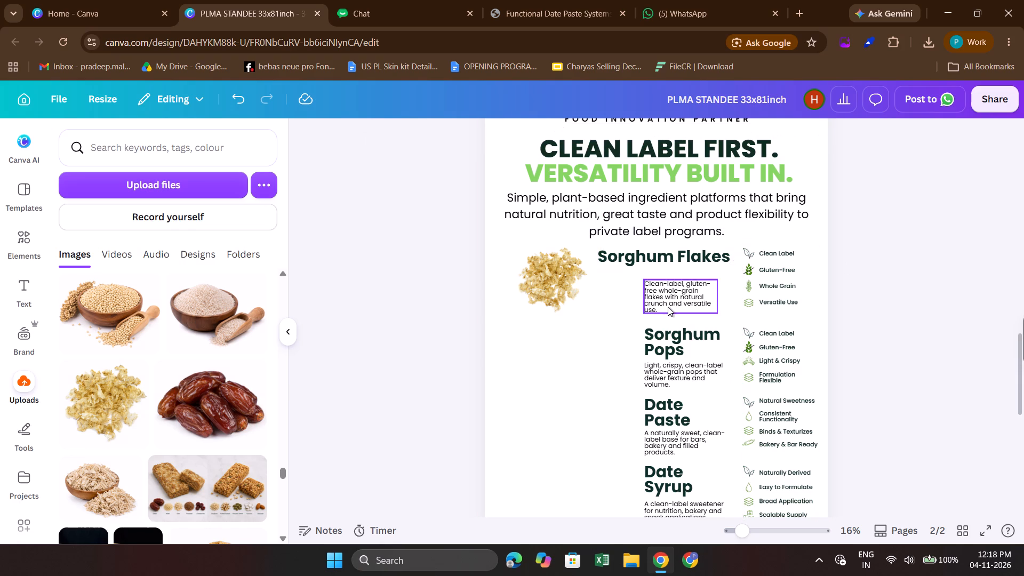
drag(643, 297, 616, 300)
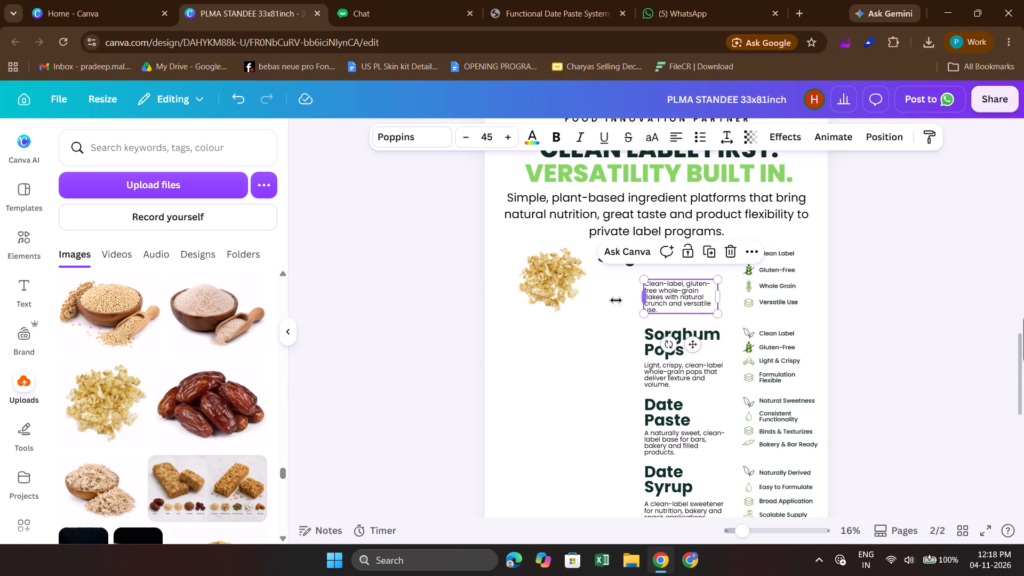
drag(616, 300, 597, 298)
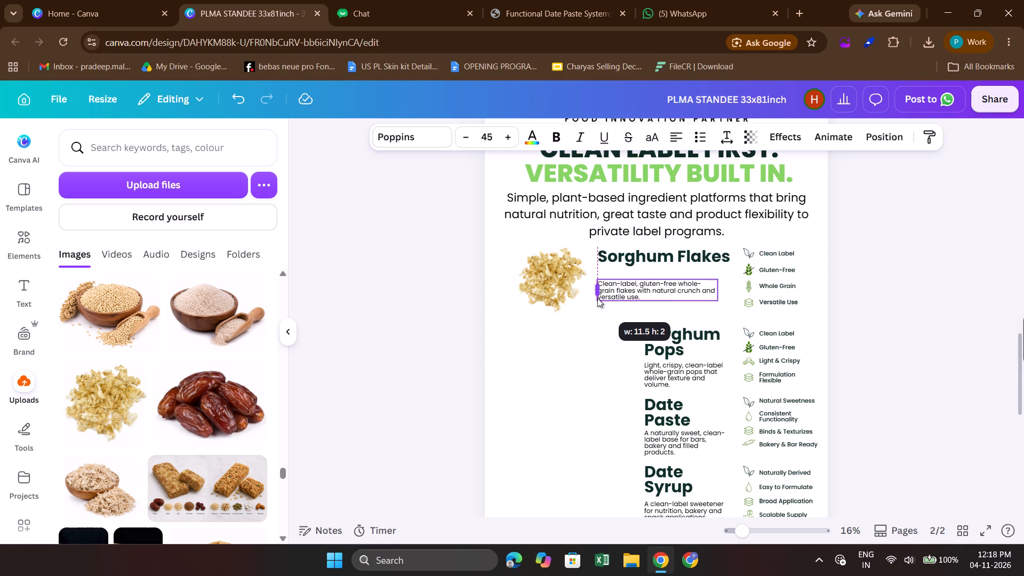
drag(597, 298, 598, 298)
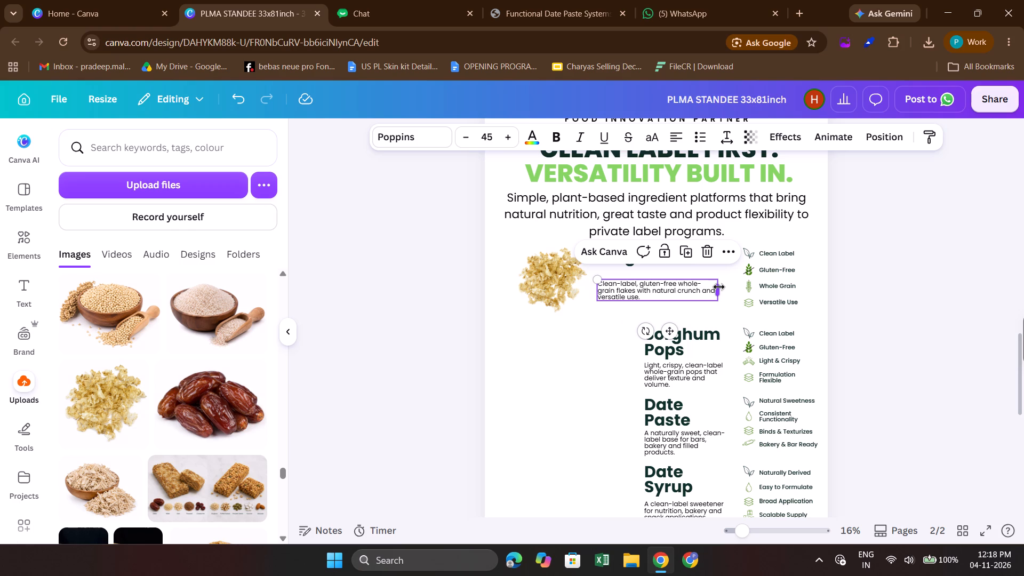
drag(719, 287, 730, 289)
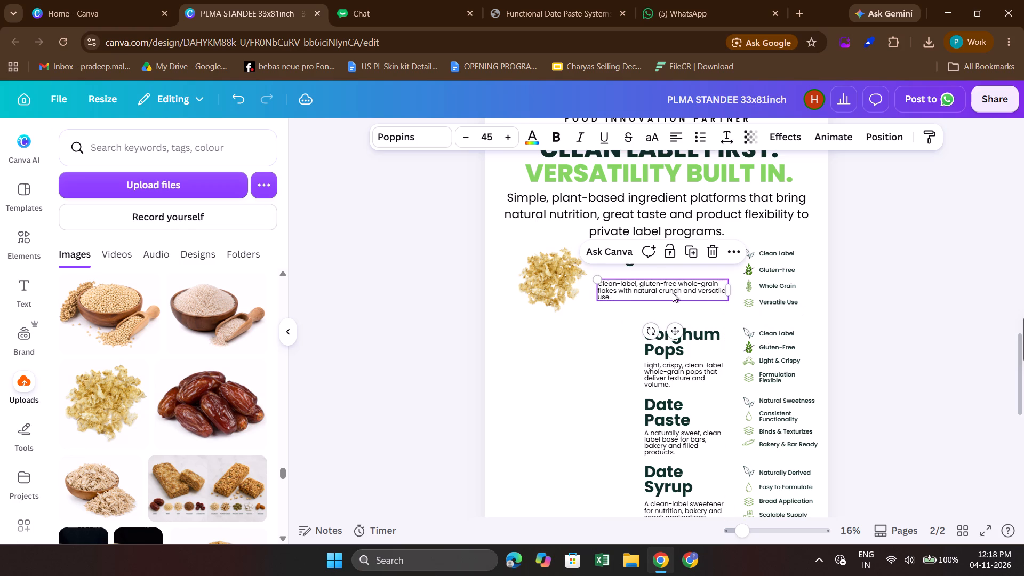
Set the font size of the Sorghum Flakes description to 60.
click(645, 289)
click(492, 135)
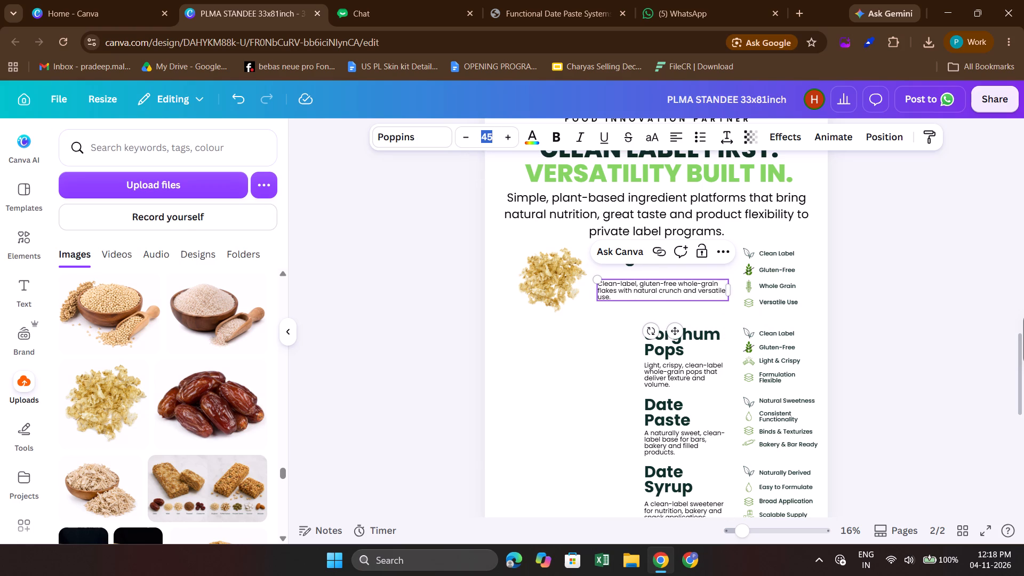
text(60)
key(Return)
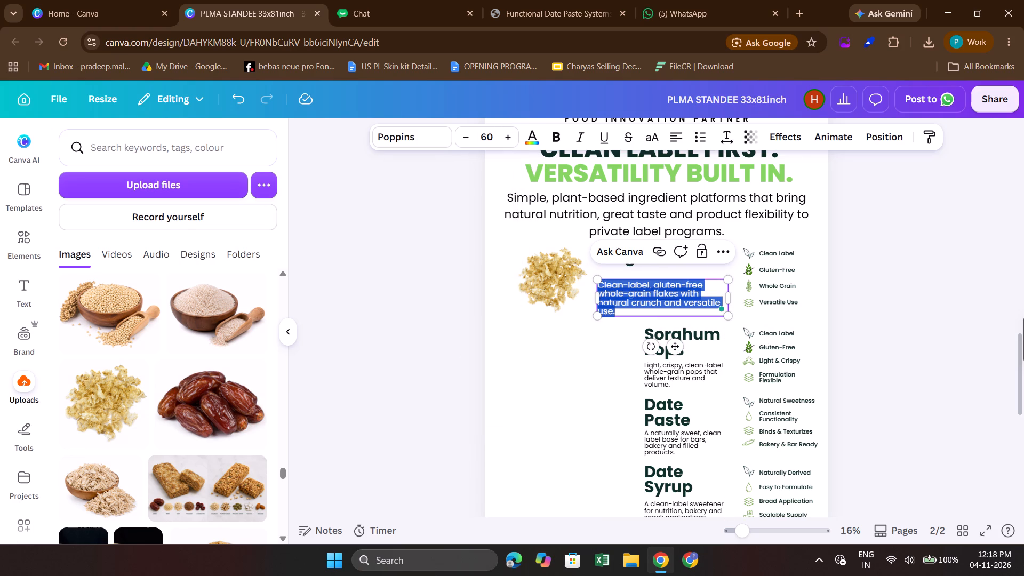
click(935, 284)
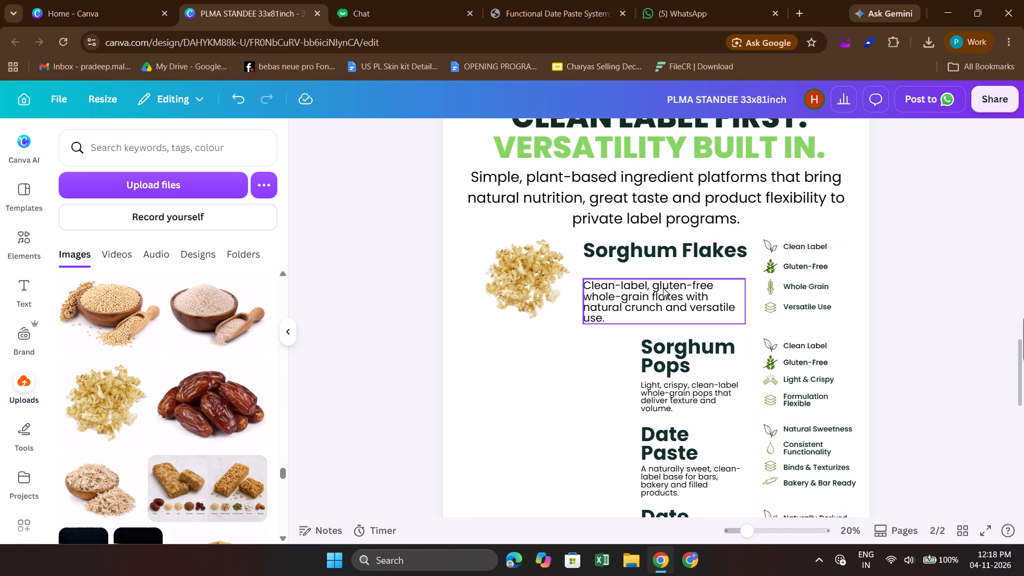
Move the Sorghum Flakes description up directly beneath its heading, keeping their left edges aligned.
click(663, 288)
drag(663, 288, 666, 274)
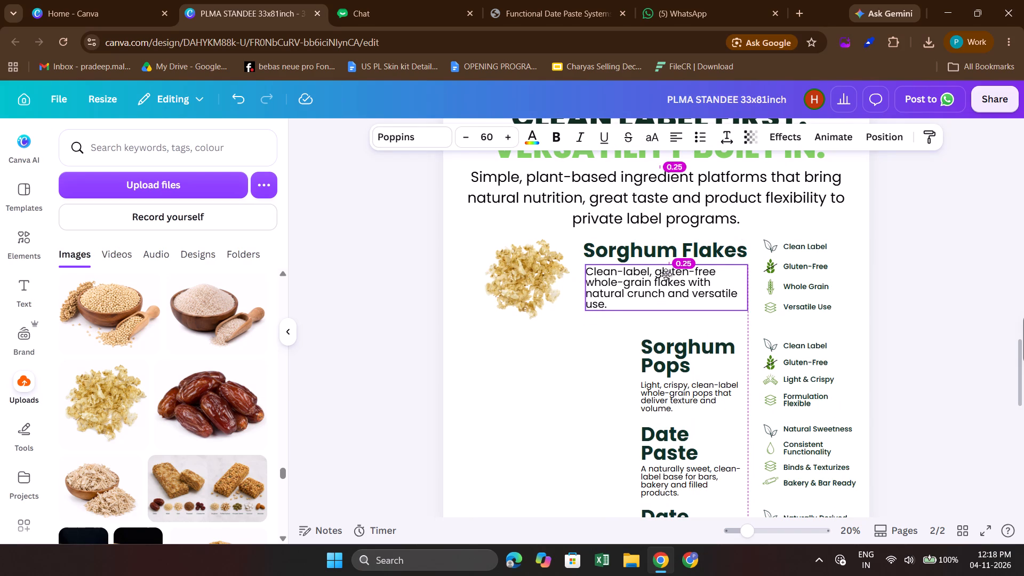
drag(666, 274, 663, 275)
click(902, 300)
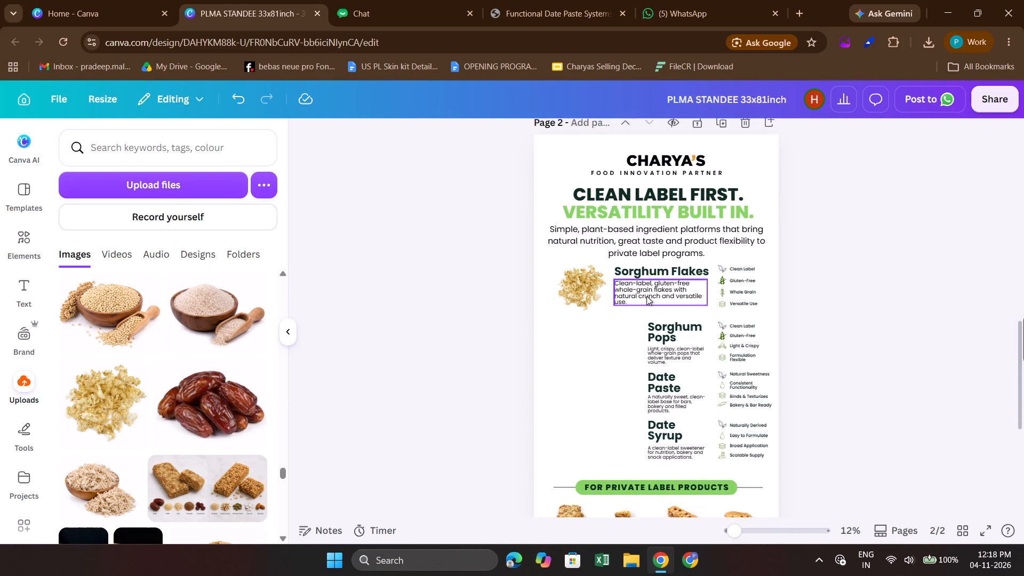
Move the Sorghum Pops heading below the Sorghum Flakes description, left-aligned with it, and widen its box to fit one line.
click(675, 338)
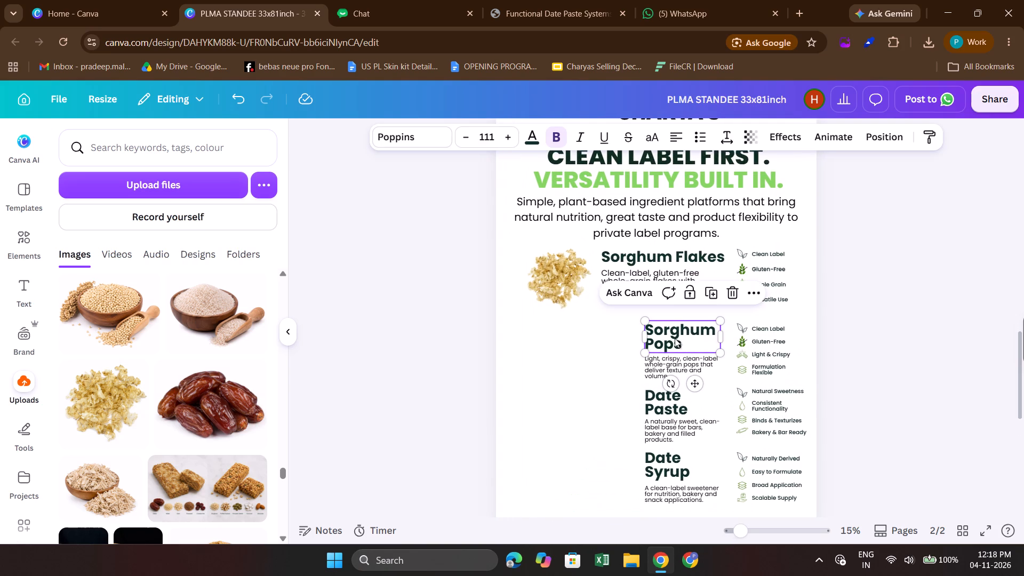
drag(668, 337, 627, 324)
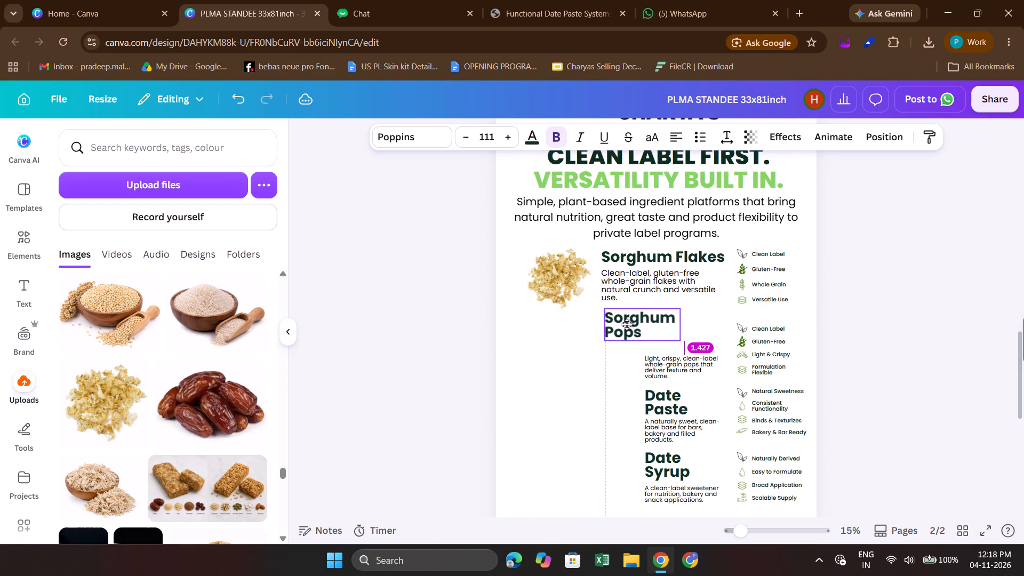
drag(627, 324, 626, 327)
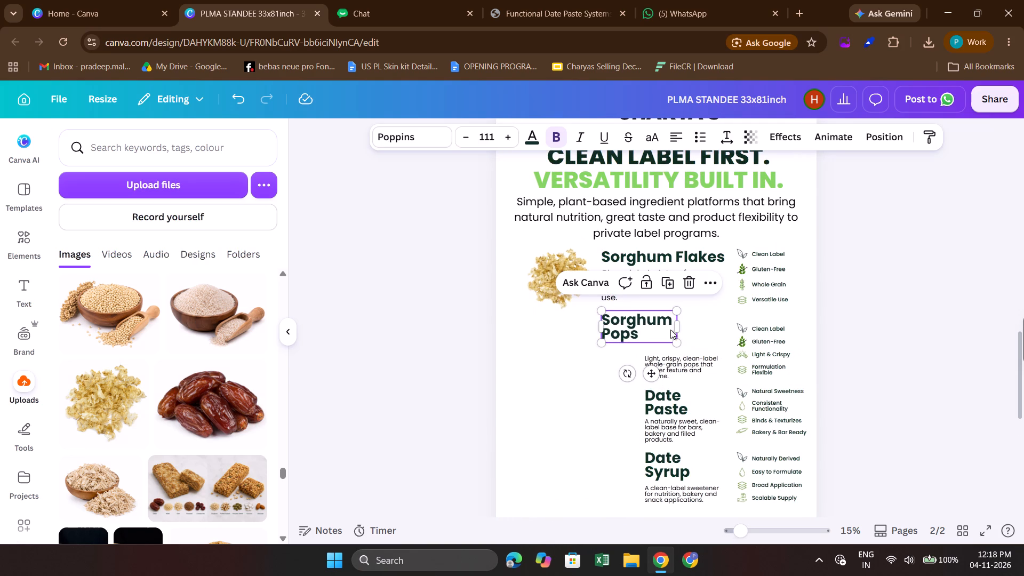
drag(679, 326, 719, 322)
click(849, 322)
Set the font size of the Sorghum Pops description to 60, matching the Sorghum Flakes description.
scroll(849, 322, down, 1)
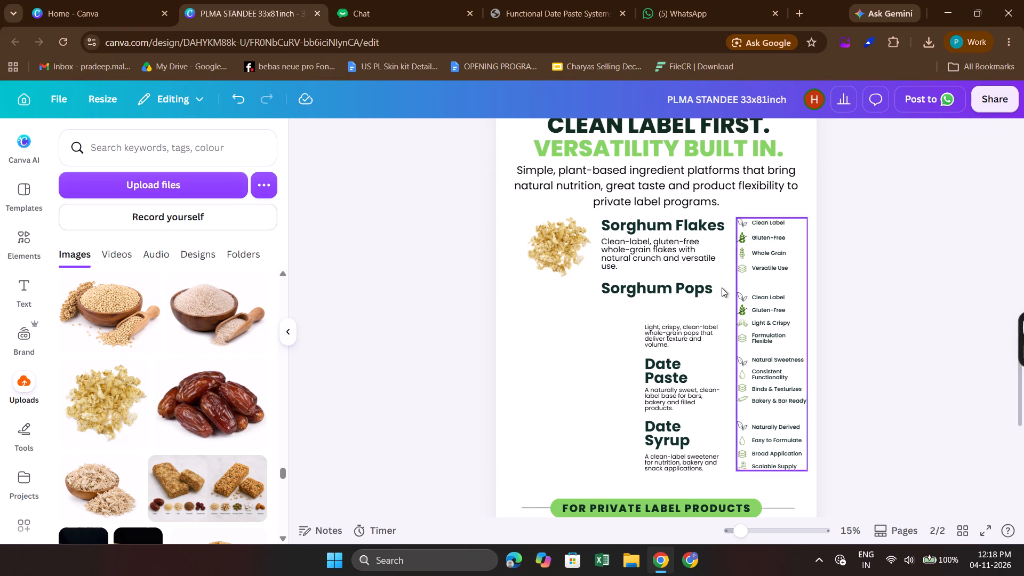
click(653, 241)
click(672, 340)
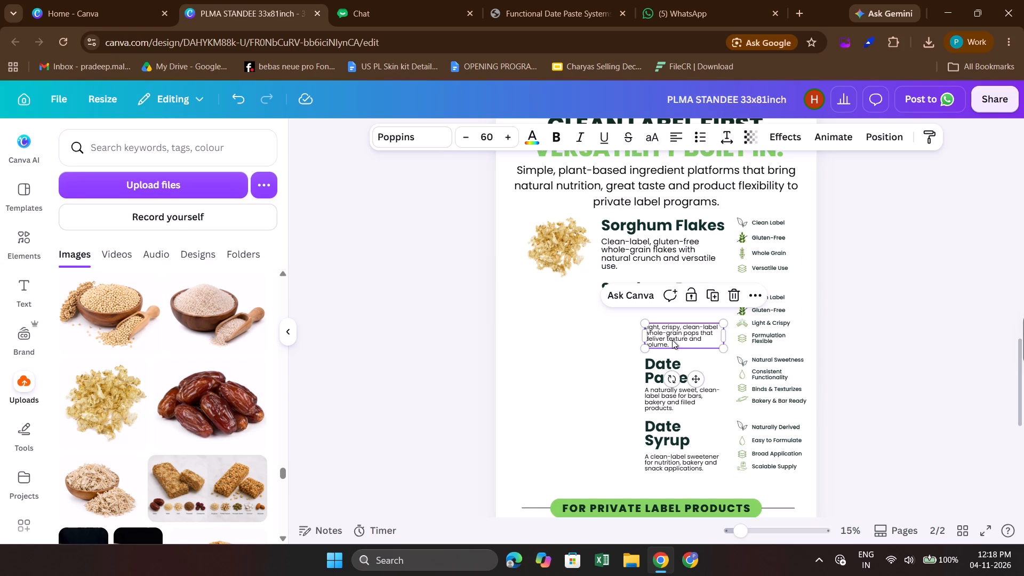
click(494, 137)
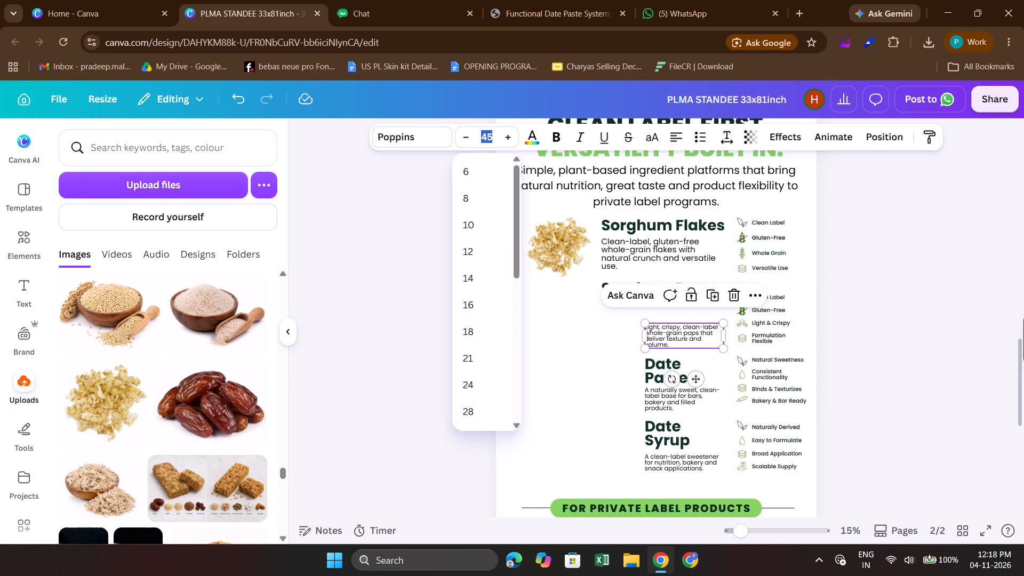
text(60)
key(Return)
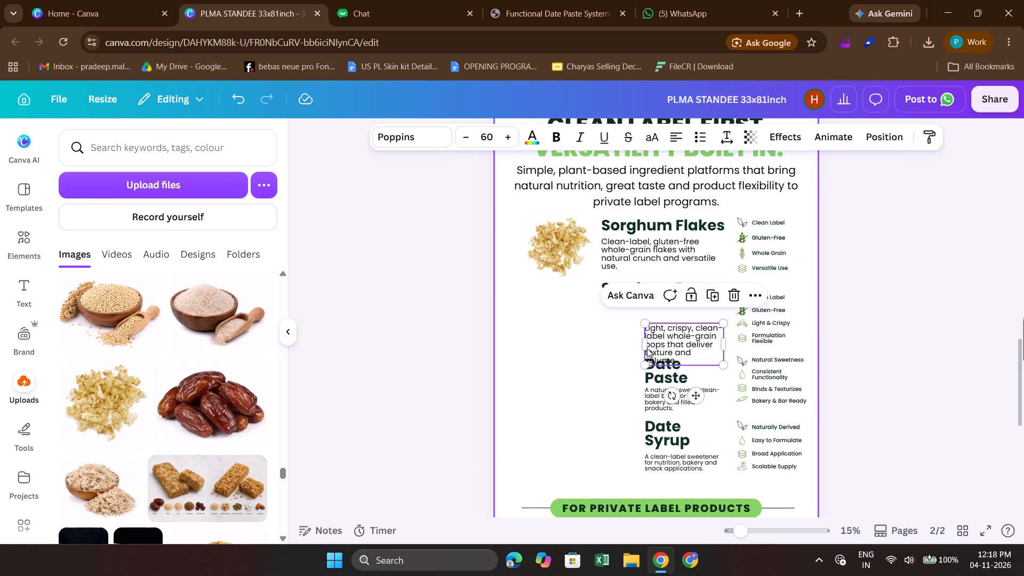
Move the Sorghum Pops description directly beneath its heading and widen its box to about the heading's width.
drag(683, 343, 654, 334)
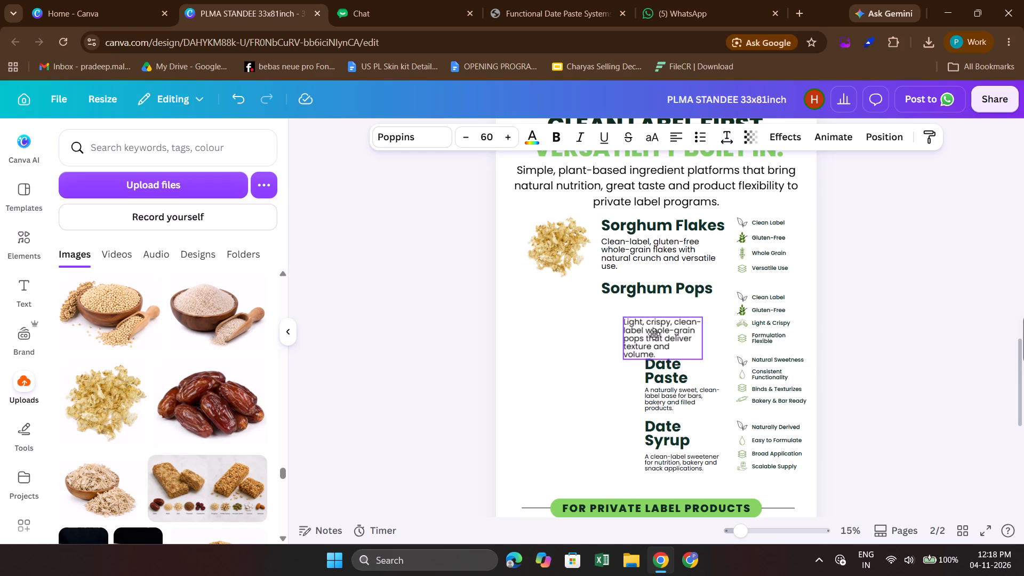
drag(654, 334, 640, 321)
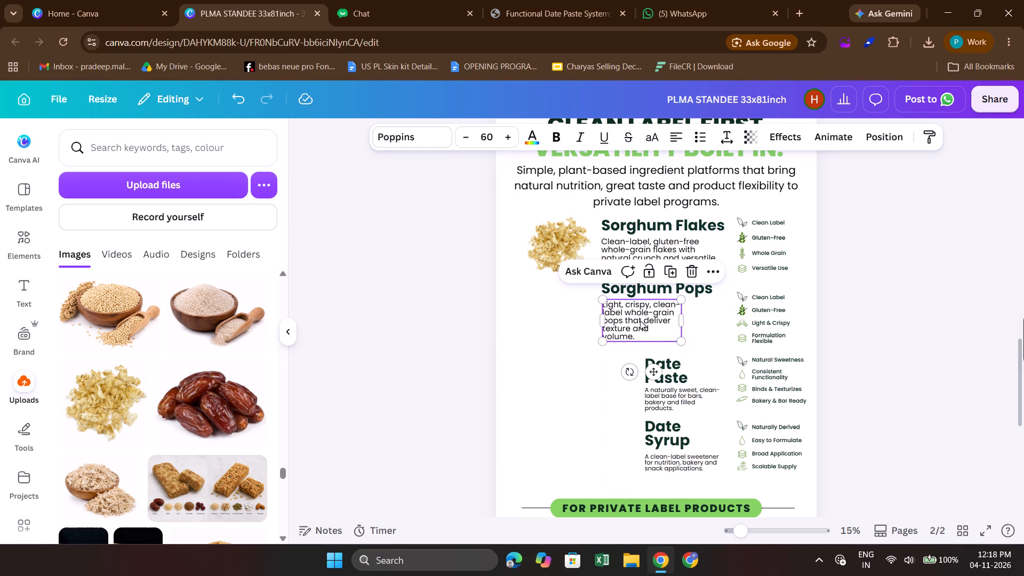
drag(685, 325, 714, 326)
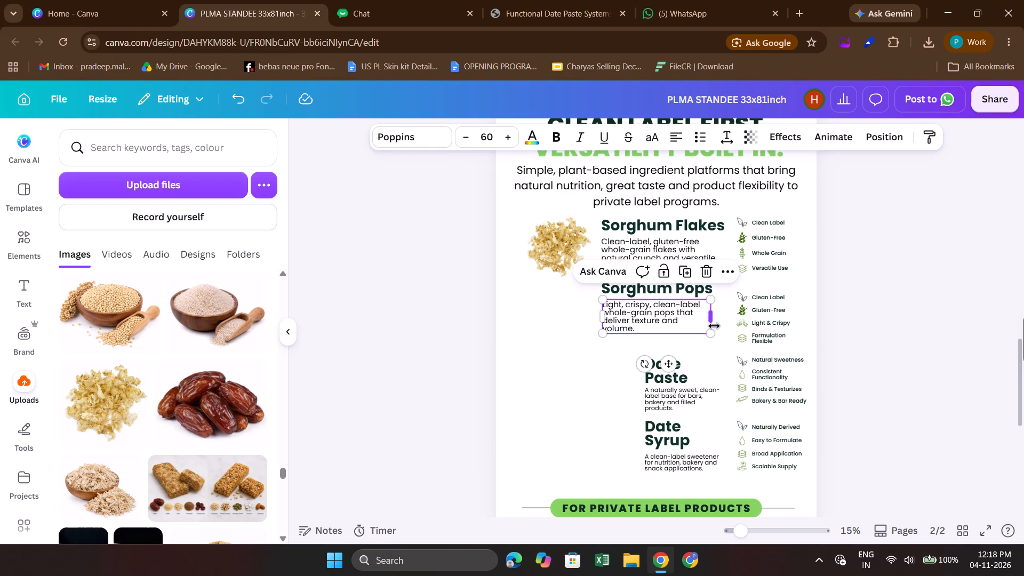
click(912, 302)
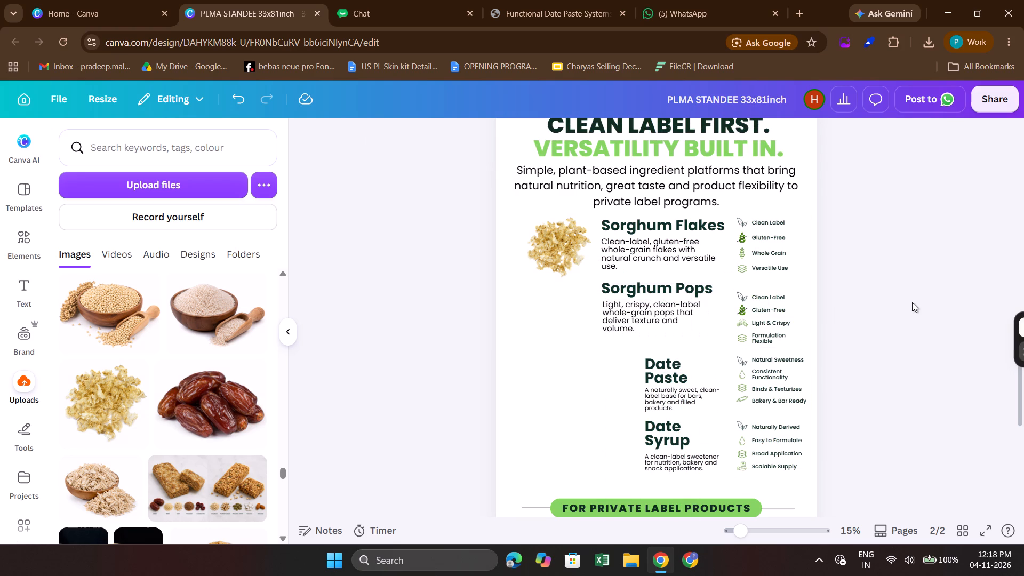
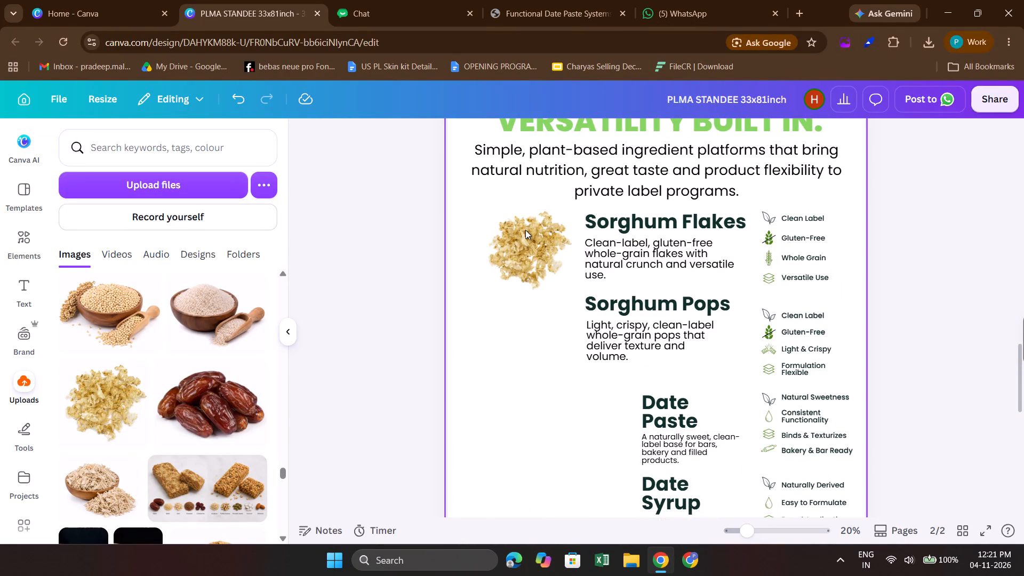
Shrink the sorghum flakes picture slightly, keeping it beside the Sorghum Flakes heading and description.
click(518, 277)
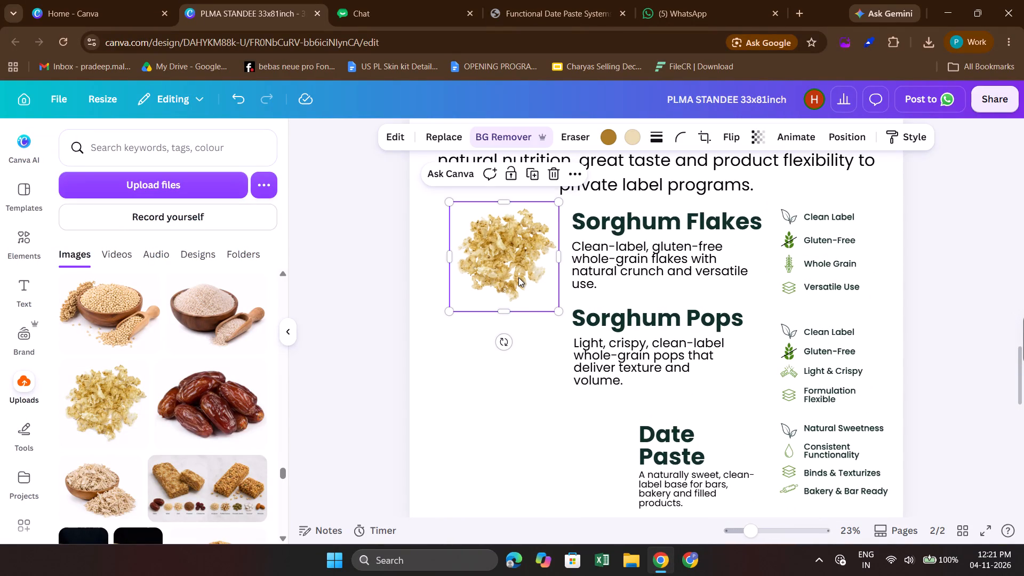
drag(449, 312, 452, 307)
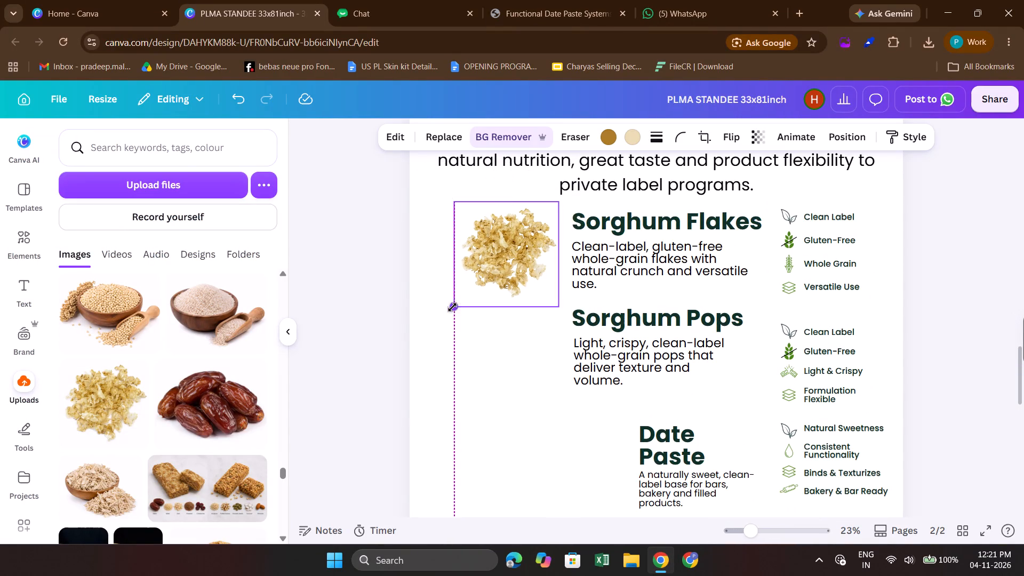
drag(452, 307, 452, 305)
click(360, 296)
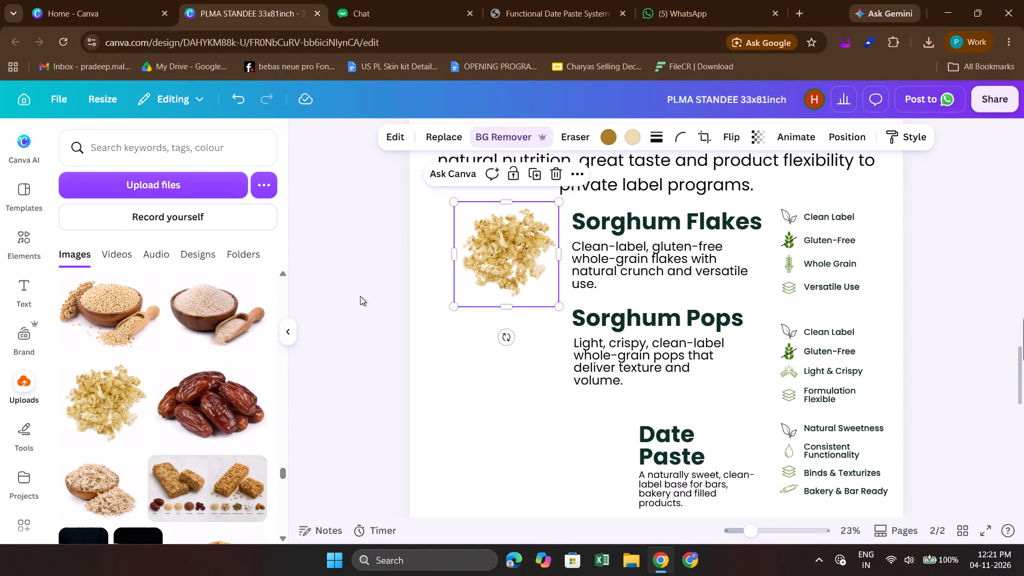
Move the Date Paste heading below the Sorghum Pops description, left-aligned with the Sorghum headings, and widen its box to fit one line.
scroll(360, 296, down, 1)
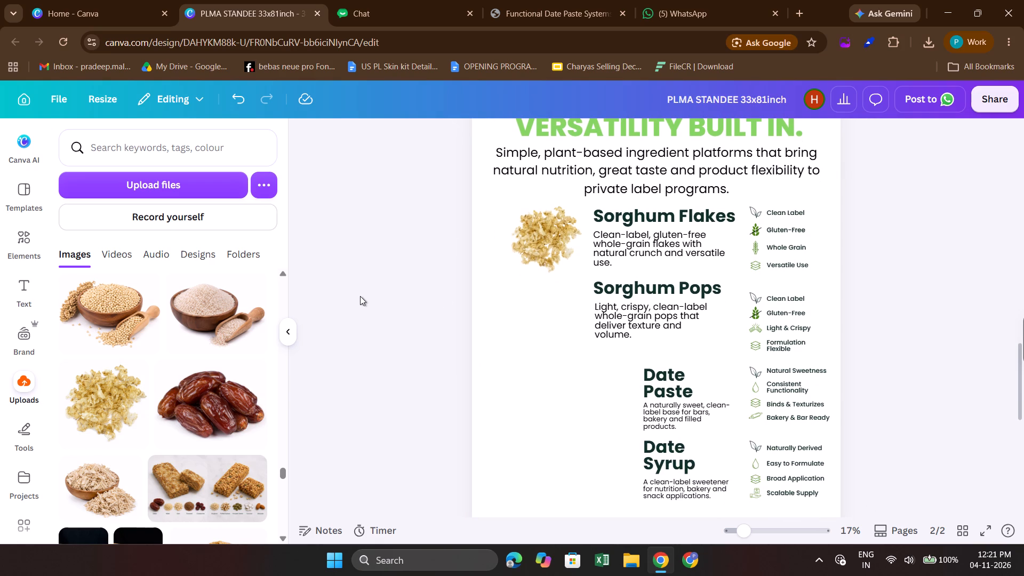
click(660, 374)
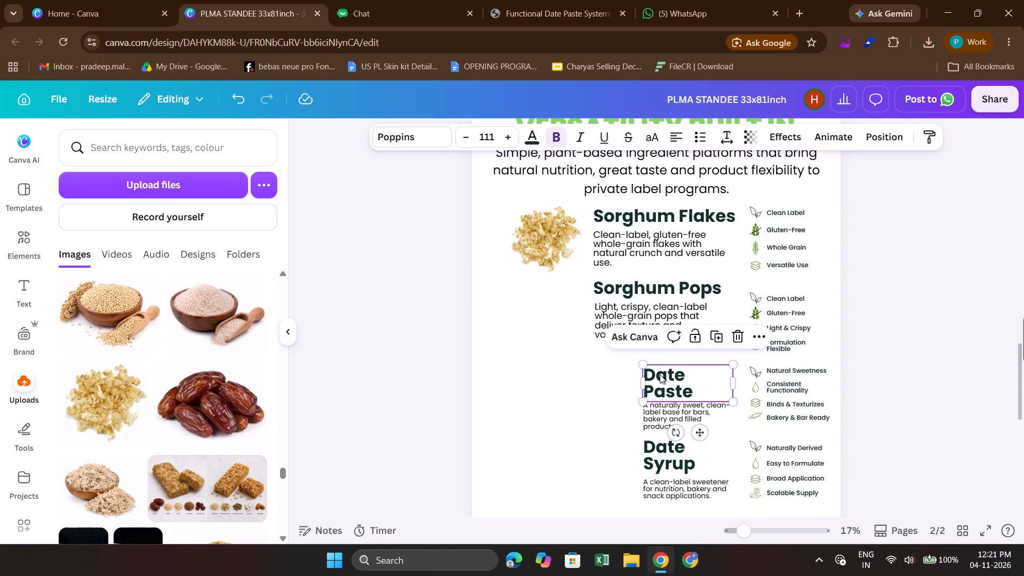
drag(655, 378, 605, 366)
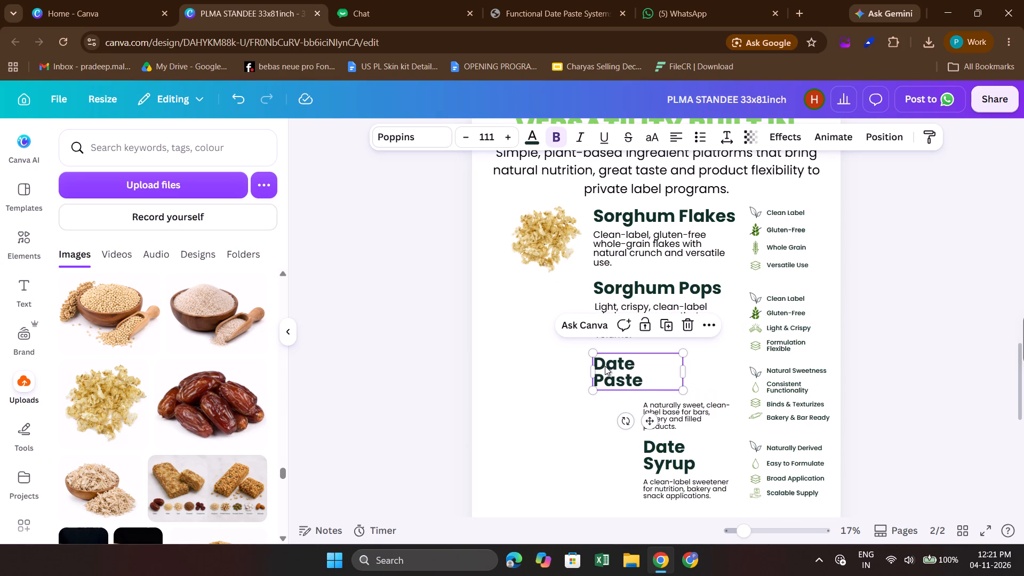
drag(686, 369, 721, 364)
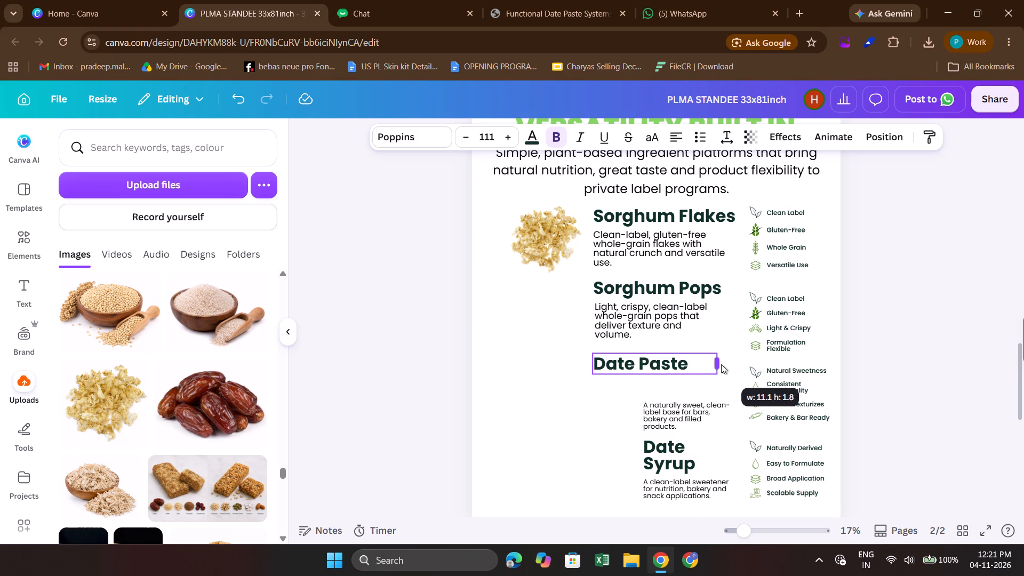
drag(721, 364, 720, 363)
Set the Date Paste description's font size to 60 and move it beneath its heading, near the same left edge.
scroll(720, 363, down, 1)
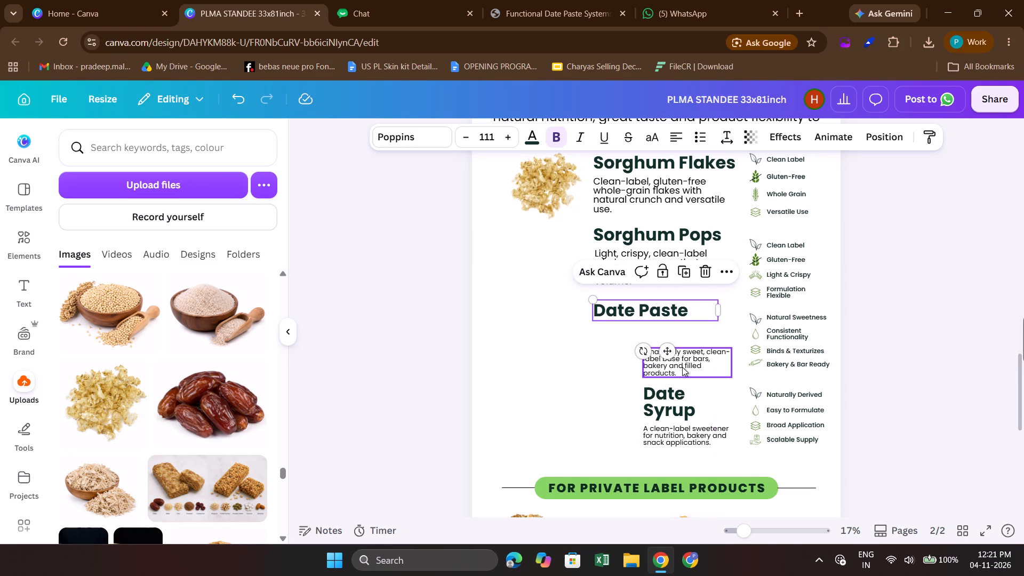
click(683, 366)
click(491, 138)
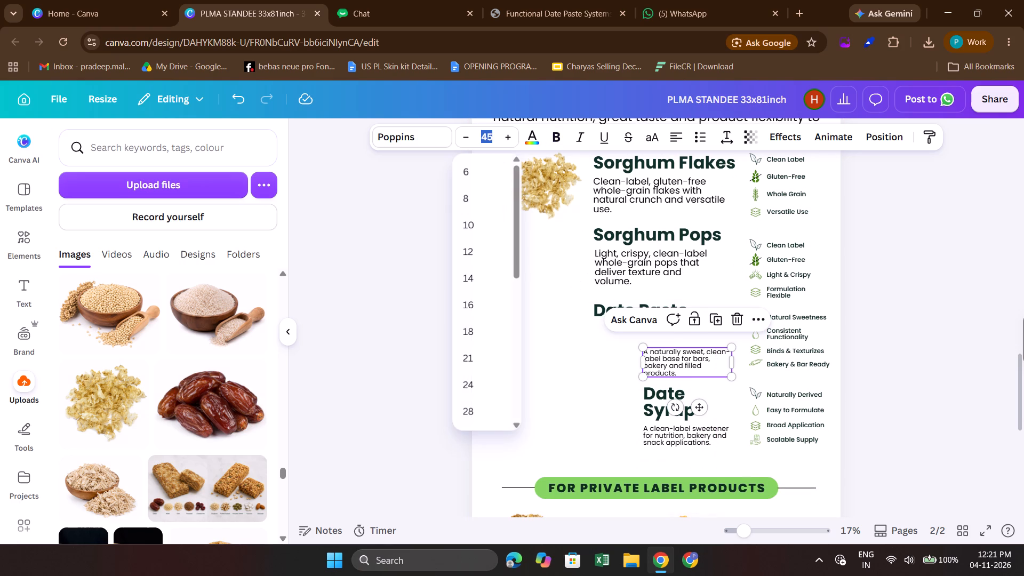
text(60)
key(Return)
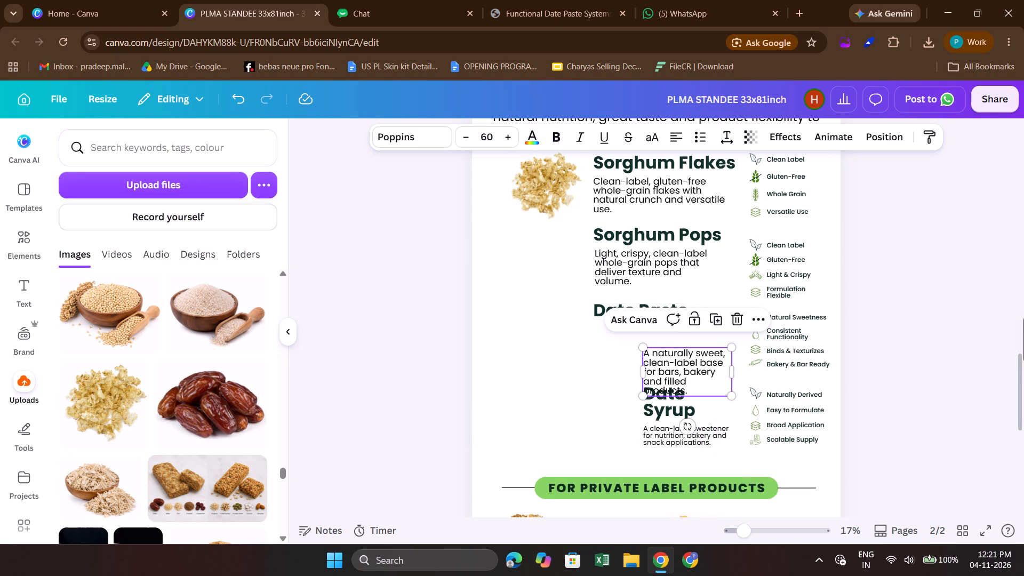
drag(669, 355, 626, 332)
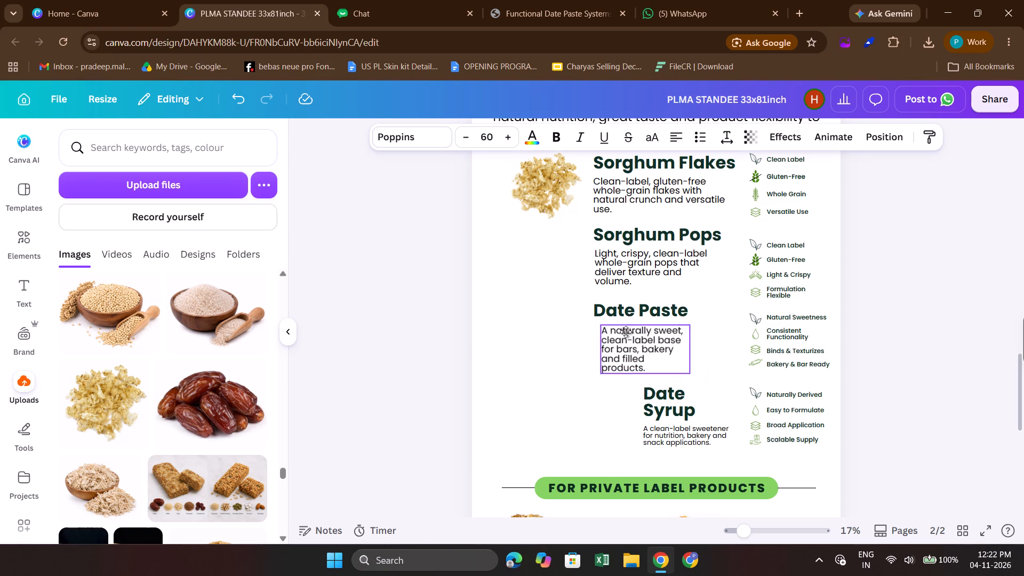
drag(626, 332, 620, 330)
Move the Sorghum Flakes description up slightly to tighten the gap below its heading.
scroll(620, 330, up, 1)
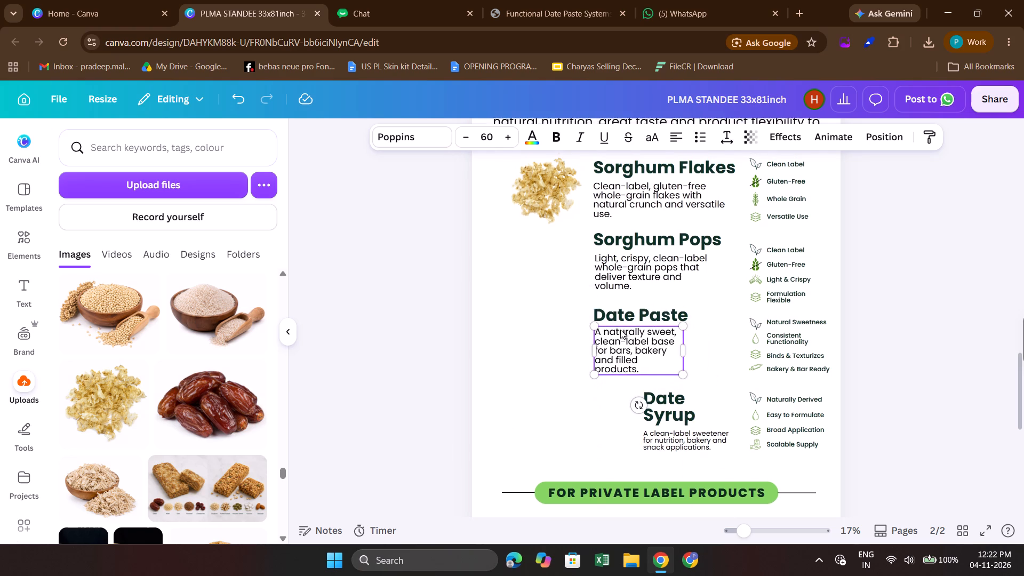
scroll(620, 330, up, 1)
click(623, 242)
drag(623, 242, 623, 240)
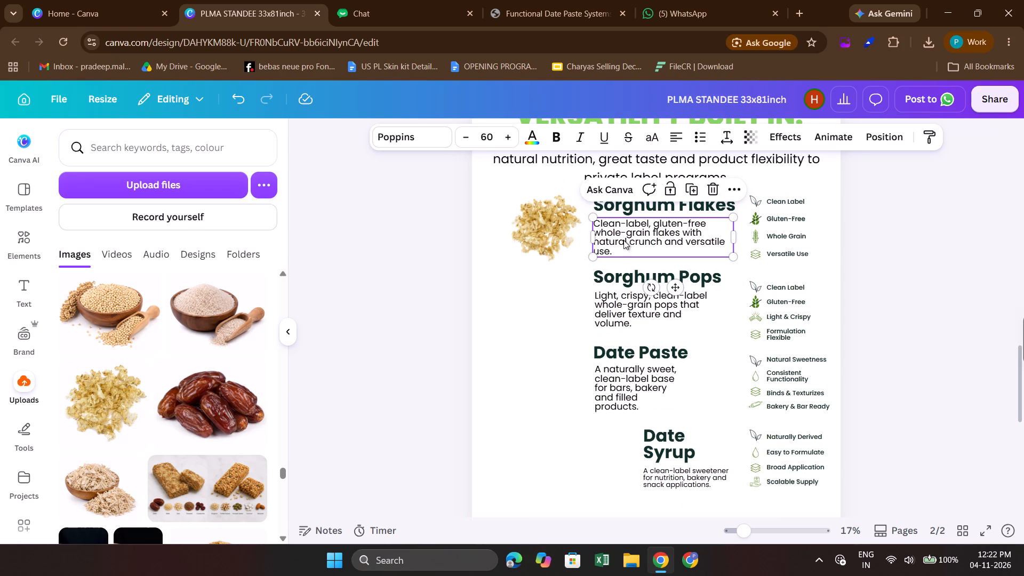
drag(623, 240, 625, 237)
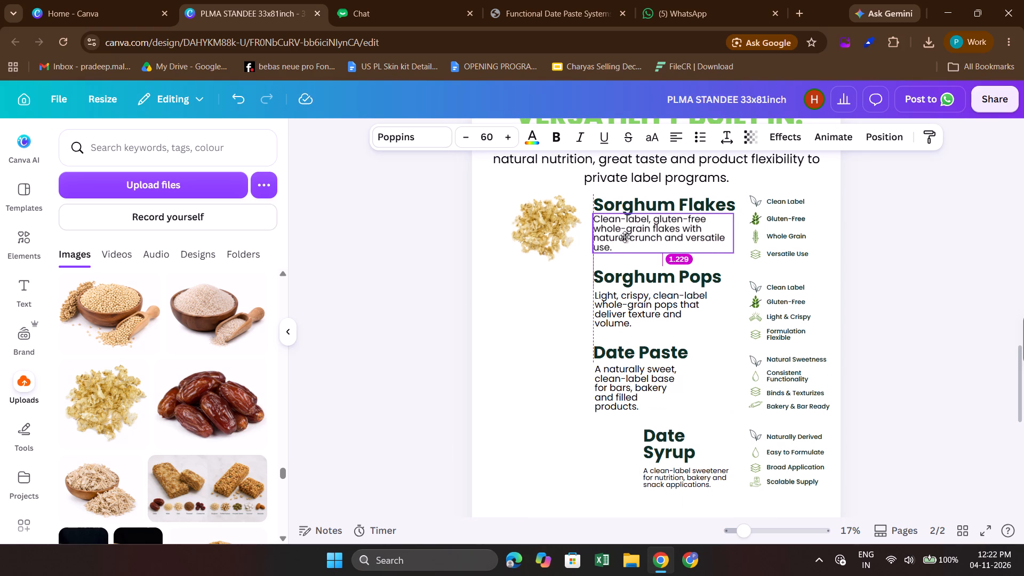
drag(625, 237, 626, 237)
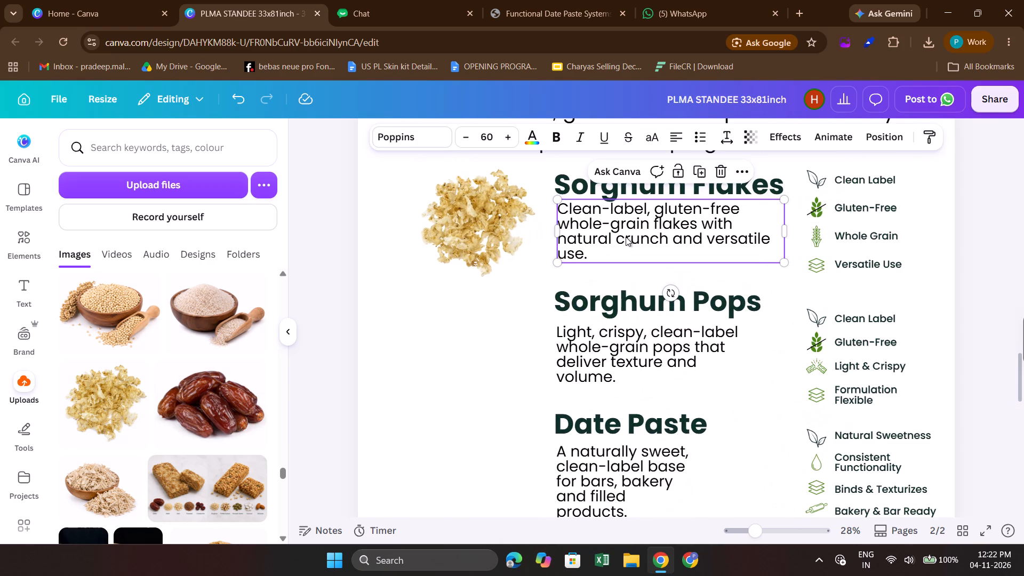
key(Up)
key(Up)
drag(650, 229, 650, 235)
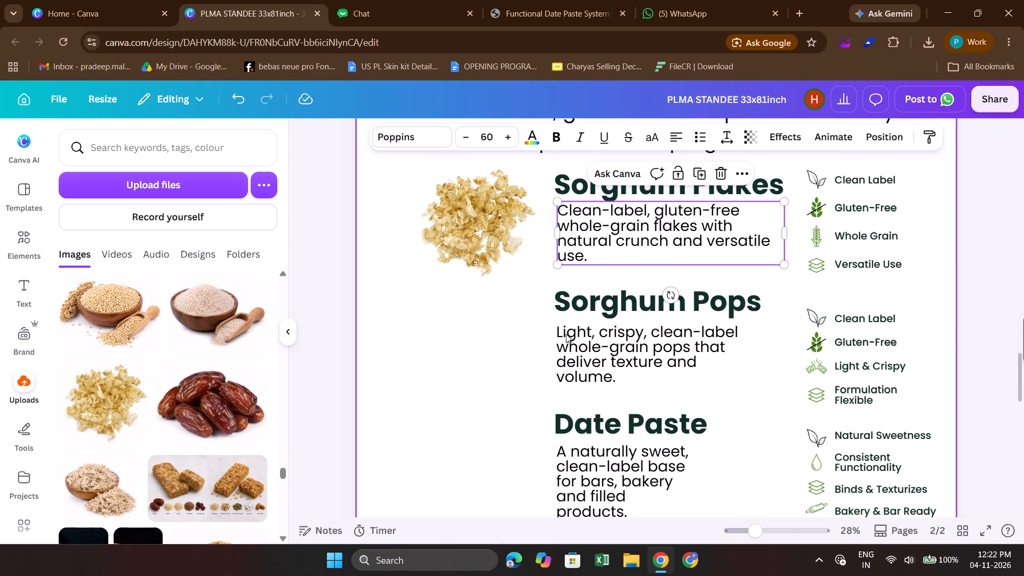
click(498, 336)
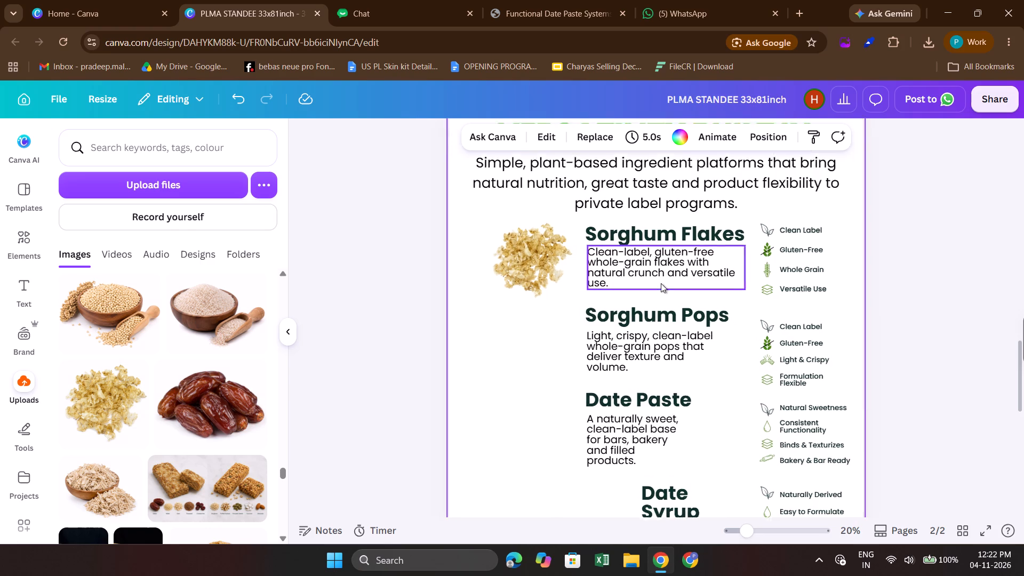
Move the Sorghum Pops description up slightly so it sits closer beneath its heading.
click(639, 273)
click(630, 364)
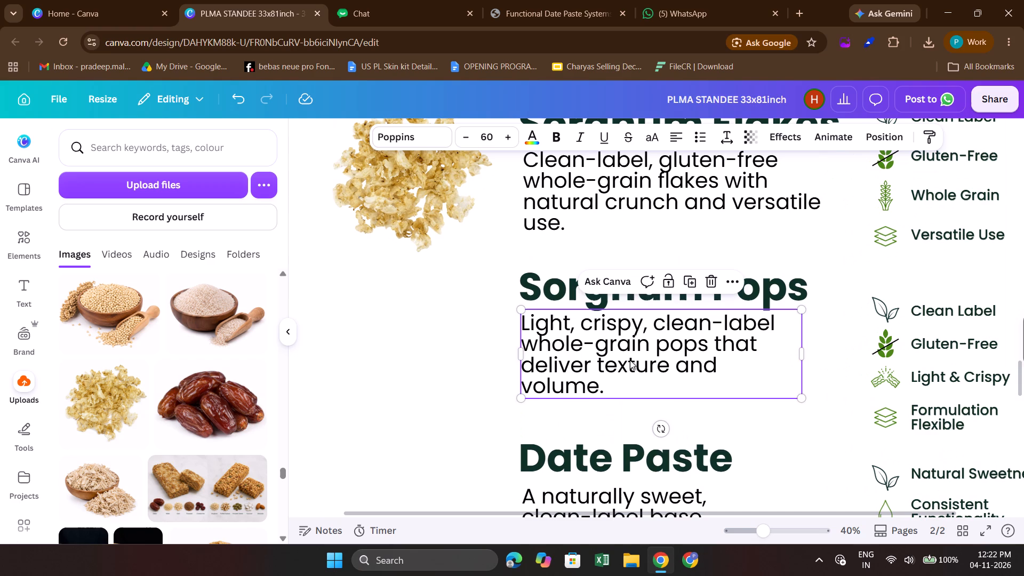
key(Down)
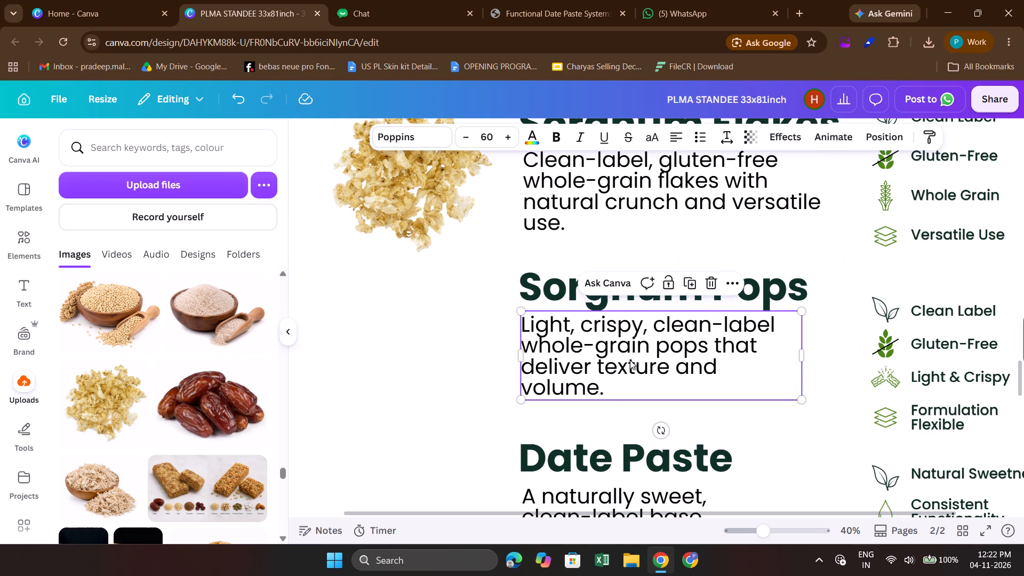
Left-align the Date Paste description with the Sorghum Pops description close under its heading, and widen its box to fit three lines.
scroll(630, 360, down, 1)
click(618, 406)
drag(618, 406, 618, 401)
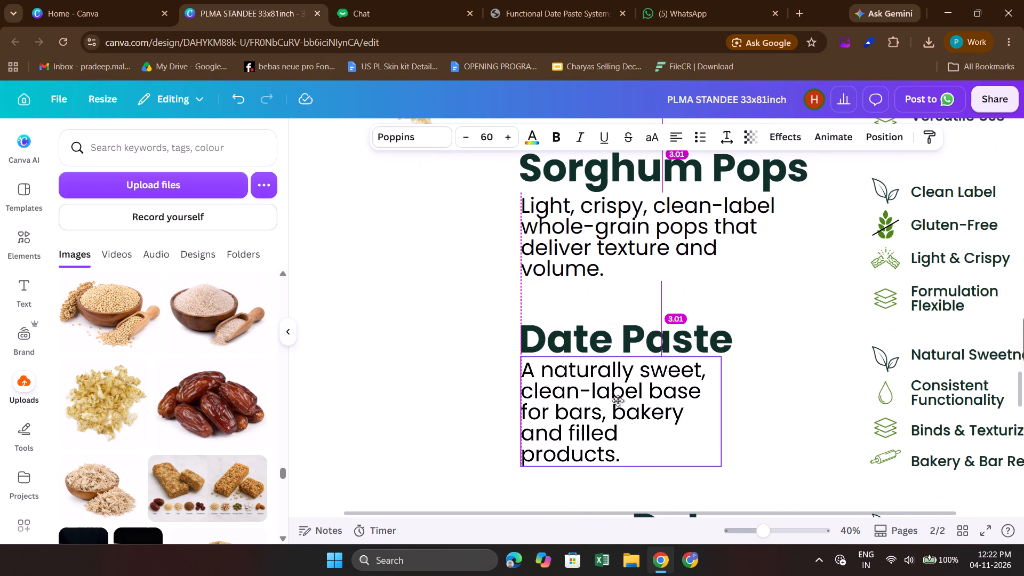
drag(618, 401, 617, 402)
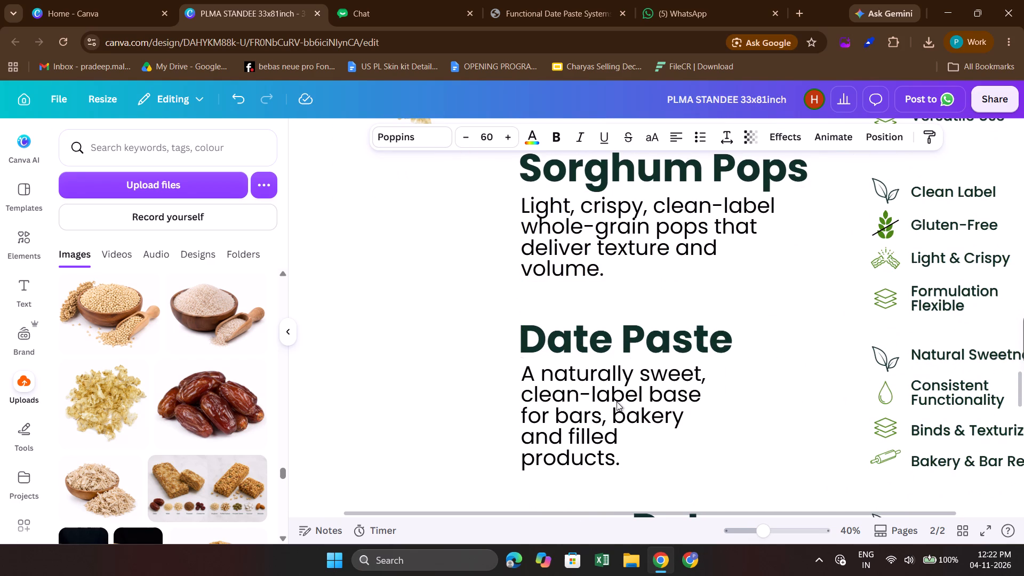
key(Up)
scroll(510, 418, down, 1)
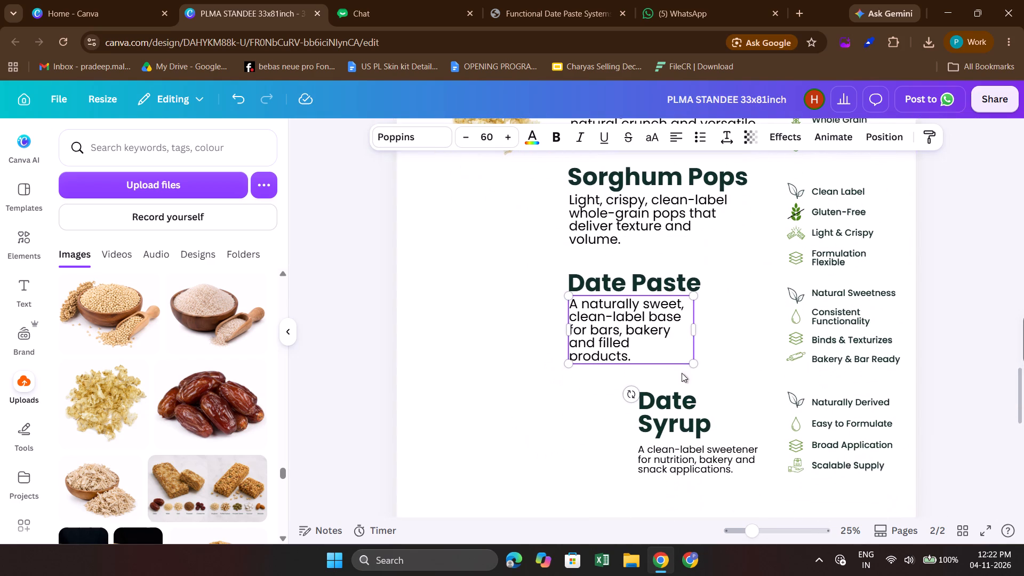
drag(695, 326, 758, 321)
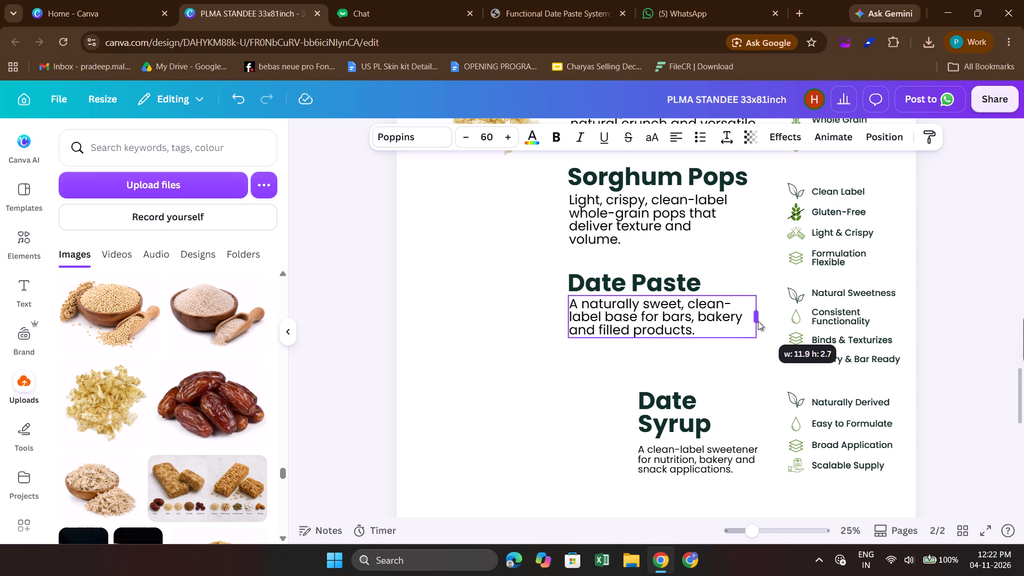
drag(758, 321, 755, 321)
Widen the Sorghum Pops description box so its text fits on three lines.
scroll(755, 321, up, 2)
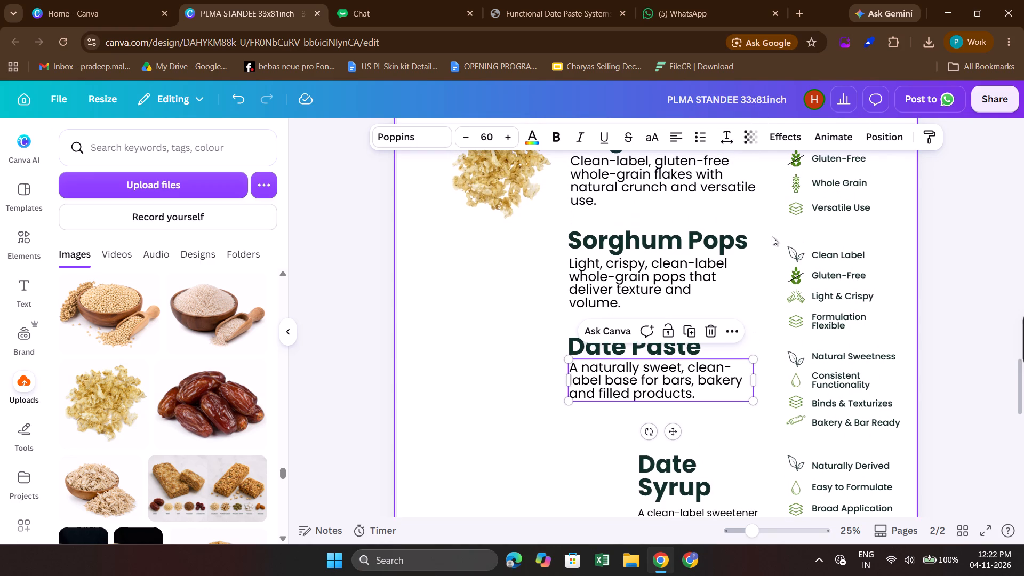
scroll(773, 231, up, 1)
scroll(762, 340, down, 1)
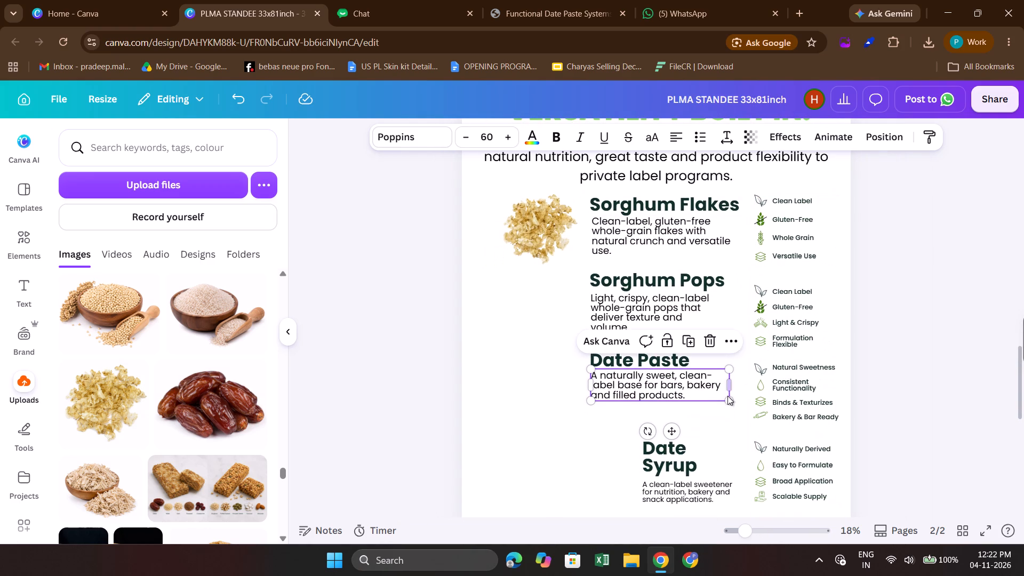
click(704, 308)
click(723, 313)
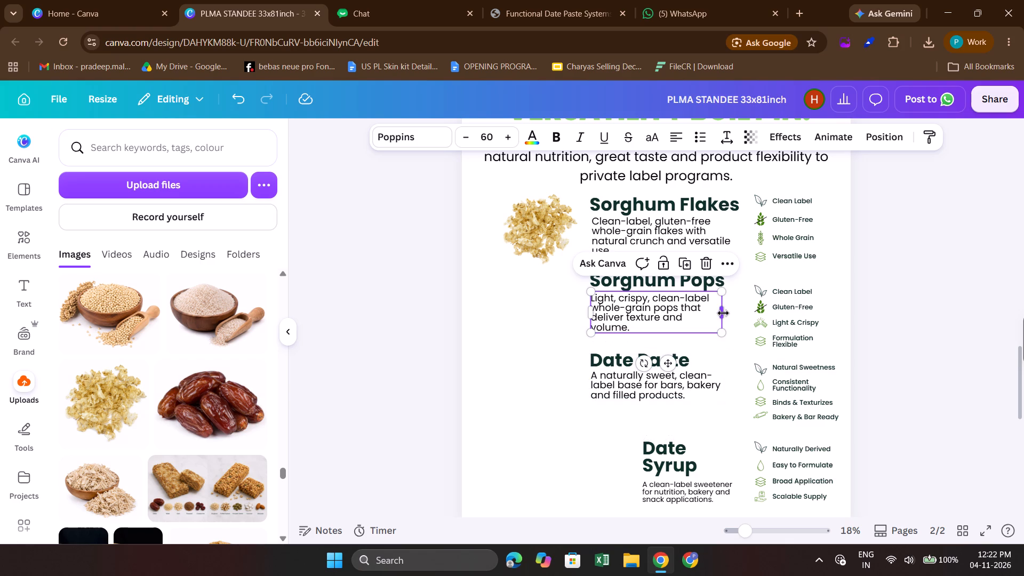
Move the Date Syrup heading below the Date Paste description, left-aligned with the Date Paste heading.
click(703, 383)
scroll(703, 383, down, 1)
click(670, 305)
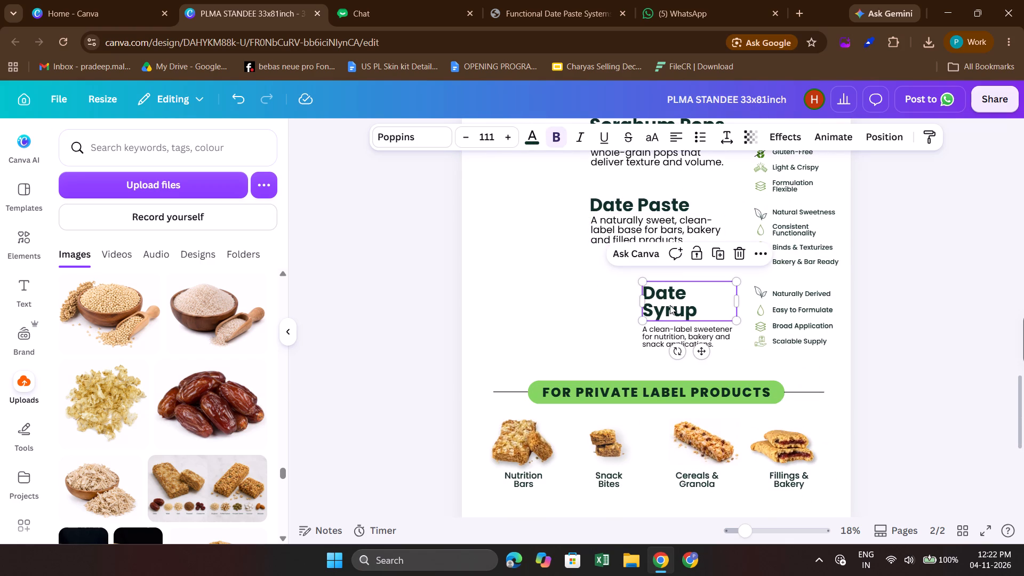
drag(670, 305, 619, 278)
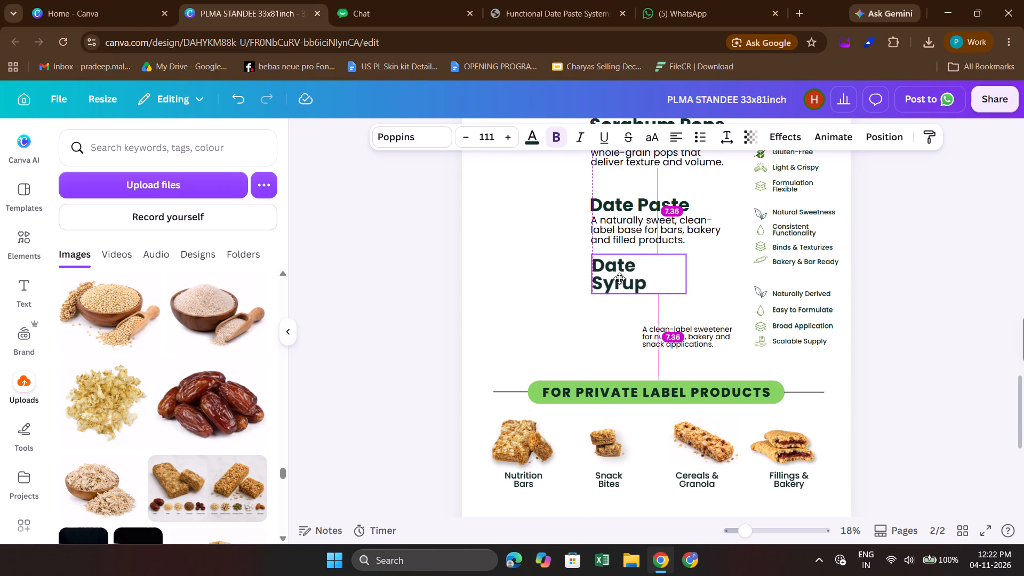
drag(619, 278, 617, 279)
Move the Date Paste heading and description up together, leaving a small gap below the Sorghum Pops description.
scroll(617, 279, up, 1)
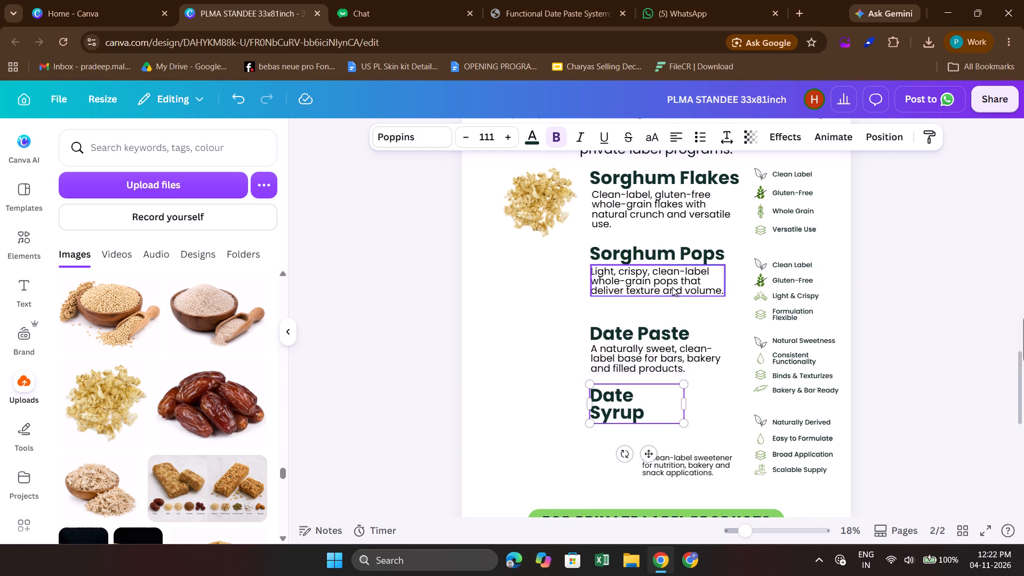
click(655, 341)
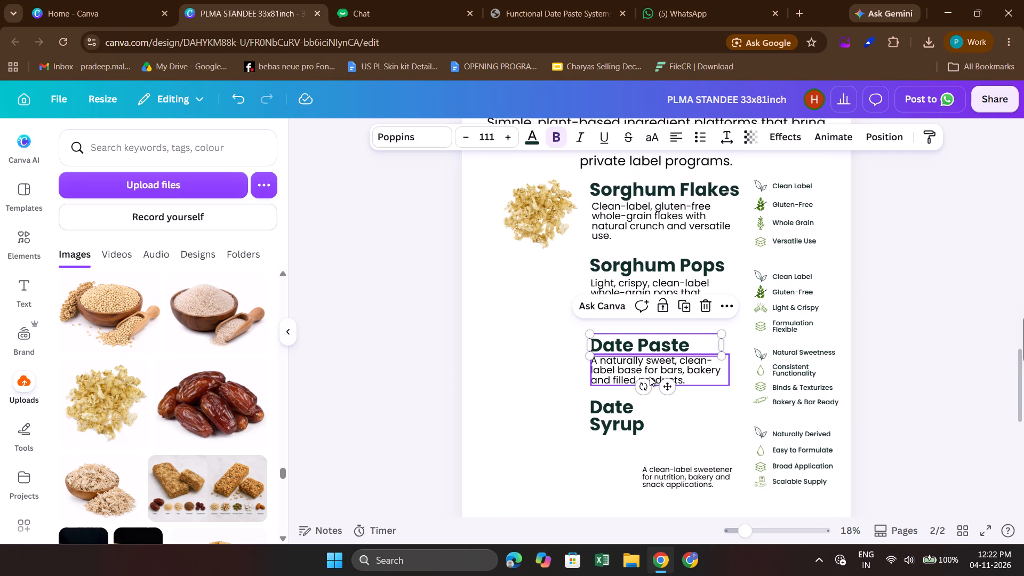
shift+click(645, 373)
key(shift+Up)
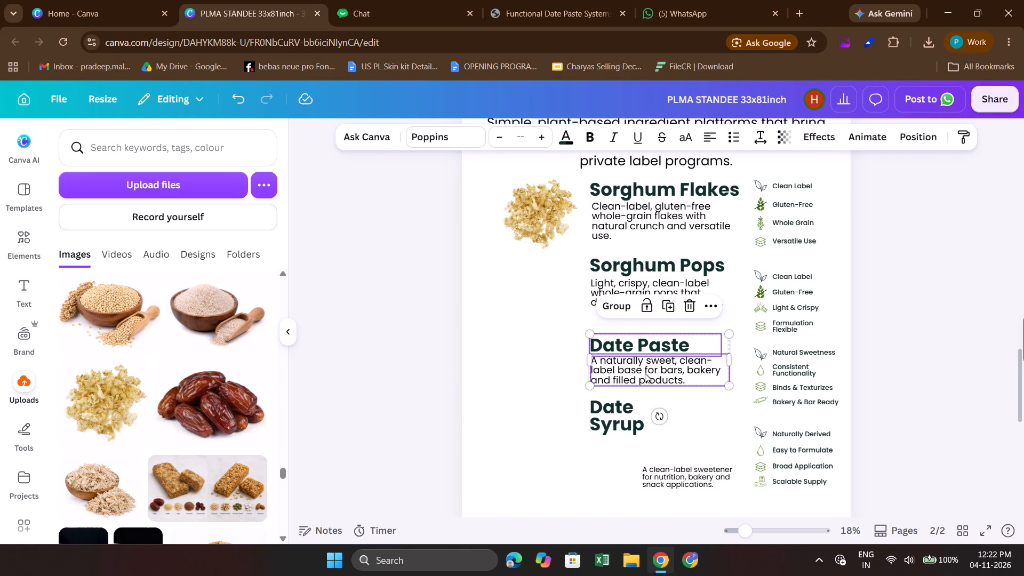
key(shift+Up)
key(Down)
key(Down)
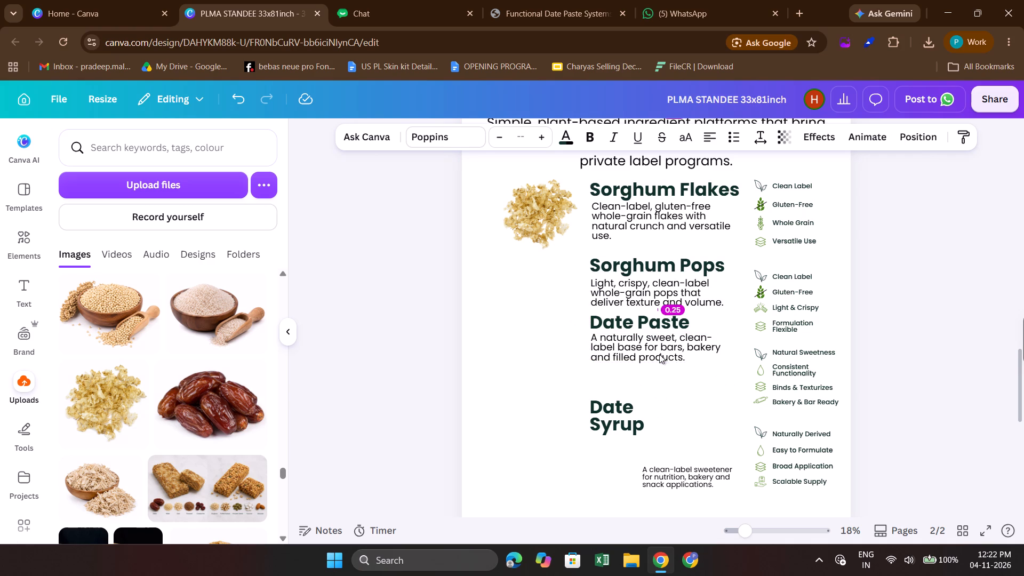
key(Down)
key(Down)
key(Down)
key(Up)
key(Down)
key(Down)
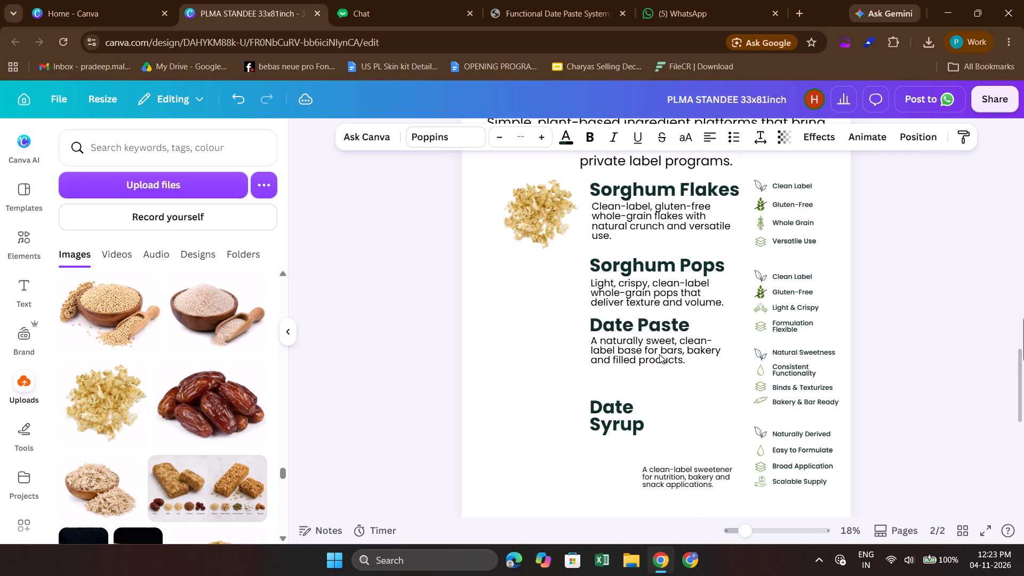
key(Down)
key(Down)
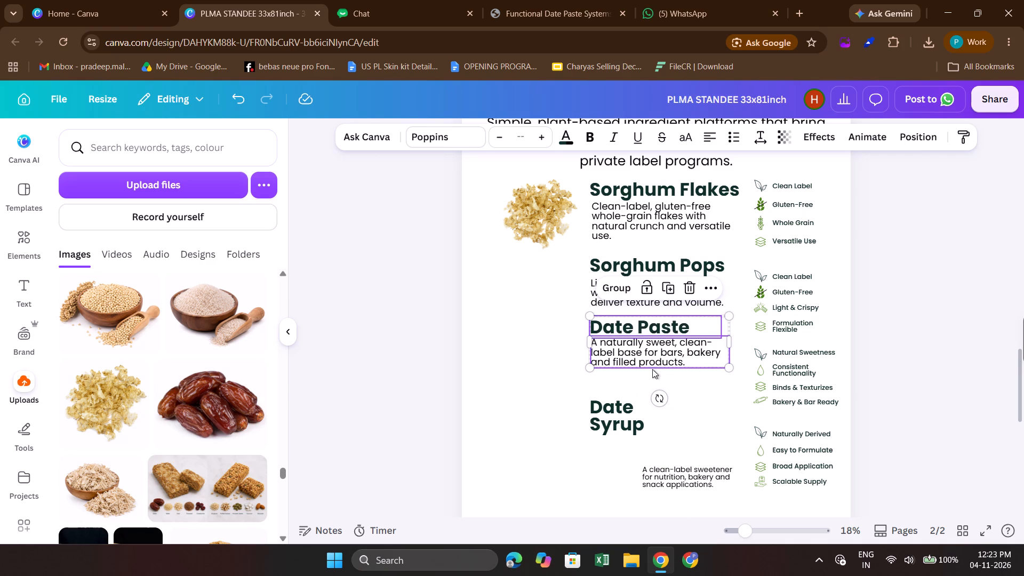
Move the Date Syrup heading up below the Date Paste description, left-aligned with it, and widen its box so the heading fits on one line.
click(618, 416)
drag(618, 416, 621, 398)
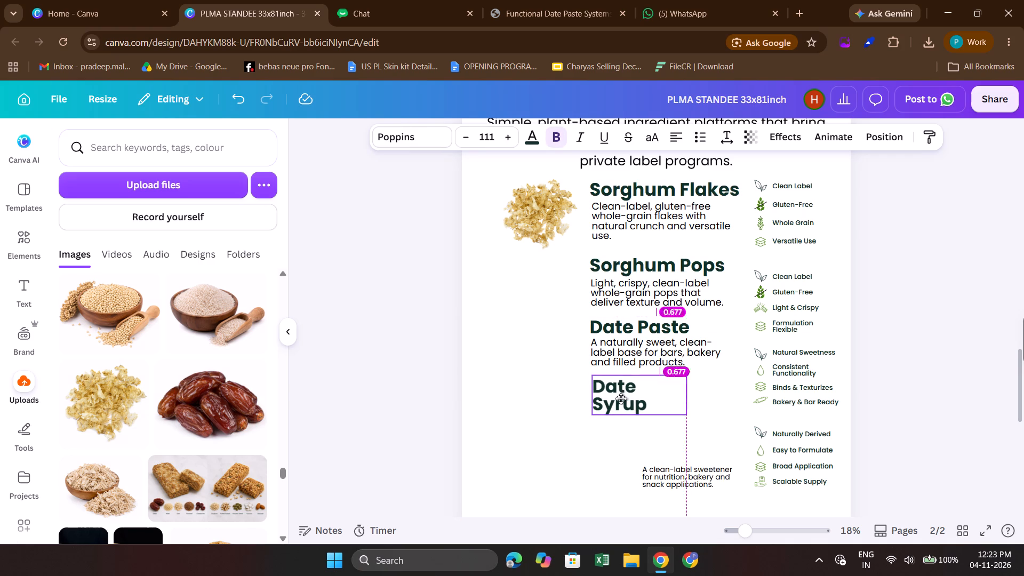
drag(621, 398, 620, 403)
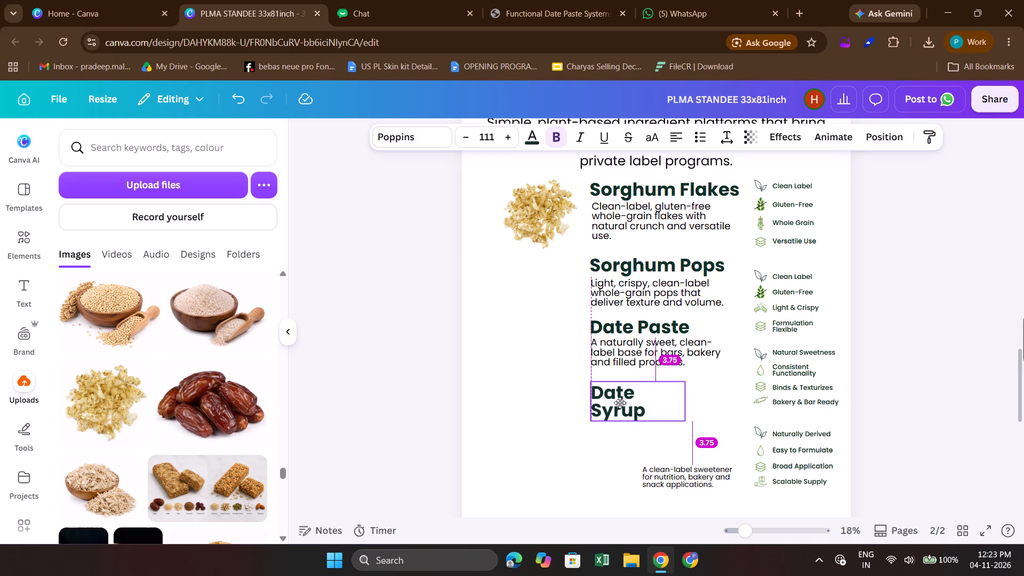
drag(620, 403, 620, 401)
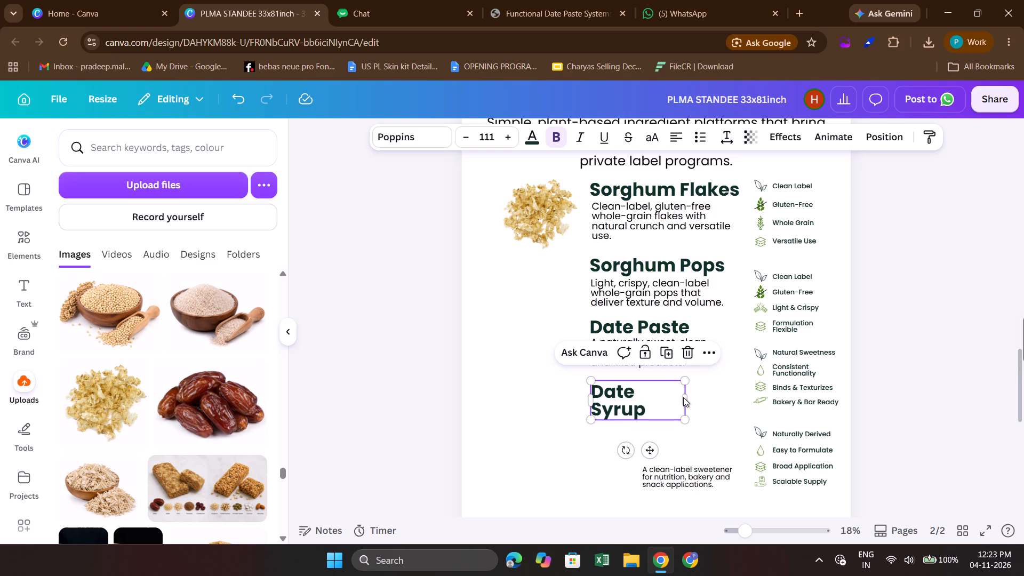
drag(687, 399, 724, 391)
scroll(724, 391, down, 1)
click(892, 342)
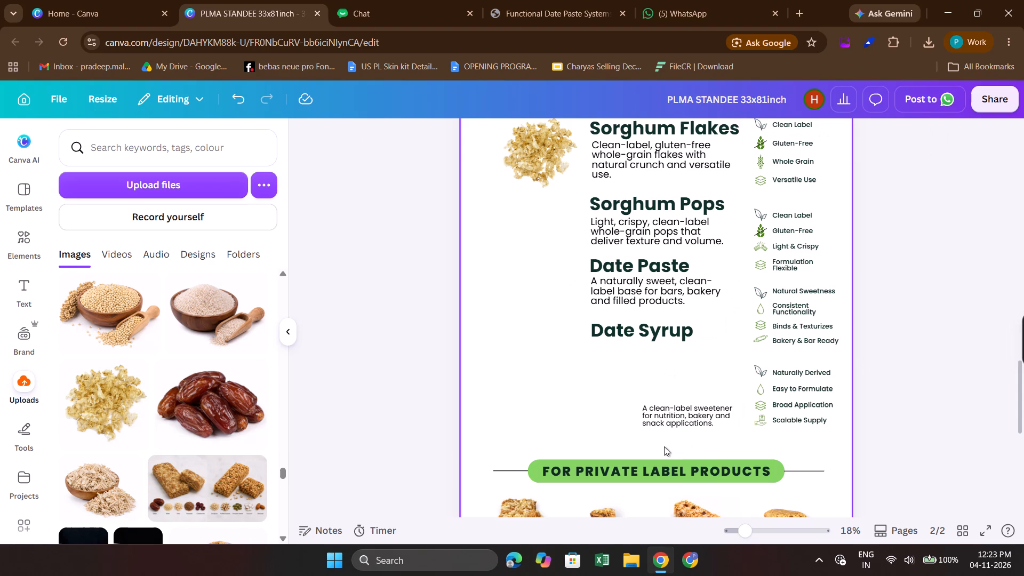
Set the Date Syrup description's font size to 60.
click(675, 421)
click(484, 137)
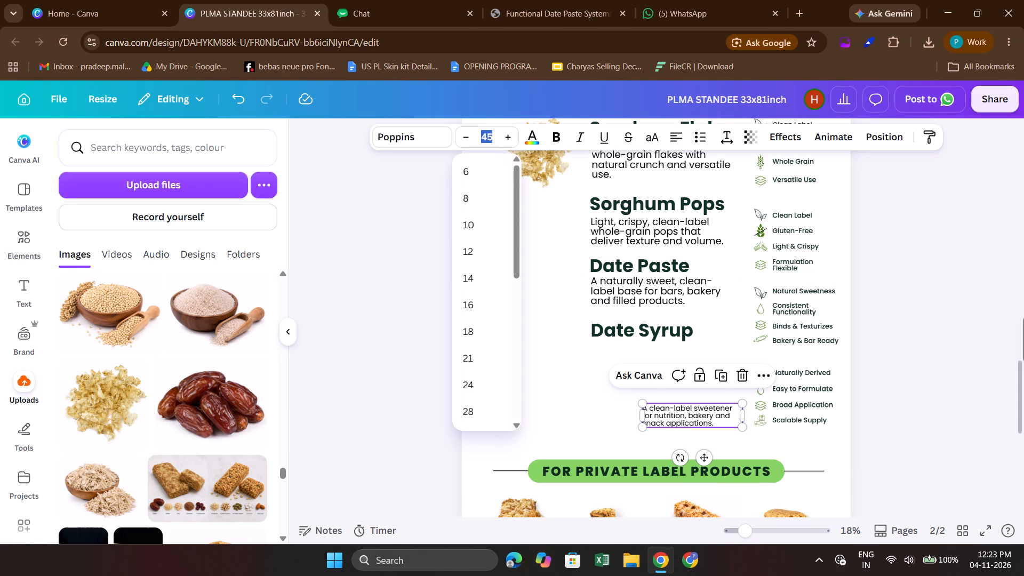
text(60)
key(Return)
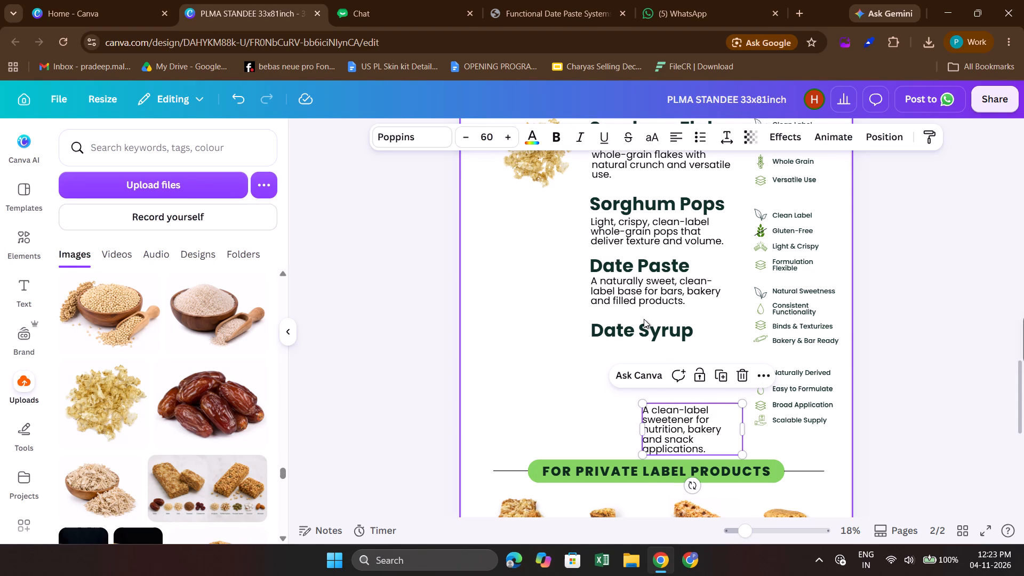
Place the Date Syrup description directly under its heading, left-aligned with it, and widen its box so the text fits on three lines.
drag(684, 433, 636, 376)
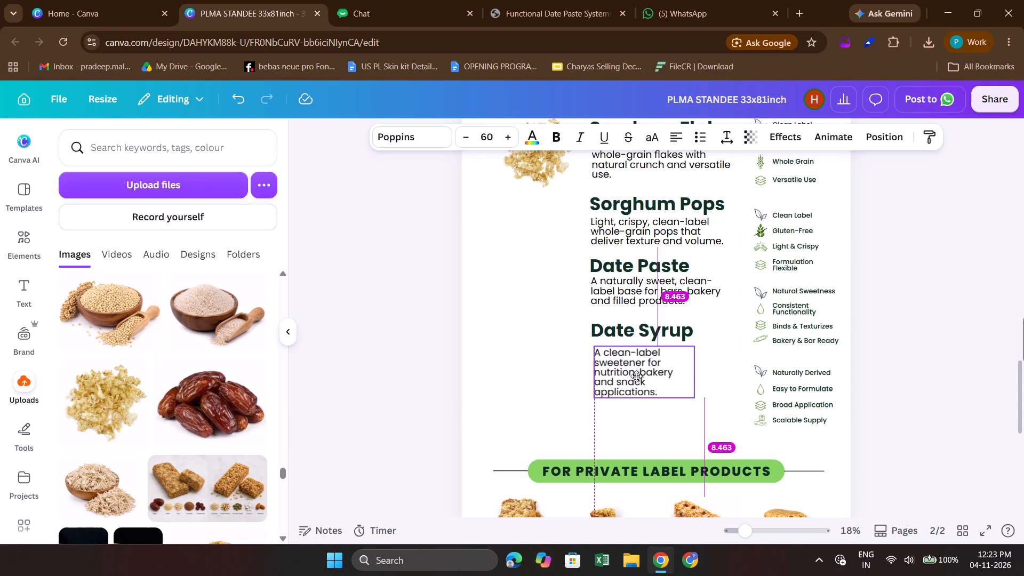
drag(636, 376, 633, 371)
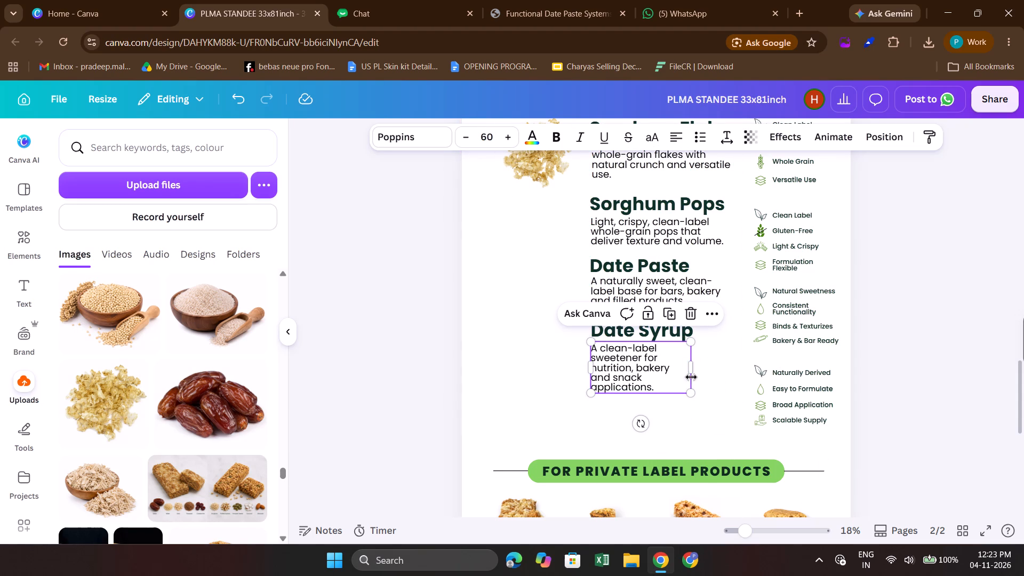
drag(692, 368, 729, 369)
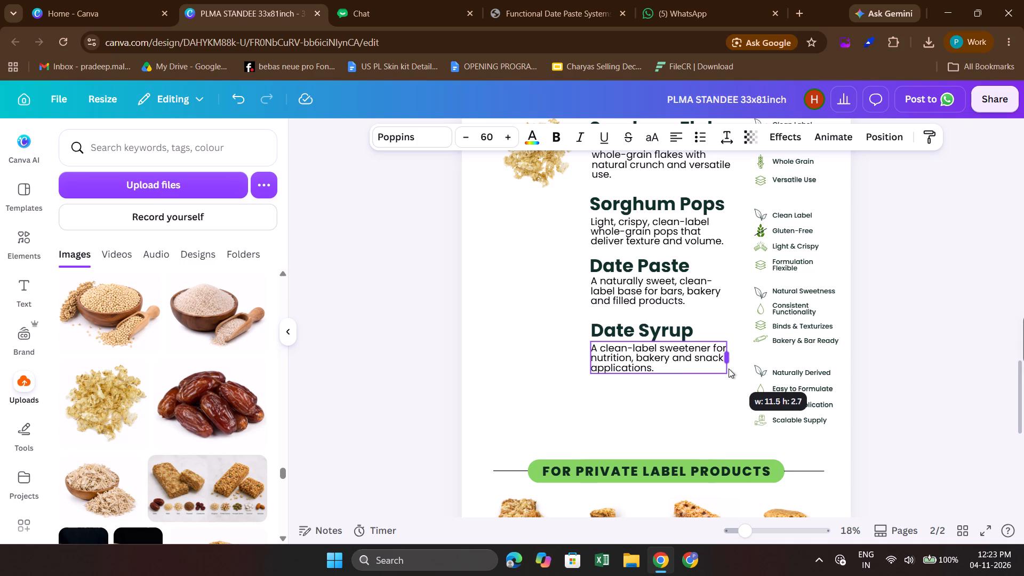
drag(729, 369, 735, 370)
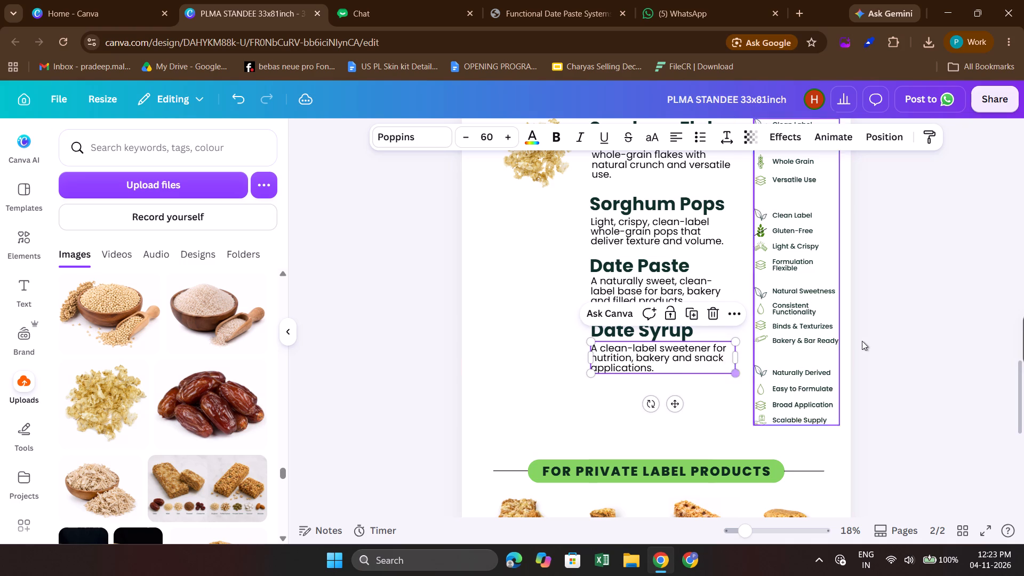
click(877, 334)
Look through the uploaded images for a popped sorghum picture for the Sorghum Pops section.
scroll(877, 334, up, 1)
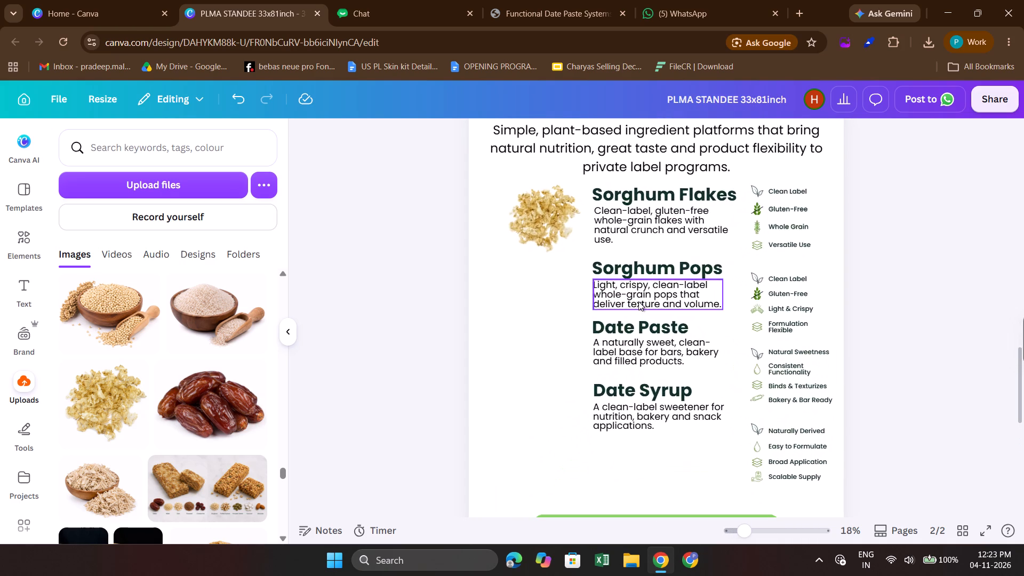
scroll(638, 301, up, 1)
scroll(195, 411, down, 4)
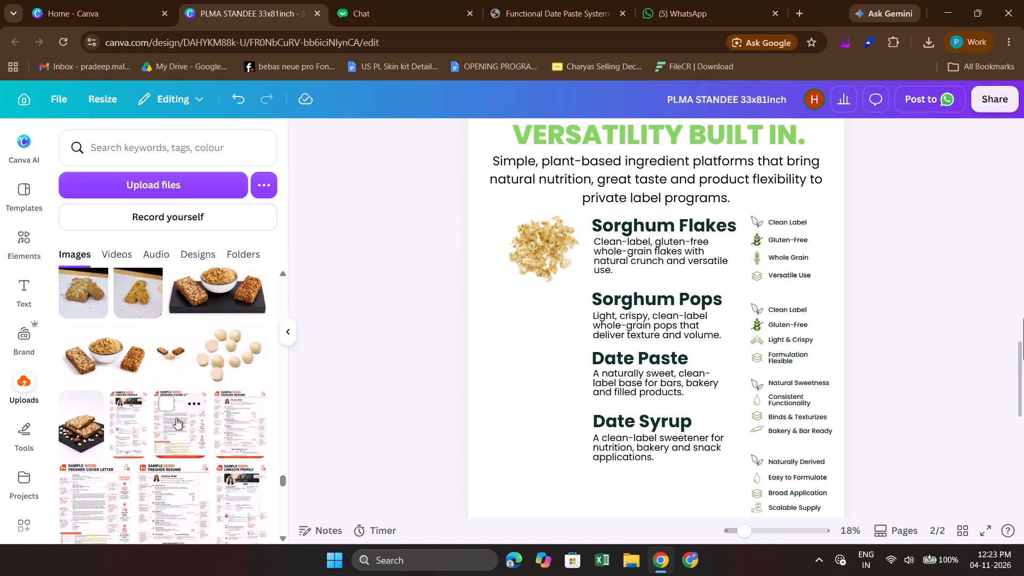
scroll(139, 441, down, 2)
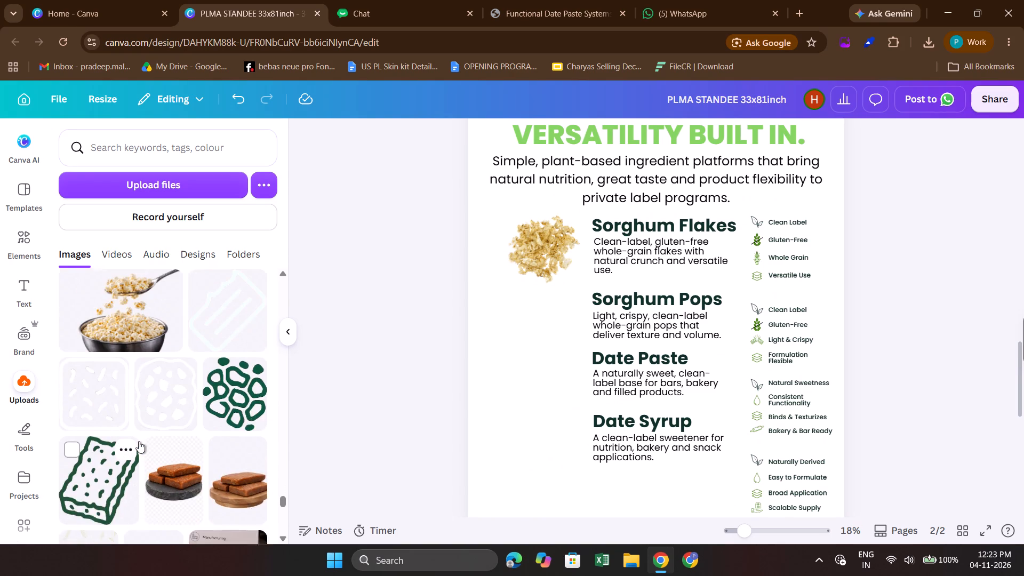
scroll(139, 441, down, 7)
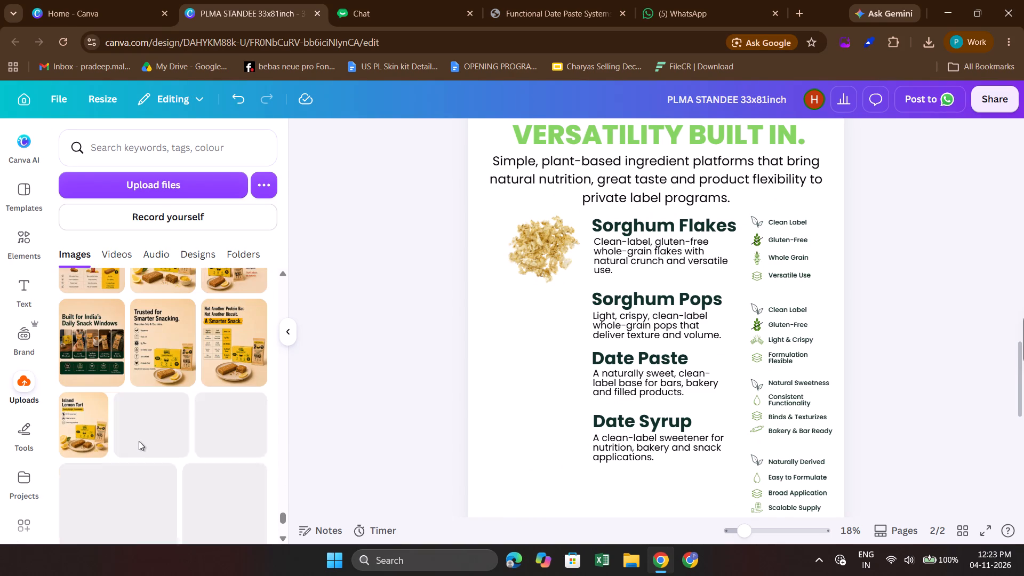
scroll(139, 441, down, 2)
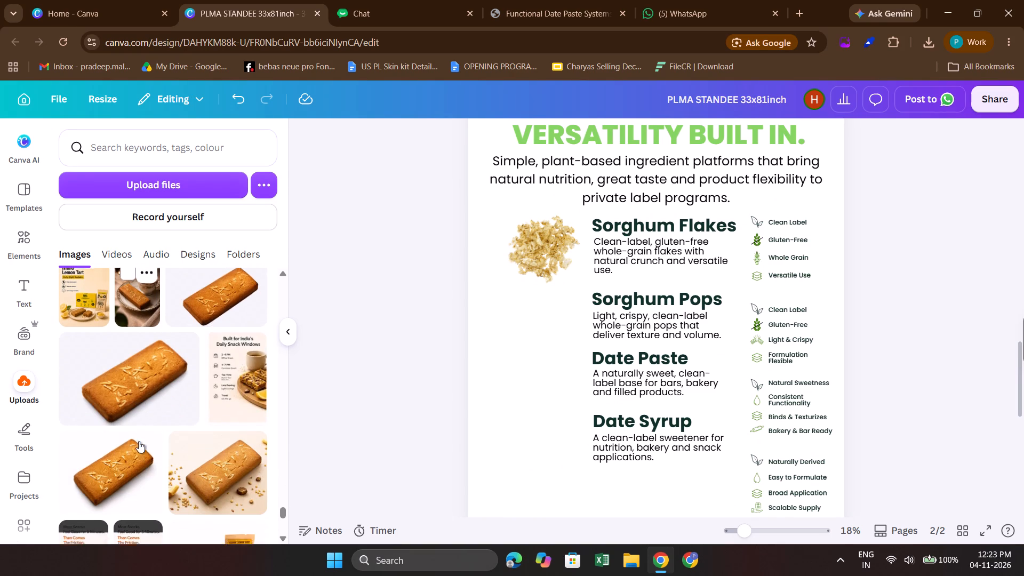
scroll(139, 441, down, 1)
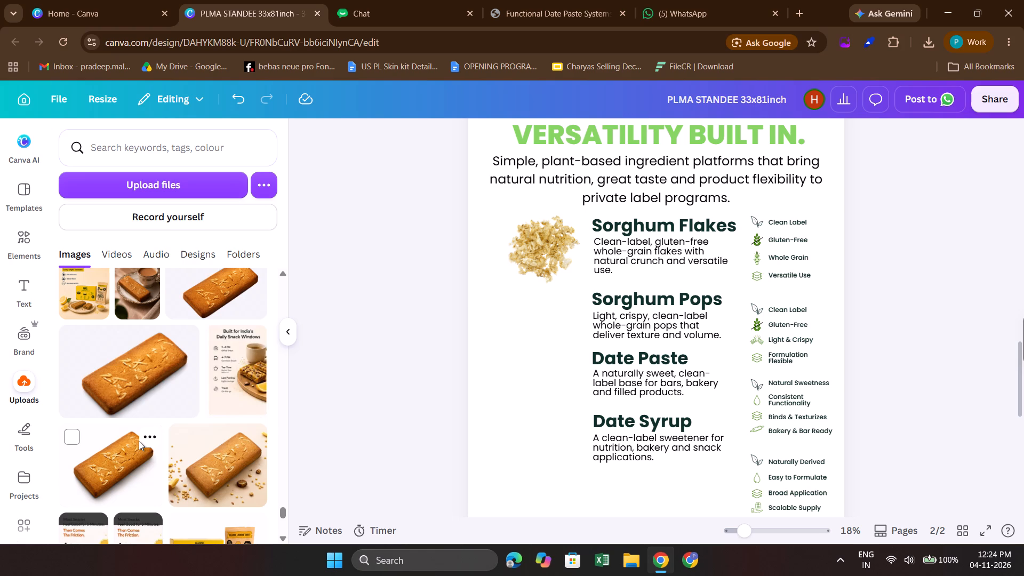
scroll(153, 461, down, 2)
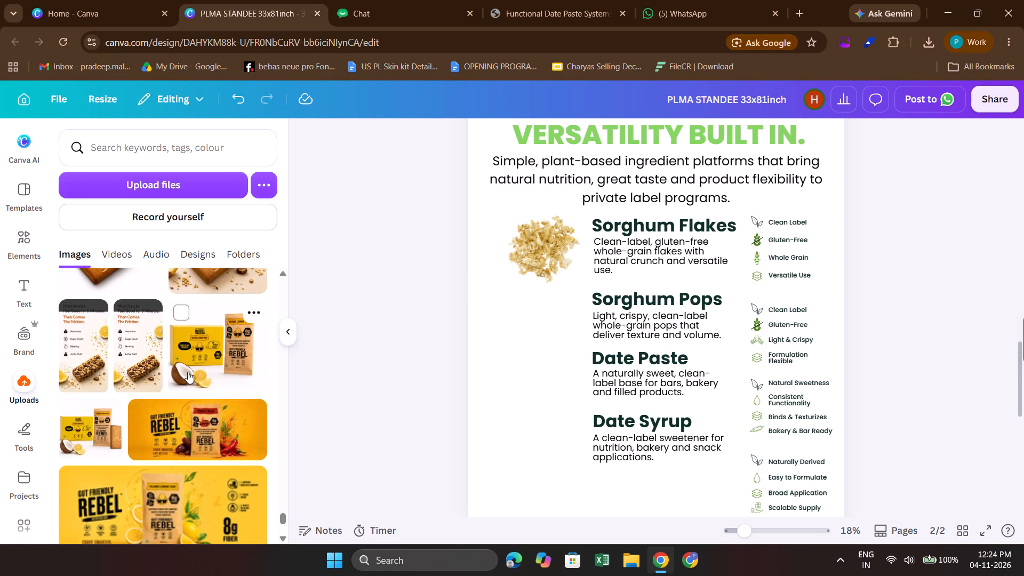
scroll(188, 372, down, 2)
scroll(138, 391, down, 1)
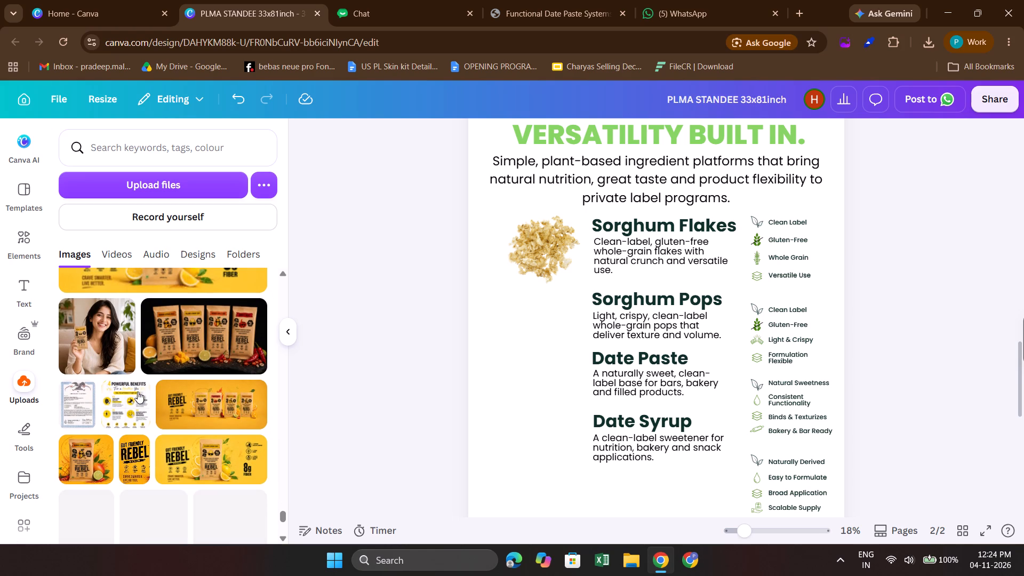
scroll(177, 313, up, 5)
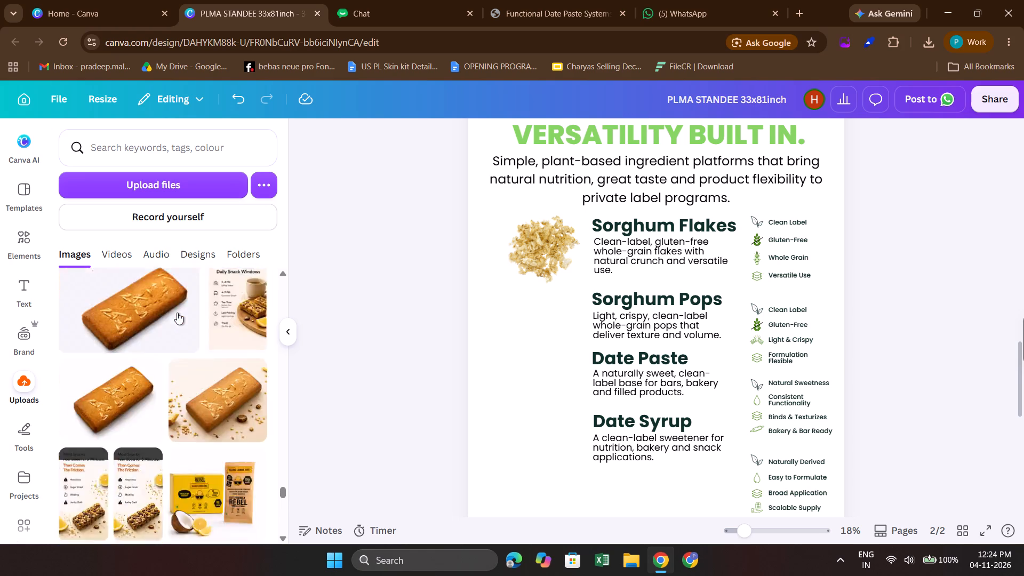
scroll(177, 313, up, 3)
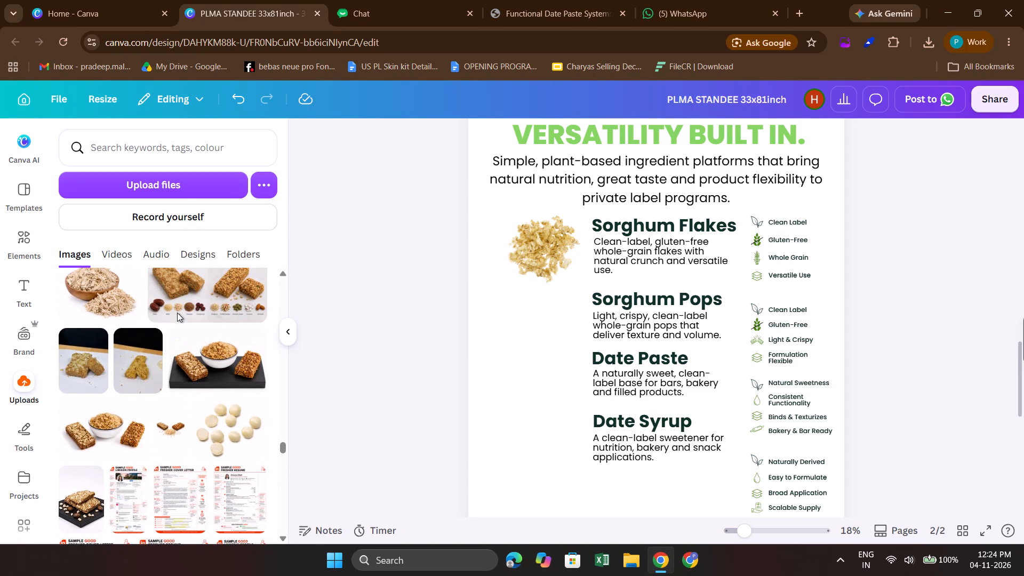
scroll(177, 313, up, 3)
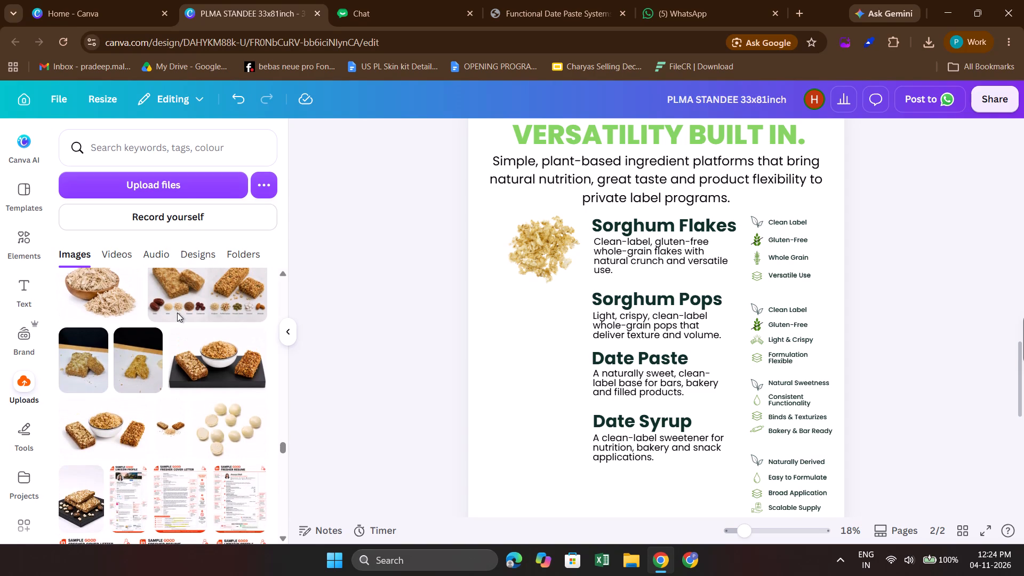
scroll(177, 313, up, 4)
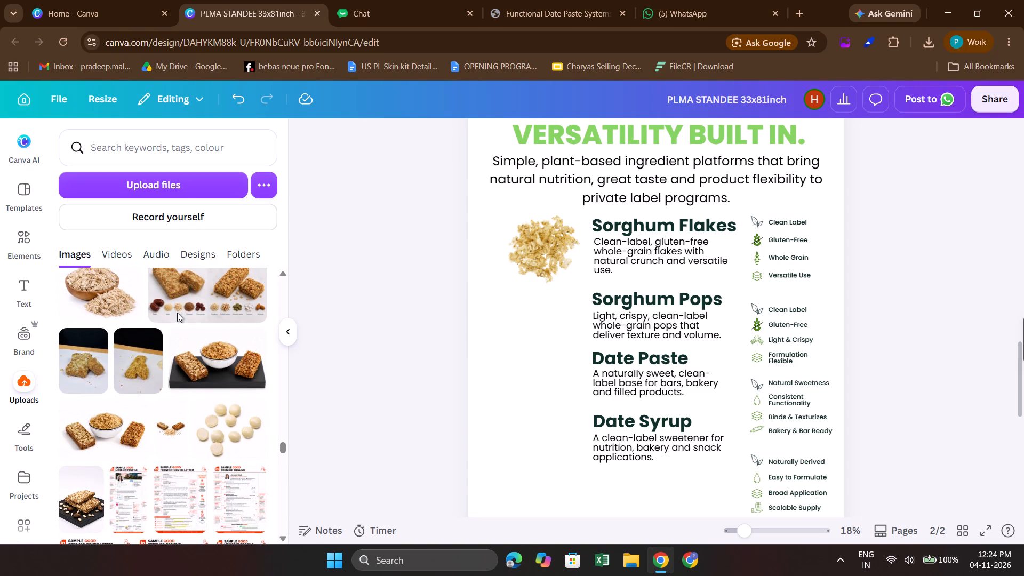
scroll(177, 313, up, 1)
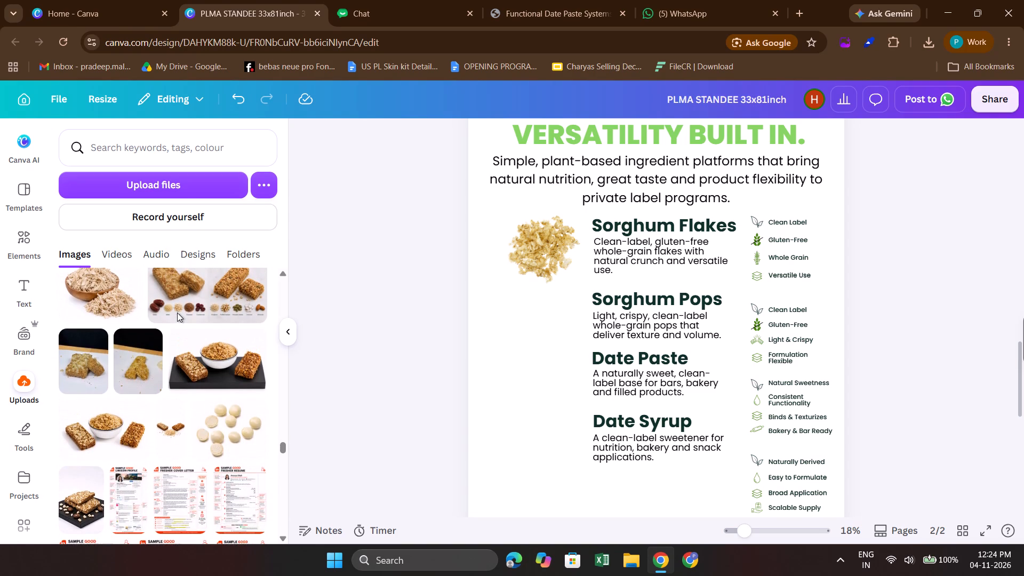
scroll(177, 313, up, 3)
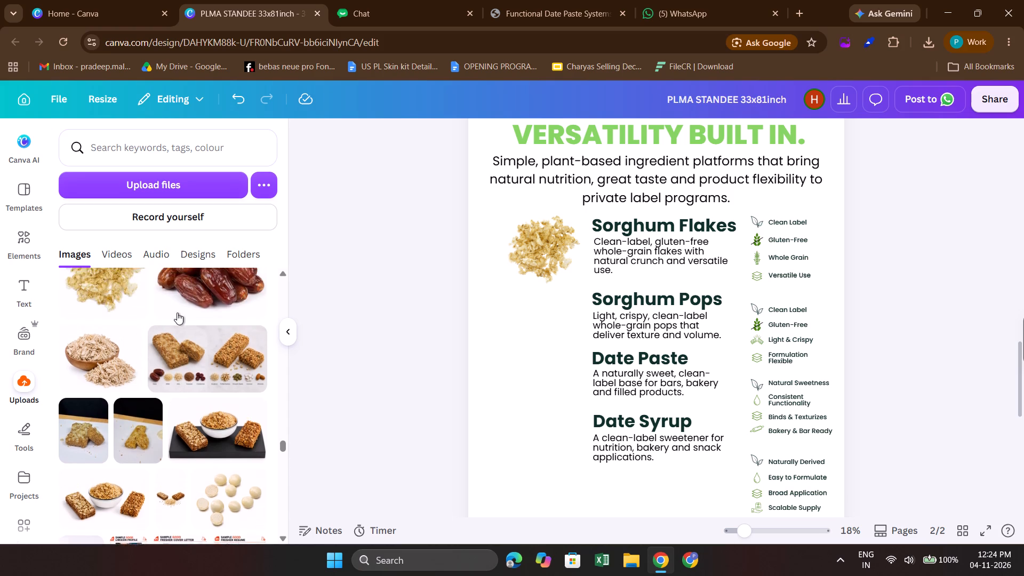
scroll(177, 313, up, 1)
scroll(160, 417, up, 1)
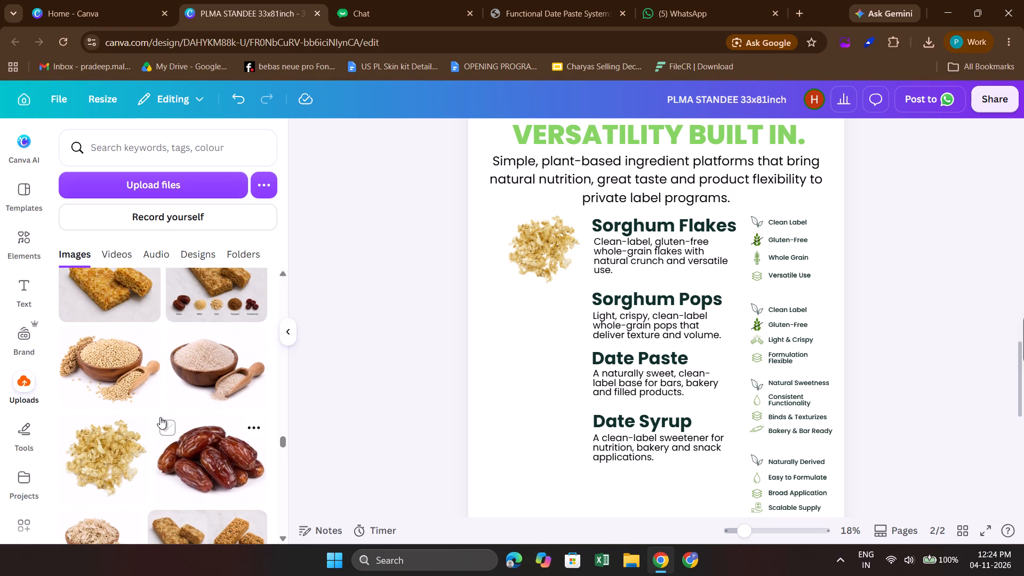
scroll(160, 417, up, 3)
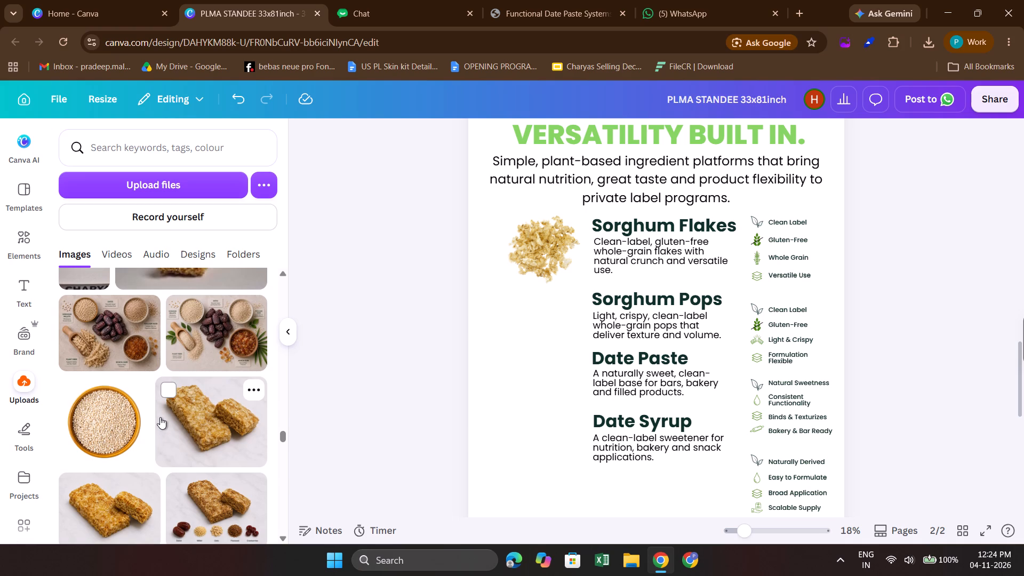
scroll(160, 417, up, 1)
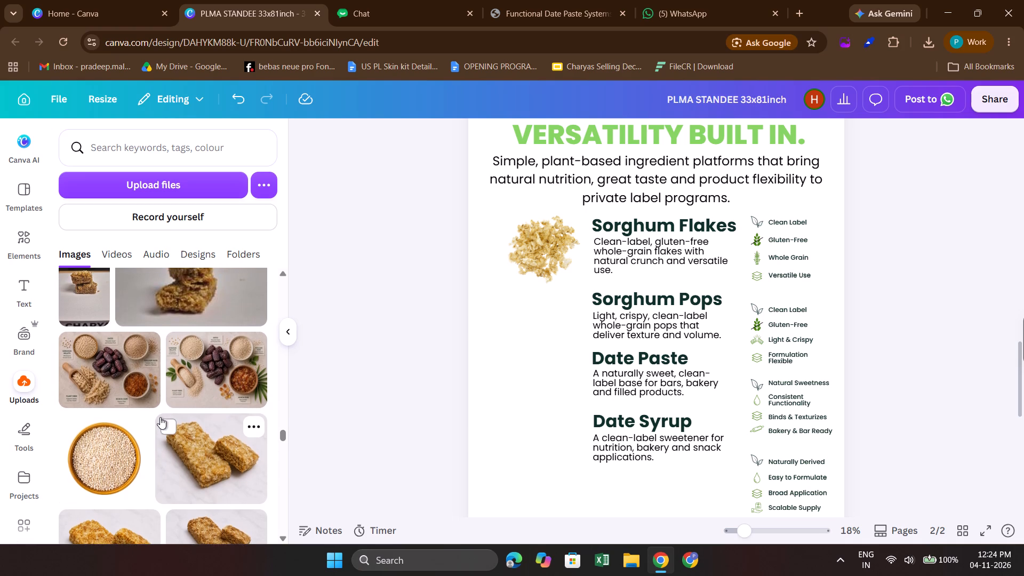
scroll(196, 390, up, 4)
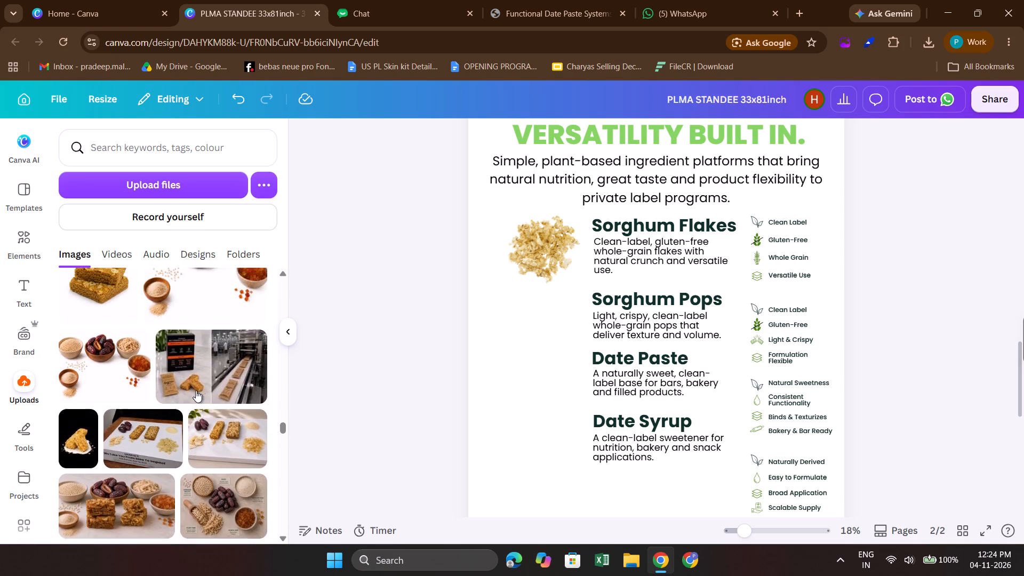
scroll(196, 390, up, 5)
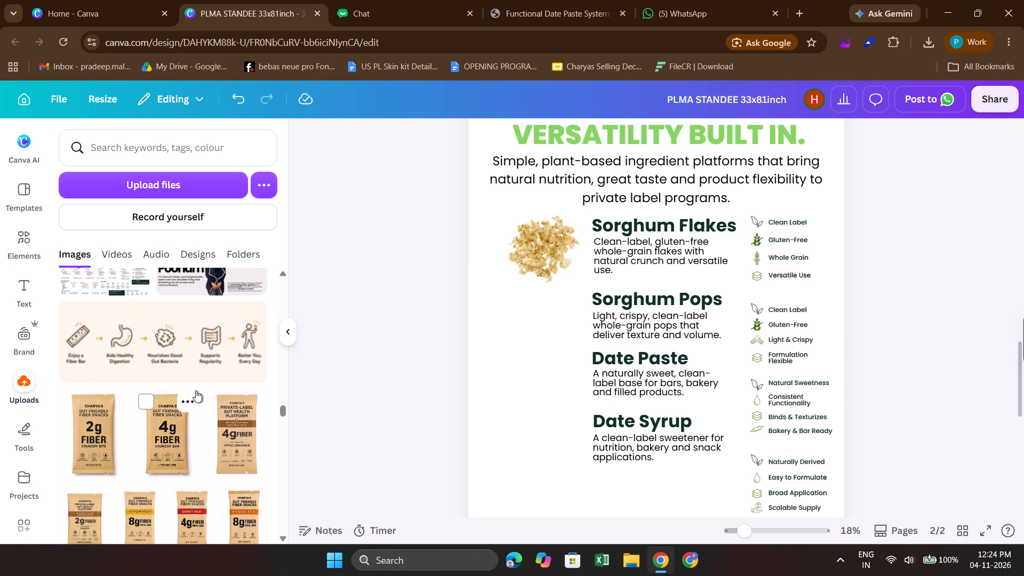
scroll(196, 390, up, 10)
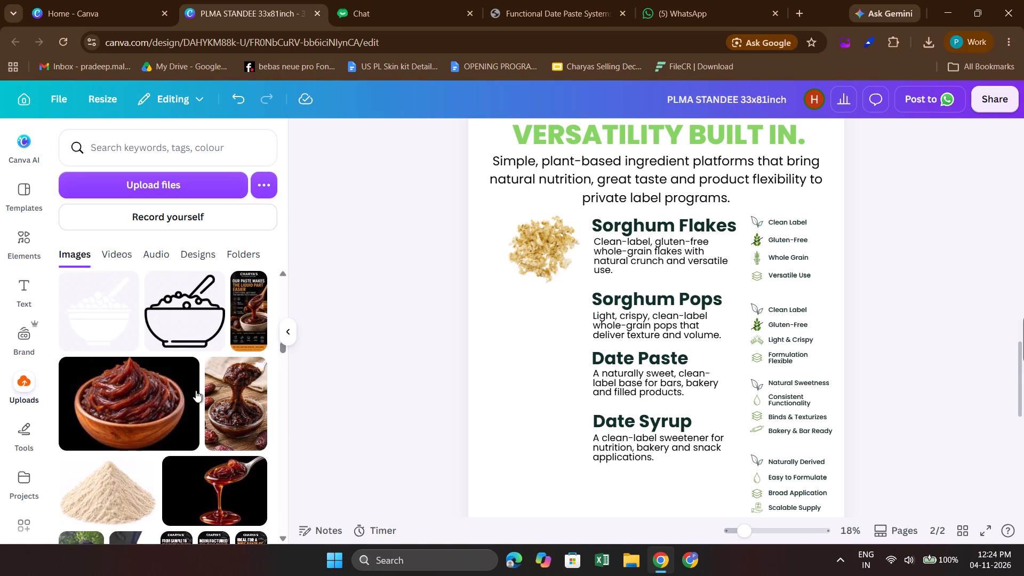
scroll(196, 390, up, 8)
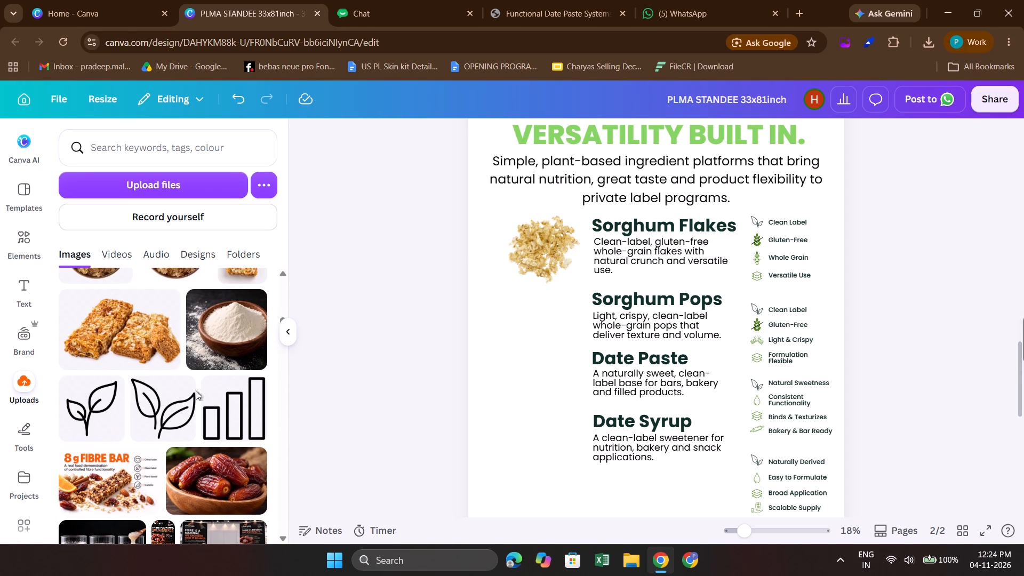
scroll(196, 390, up, 1)
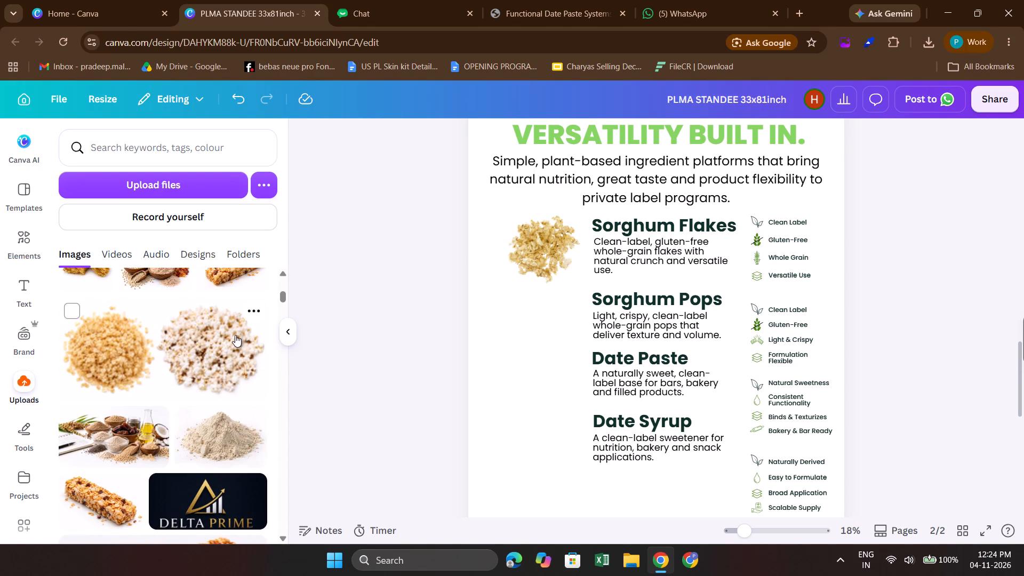
scroll(235, 335, up, 1)
scroll(214, 397, up, 1)
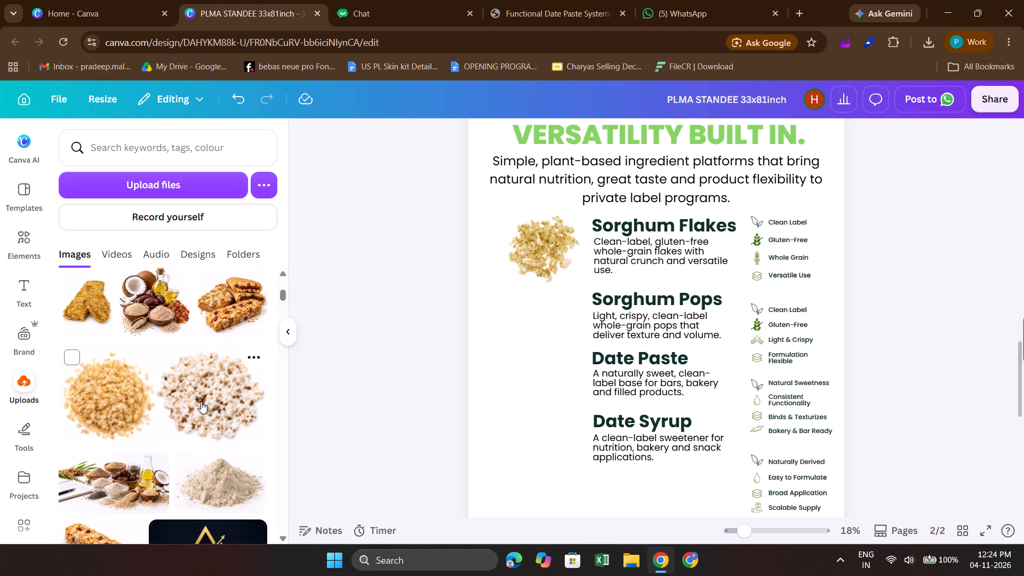
Add the uploaded picture of two grain piles to the page and crop it to only the popped sorghum pile.
click(201, 402)
scroll(627, 435, down, 1)
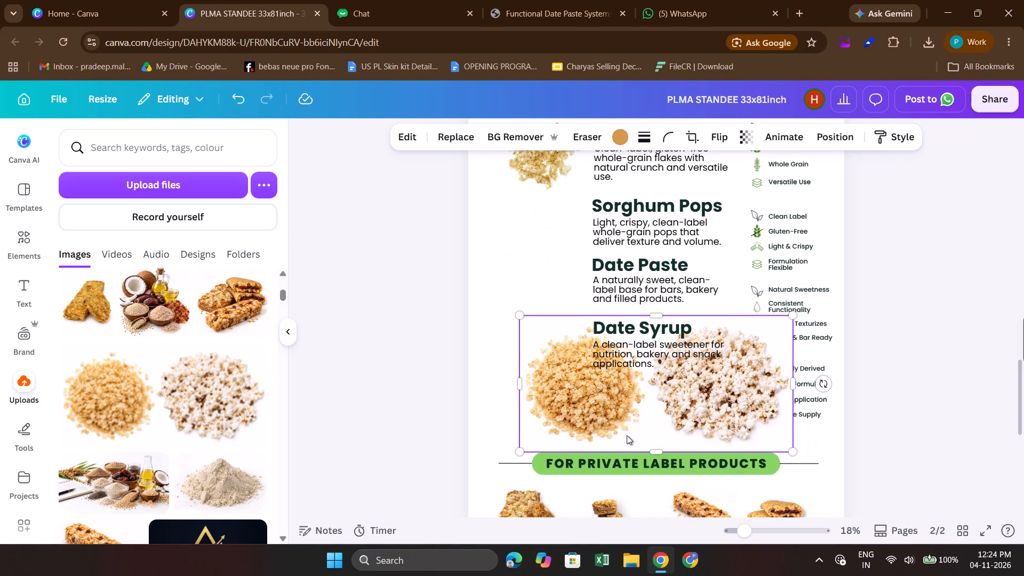
drag(612, 411, 514, 411)
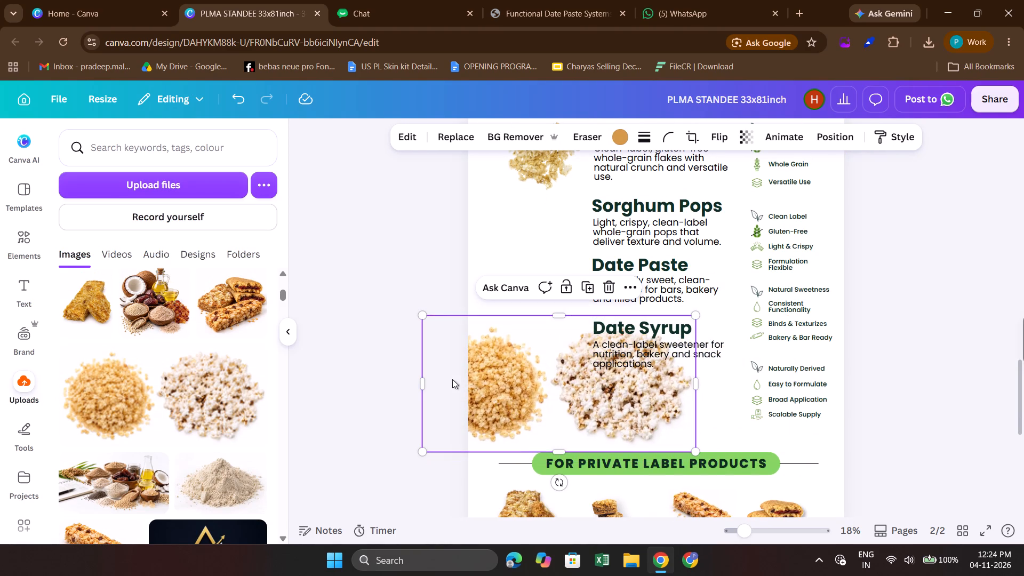
drag(421, 380, 545, 399)
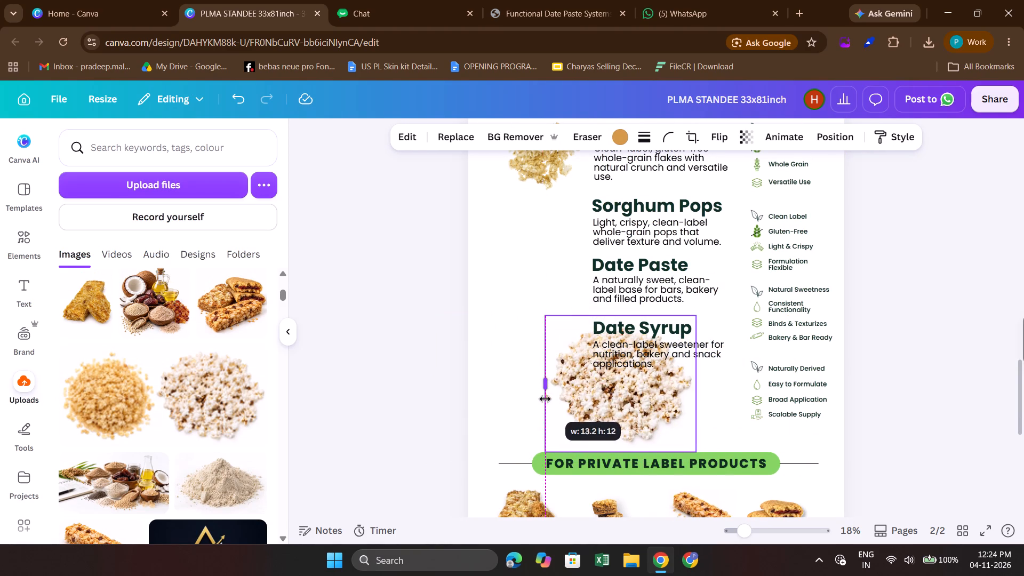
drag(545, 399, 551, 401)
click(482, 346)
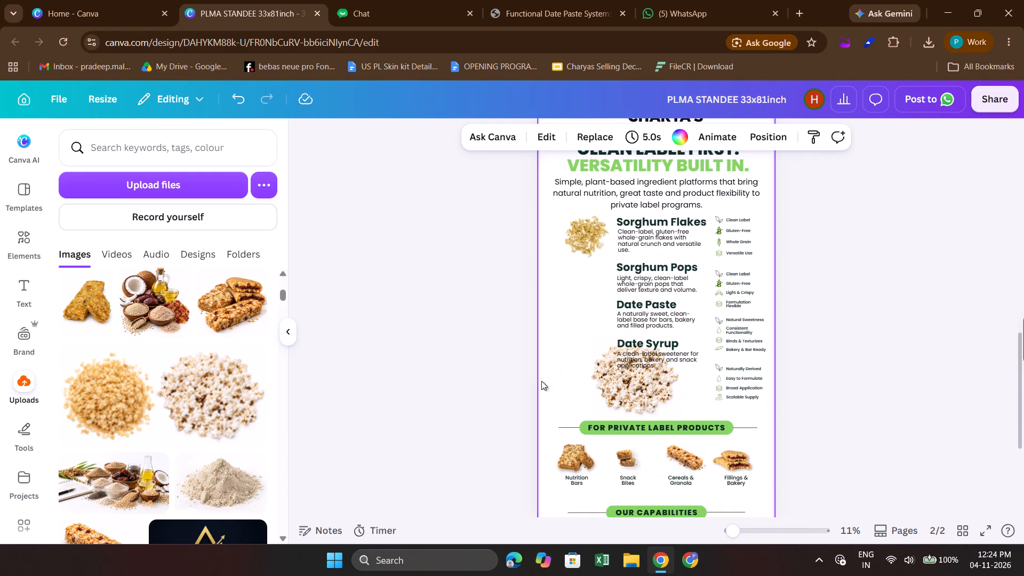
Shrink the popped sorghum picture and place it beside the Sorghum Pops text.
click(623, 402)
drag(623, 402, 566, 330)
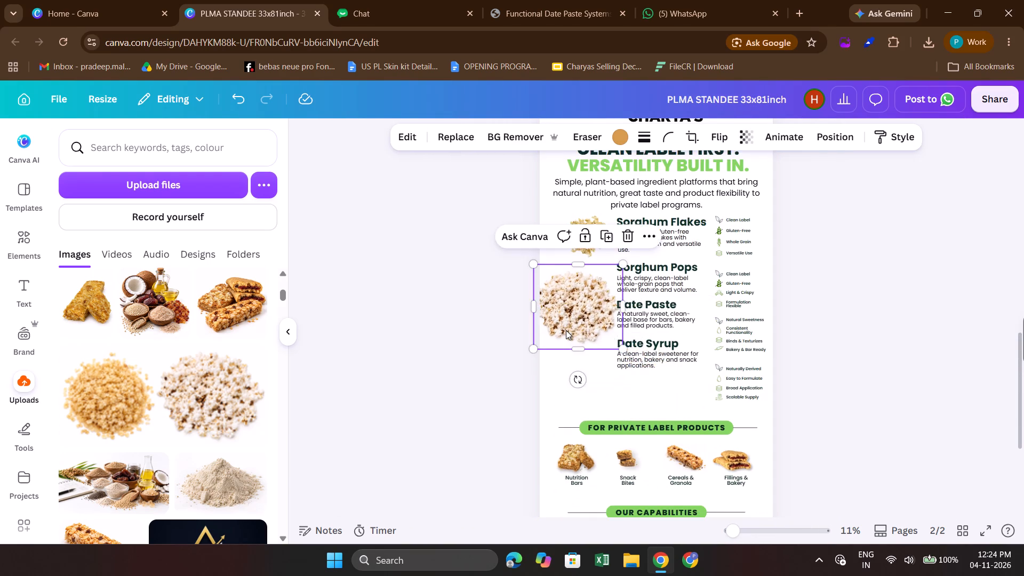
drag(600, 229, 530, 279)
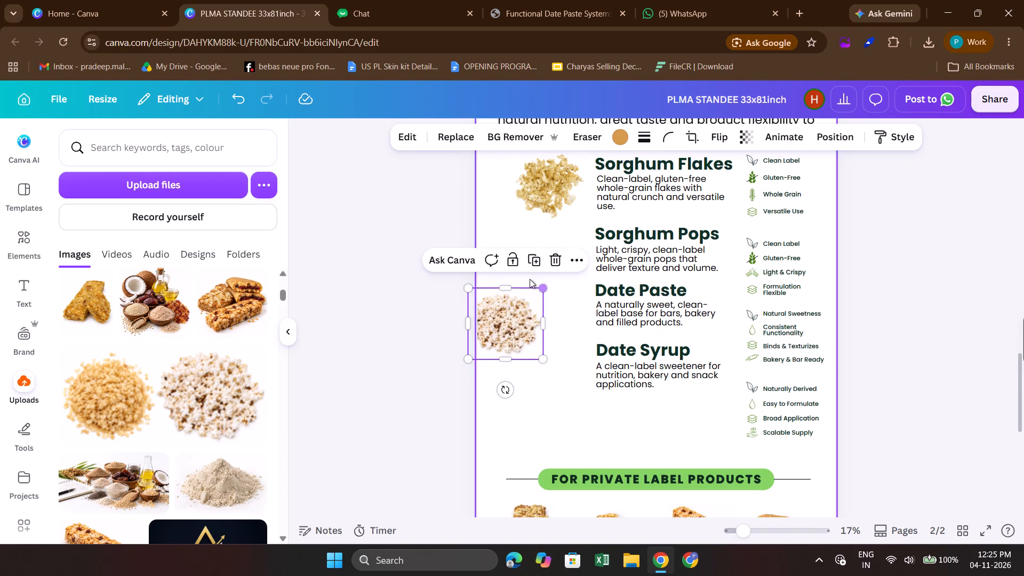
drag(499, 321, 547, 256)
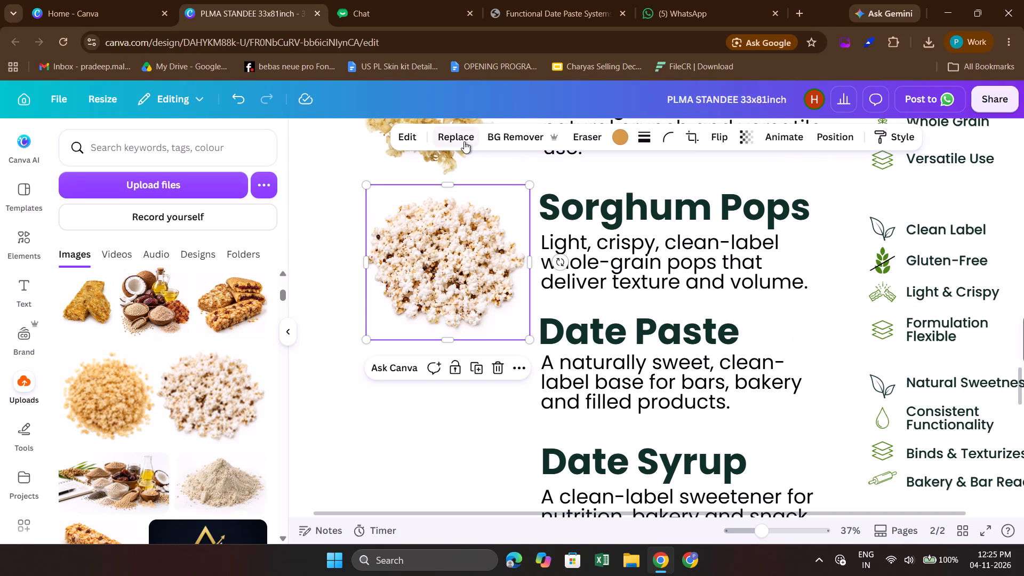
Remove the background from the popped sorghum picture.
click(497, 138)
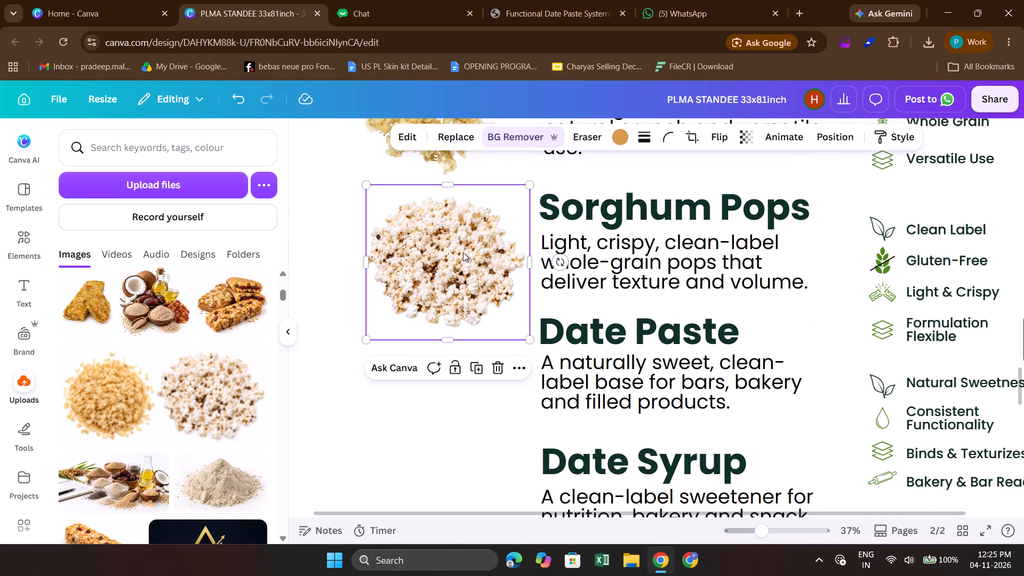
Resize the popped sorghum picture to nearly match the Sorghum Flakes picture and centre it beneath that picture, beside the Sorghum Pops text.
drag(537, 175, 479, 204)
drag(416, 287, 434, 247)
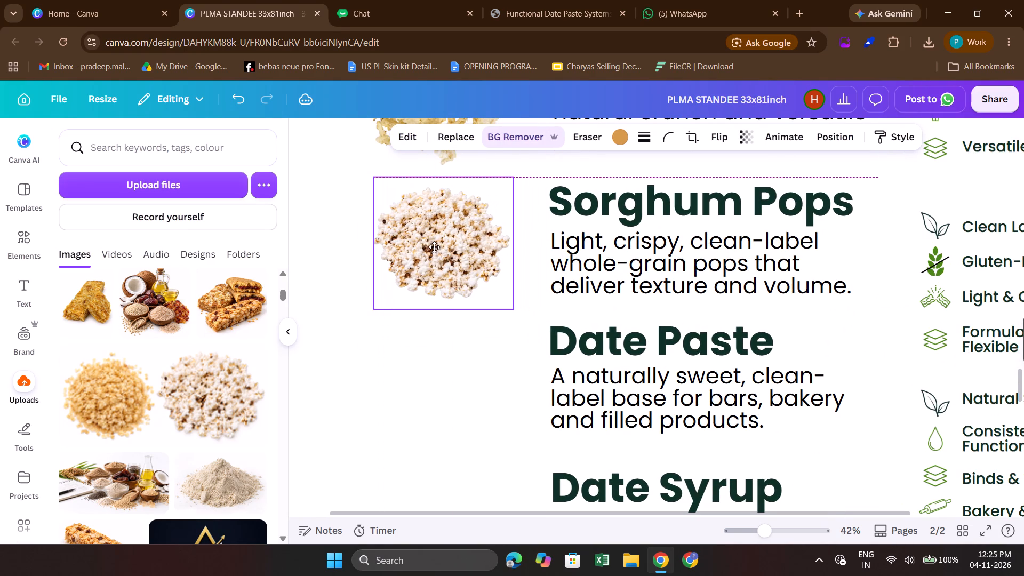
drag(434, 247, 431, 247)
scroll(431, 247, up, 1)
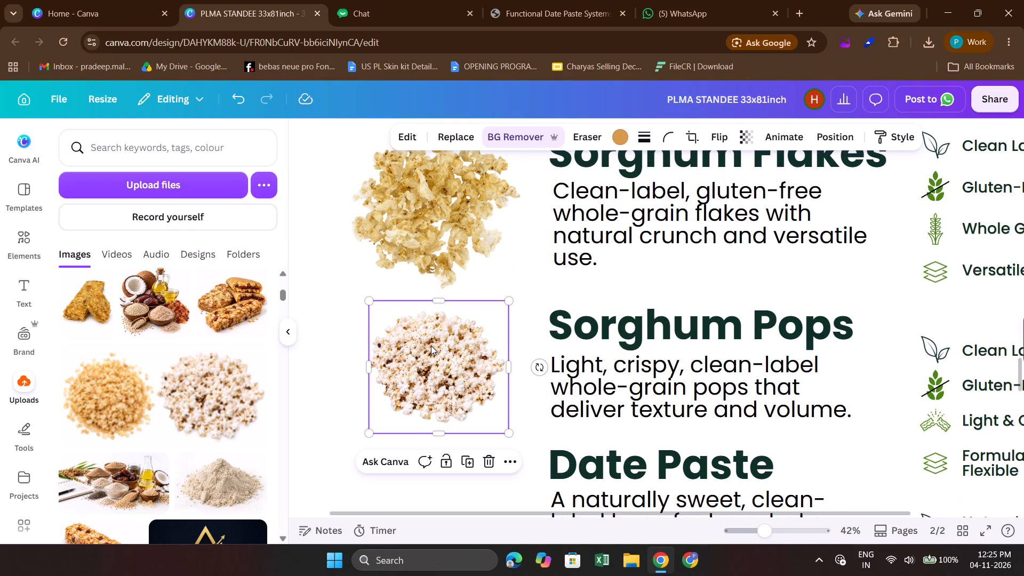
drag(369, 431, 344, 450)
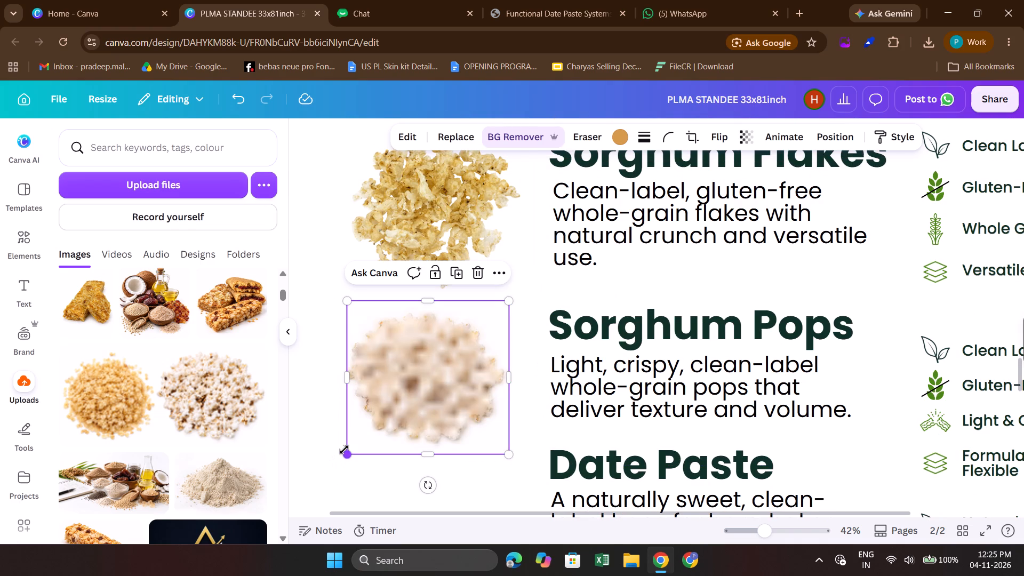
drag(407, 379, 407, 378)
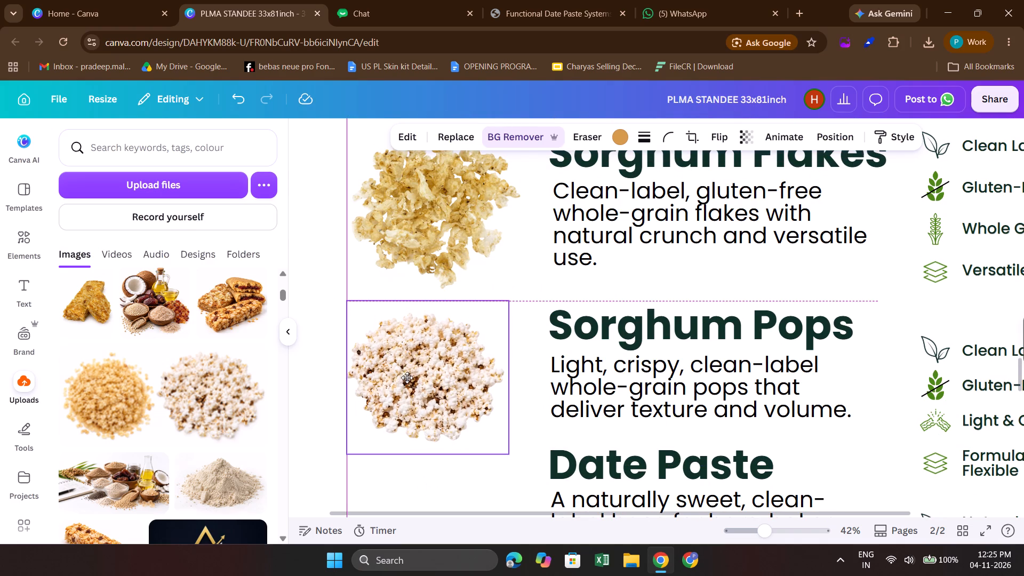
drag(407, 378, 419, 377)
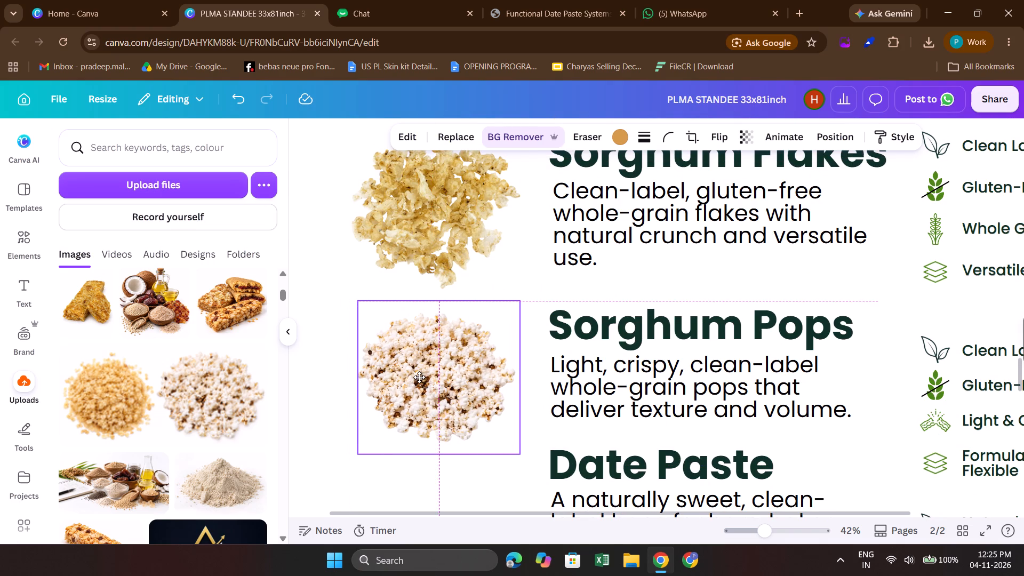
drag(419, 377, 419, 377)
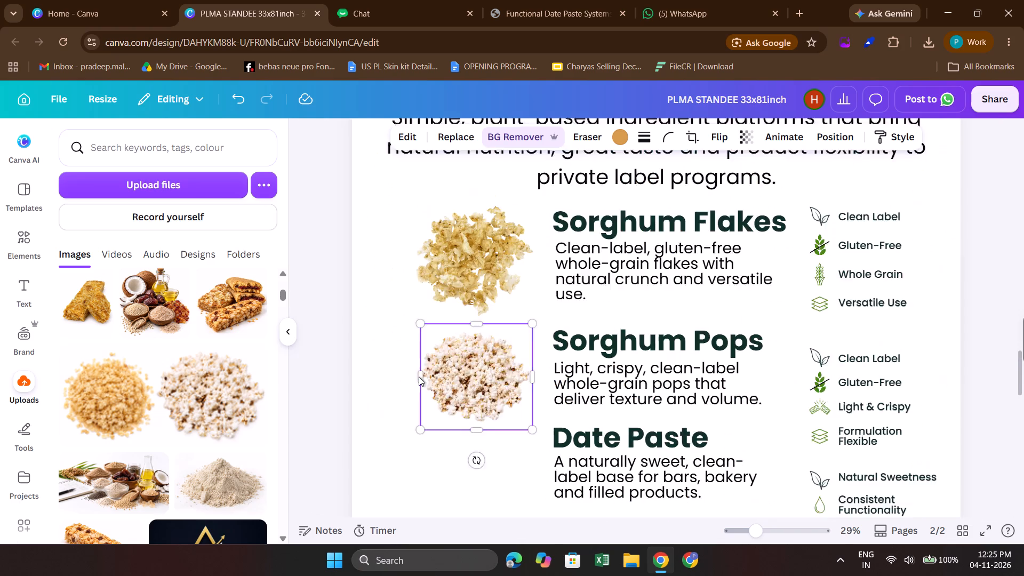
click(365, 371)
Move the Sorghum Pops picture and text, the Date Paste text and the Date Syrup heading down, lining Sorghum Pops up with its Clean Label icon.
scroll(570, 358, down, 1)
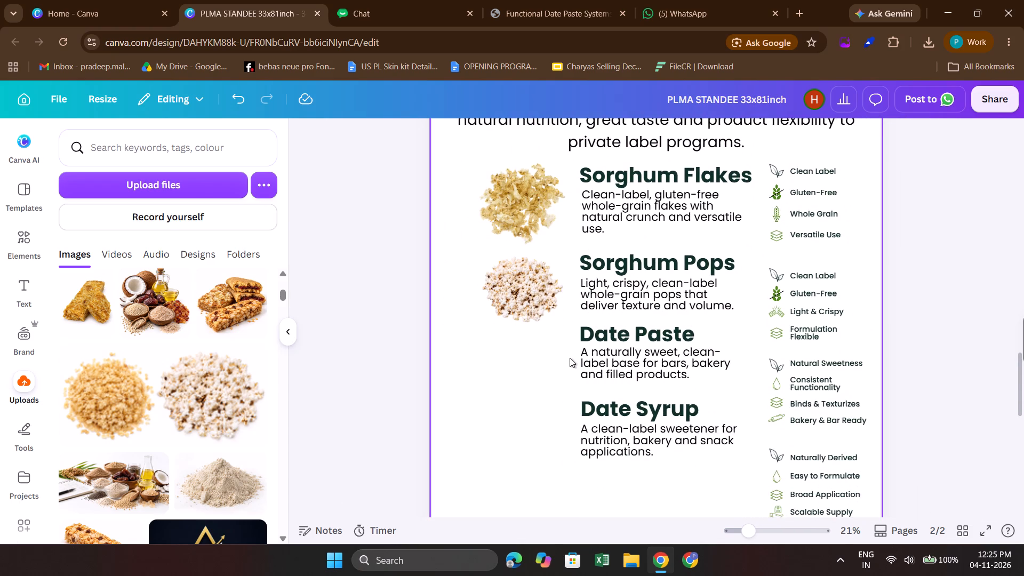
scroll(570, 358, down, 1)
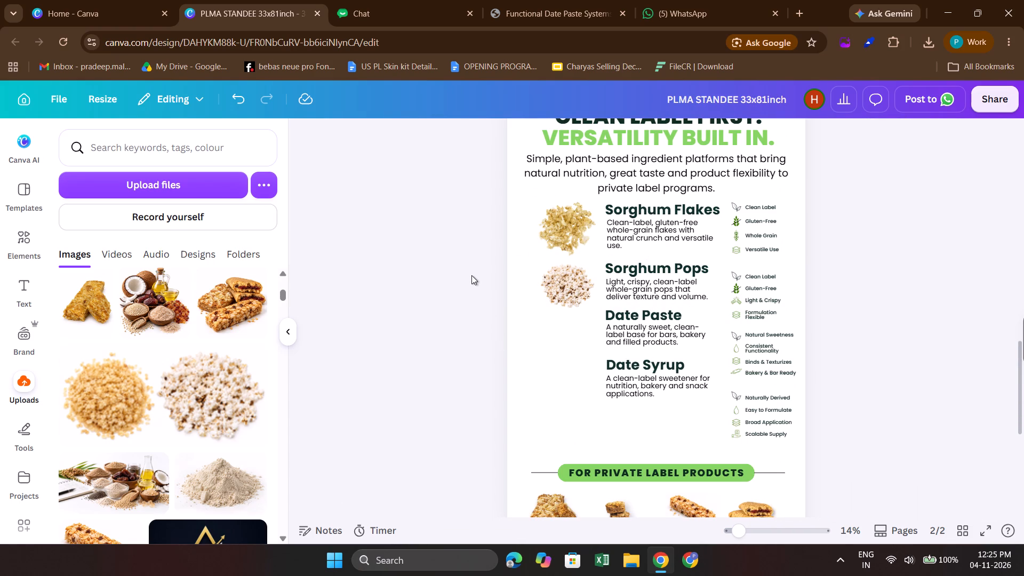
drag(486, 264, 563, 303)
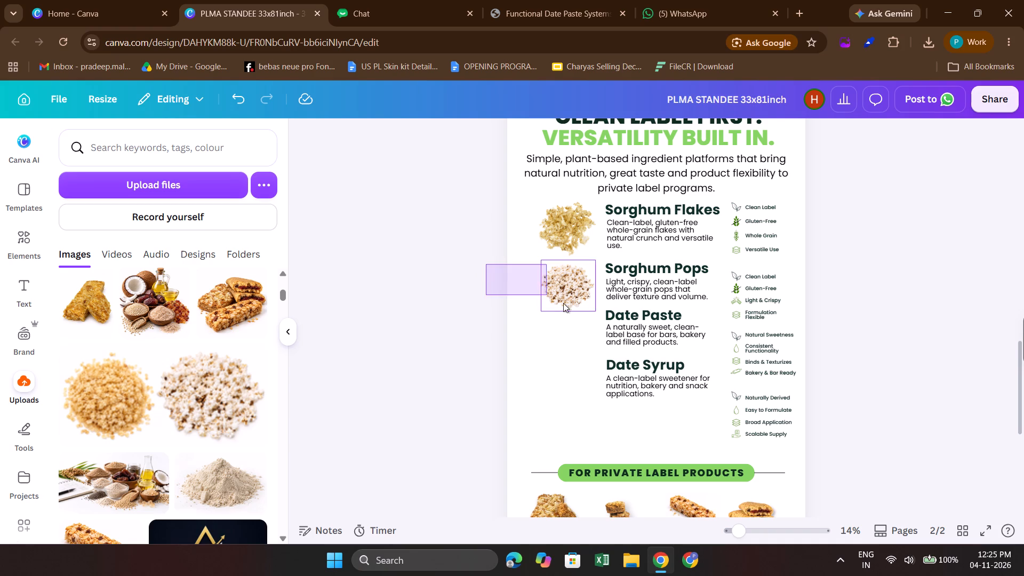
drag(563, 303, 671, 369)
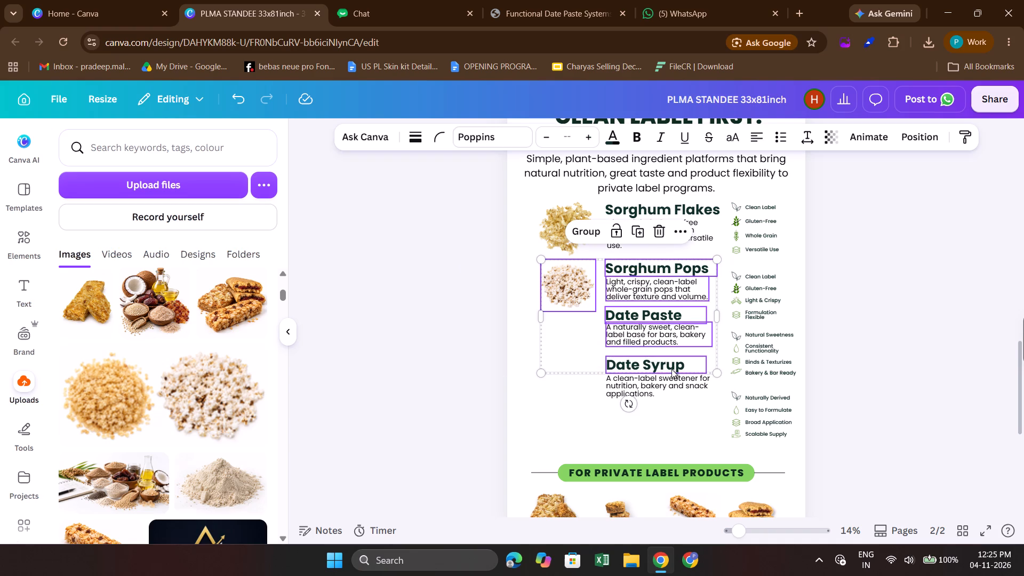
key(shift+Down)
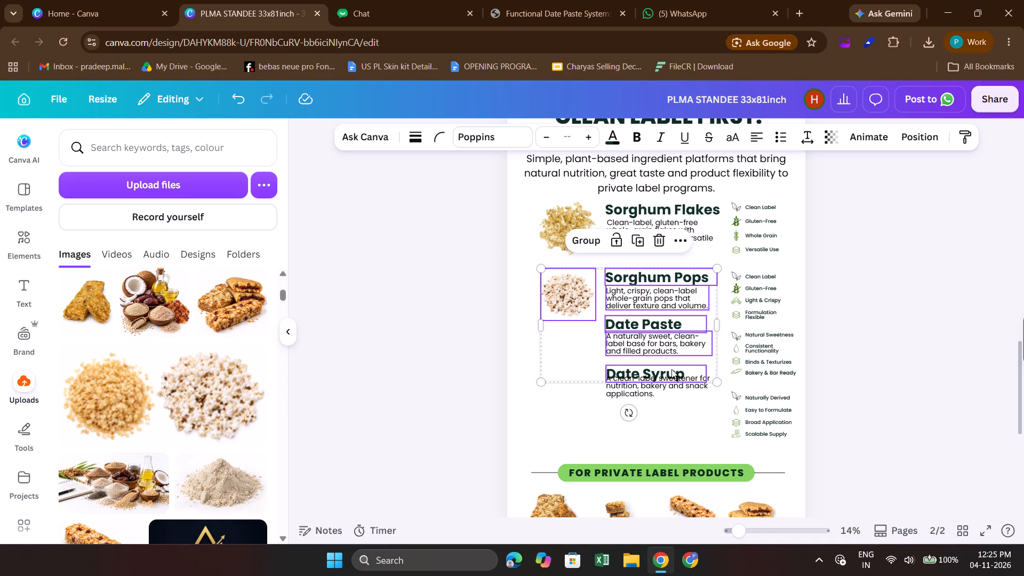
key(Up)
key(Up)
key(Up)
key(Up)
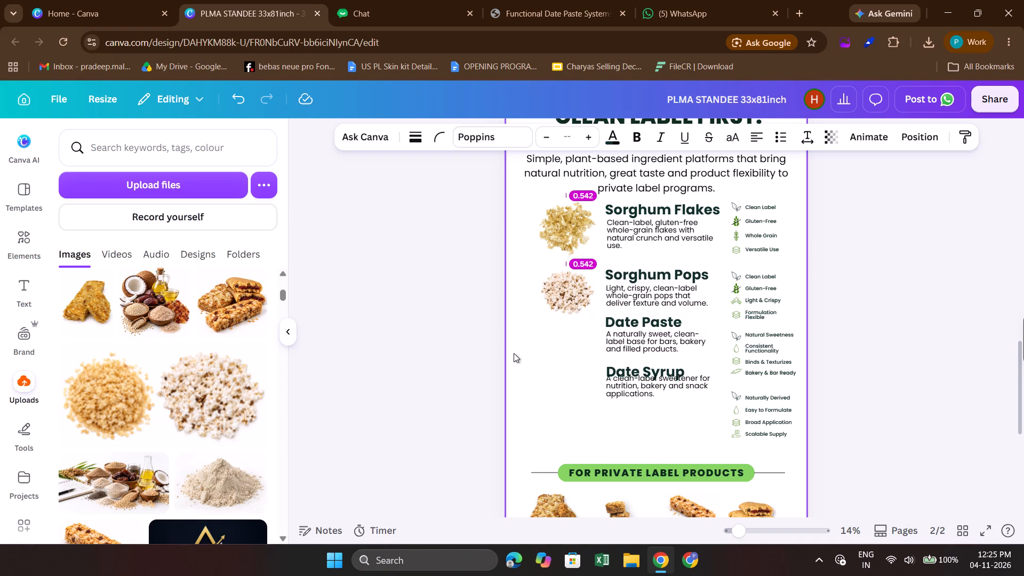
key(Up)
click(416, 318)
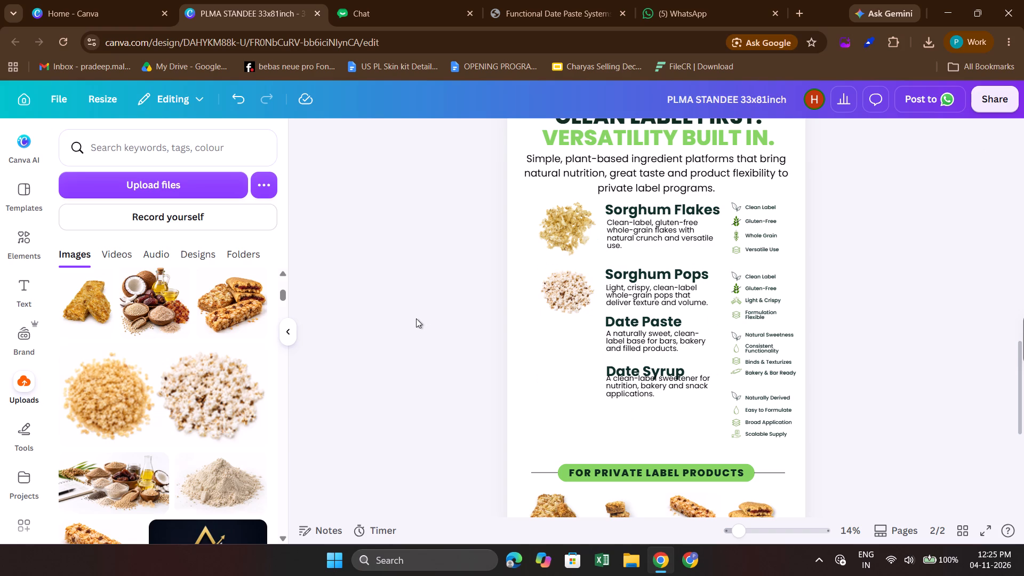
Move the Date Paste and Date Syrup headings and descriptions down together to widen the gap below the Sorghum Pops description.
scroll(416, 318, down, 1)
click(482, 316)
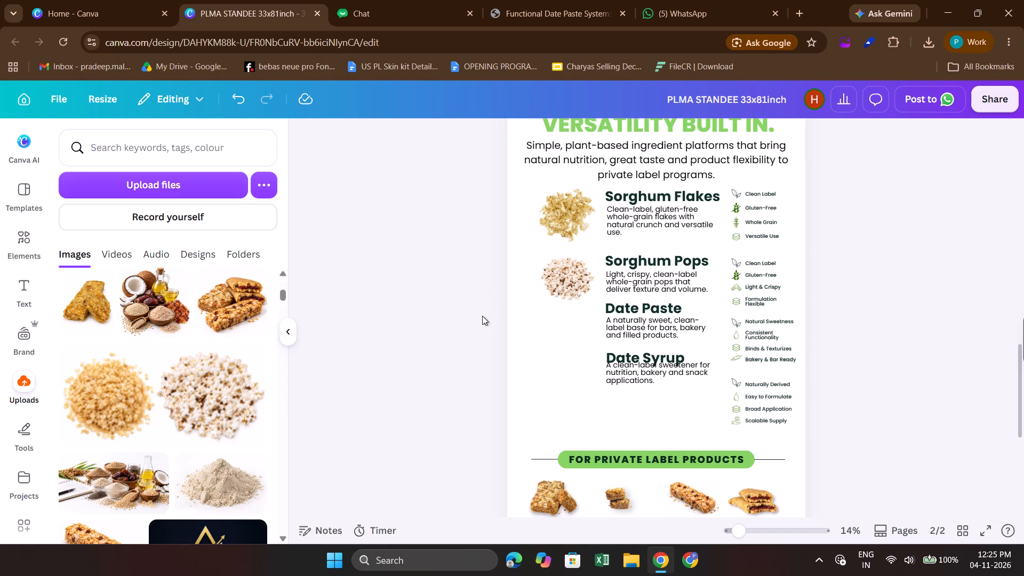
drag(489, 308, 677, 376)
key(shift+Down)
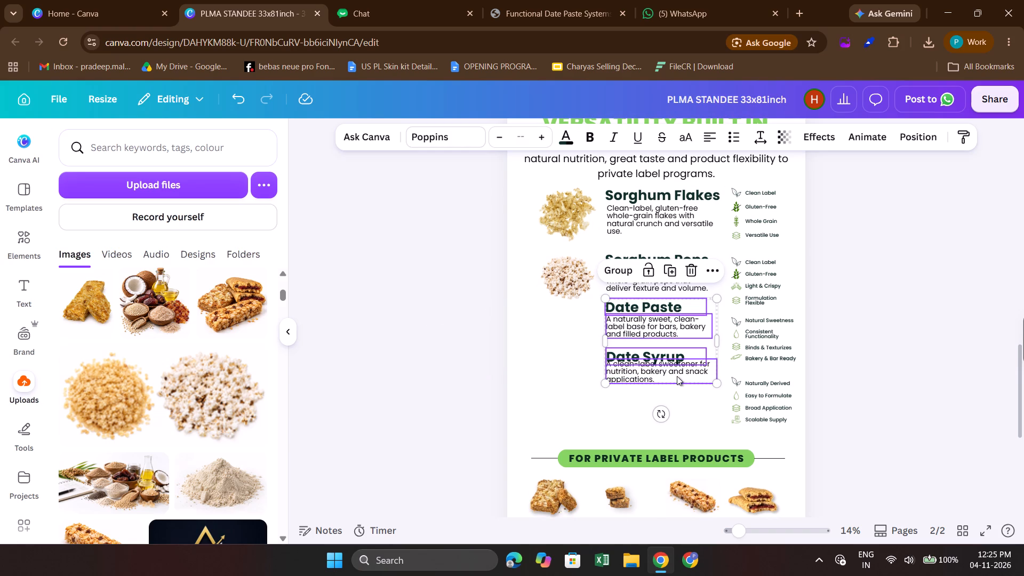
key(Up)
key(Up)
key(Up)
key(Up)
key(Up)
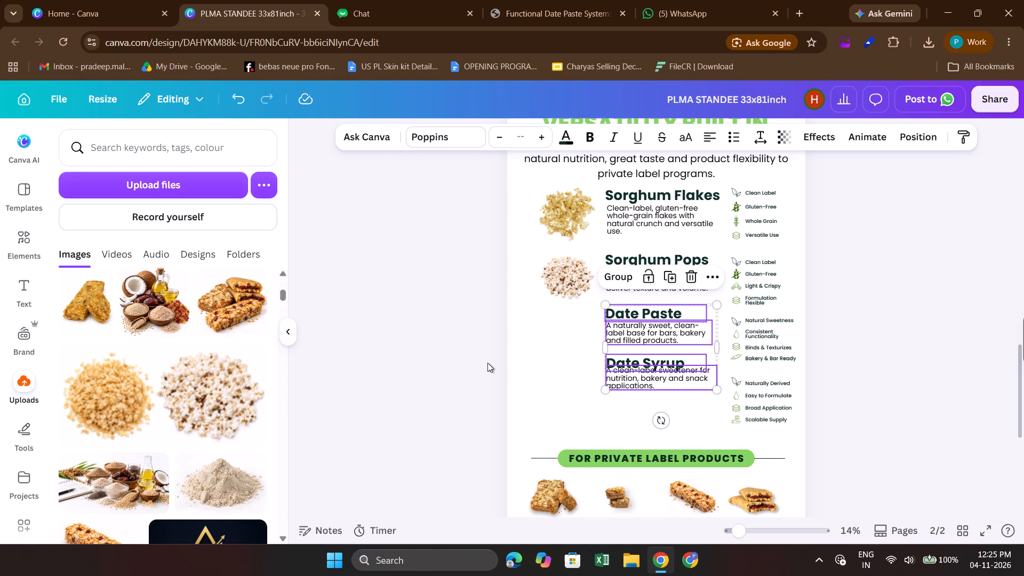
Move the Date Syrup heading and description down slightly to widen the gap below the Date Paste description.
click(487, 363)
drag(479, 368, 721, 401)
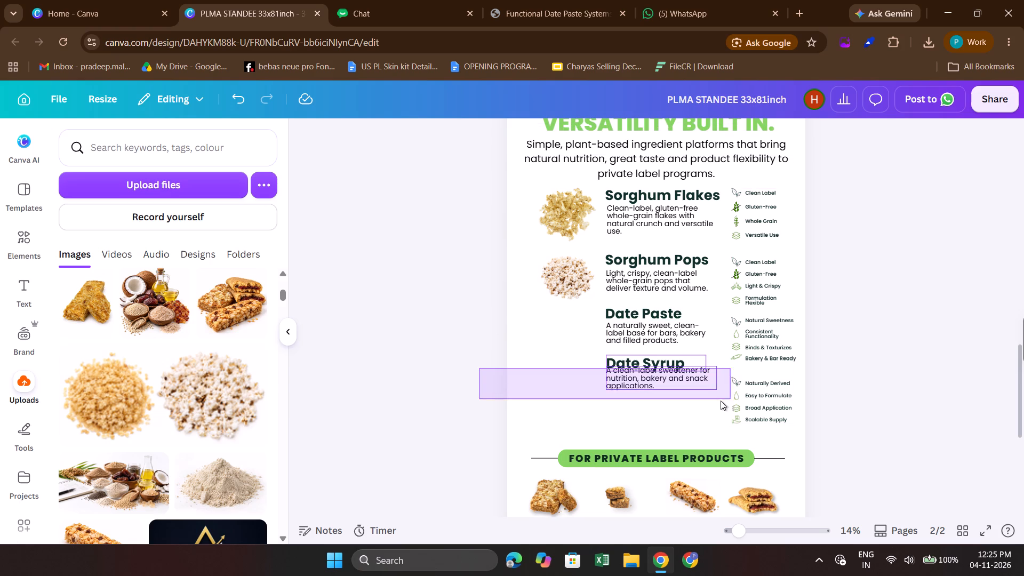
drag(721, 401, 694, 400)
key(shift+Down)
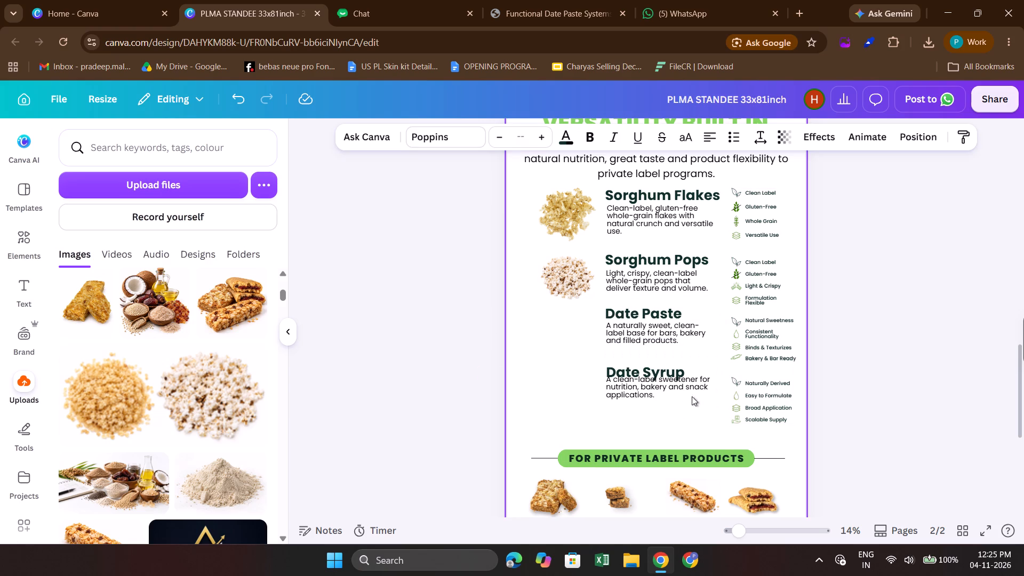
key(Up)
key(Up)
key(Up)
key(Up)
key(Up)
key(Up)
key(Up)
key(Up)
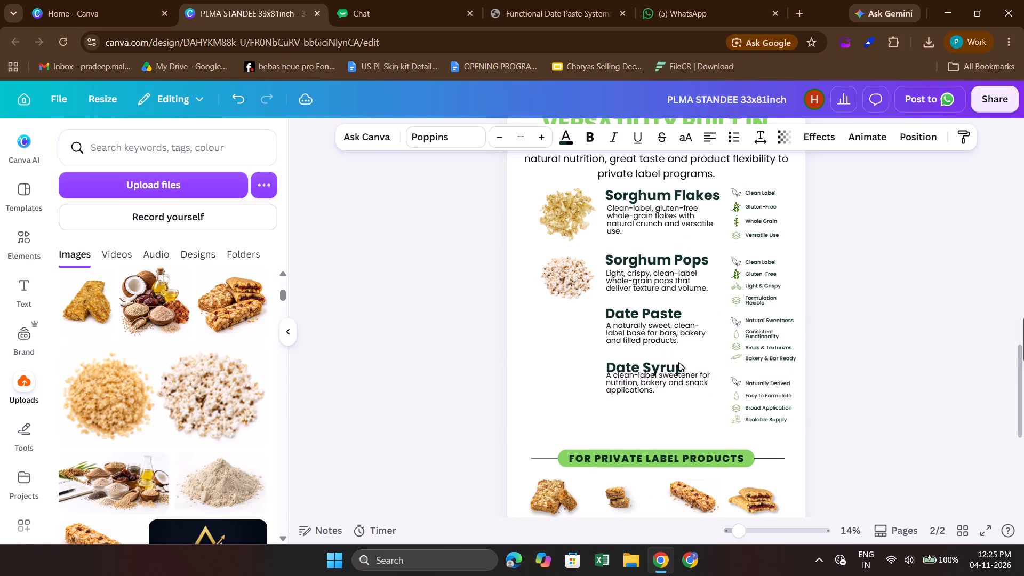
key(Up)
key(Up)
key(Up)
click(659, 385)
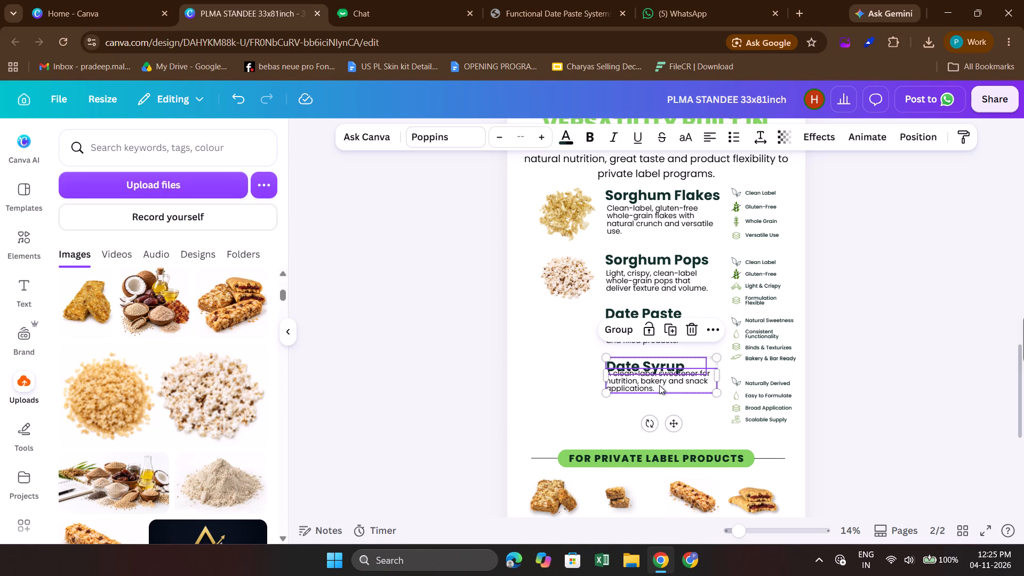
click(597, 411)
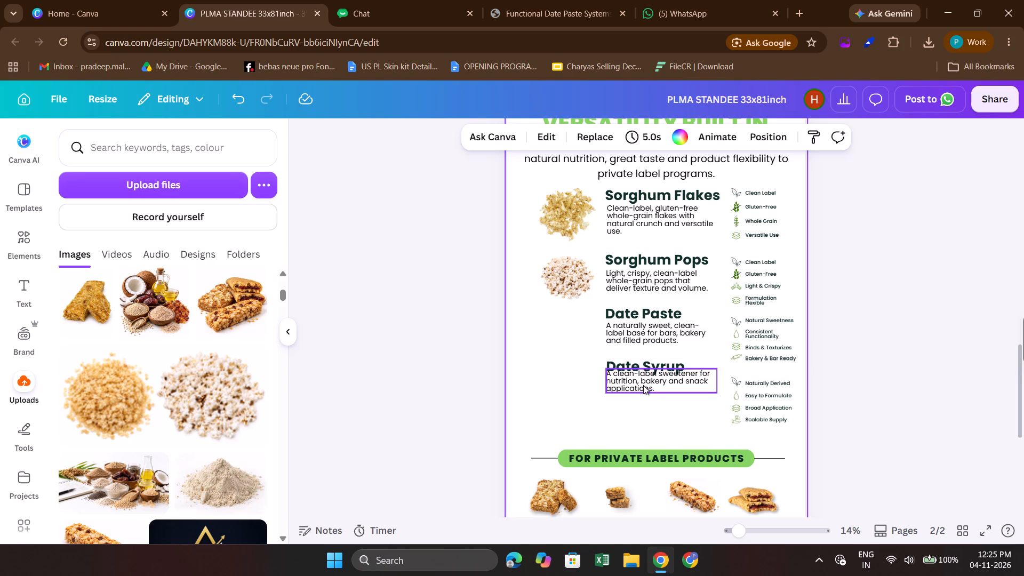
Move the Date Syrup description down so it clears its heading with a gap of about 0.25.
click(643, 385)
key(Down)
key(Down)
key(Down)
key(Down)
key(Down)
key(Down)
key(Down)
key(Down)
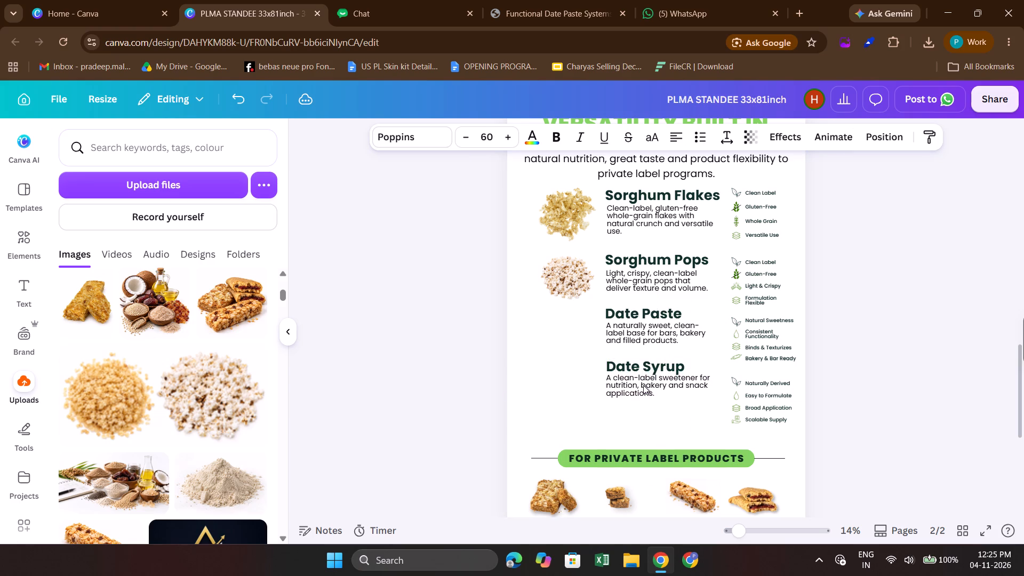
key(Down)
key(Down)
key(Down)
key(Down)
key(Down)
key(Down)
key(Down)
key(Down)
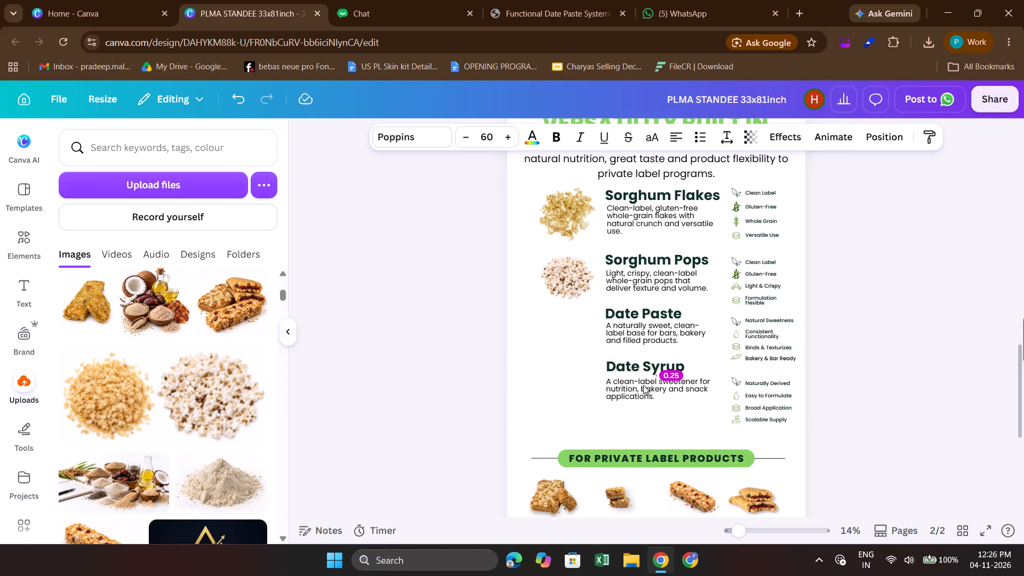
click(500, 389)
Look through the uploaded images for suitable date paste and date syrup pictures for the Date Paste and Date Syrup sections.
scroll(569, 319, down, 1)
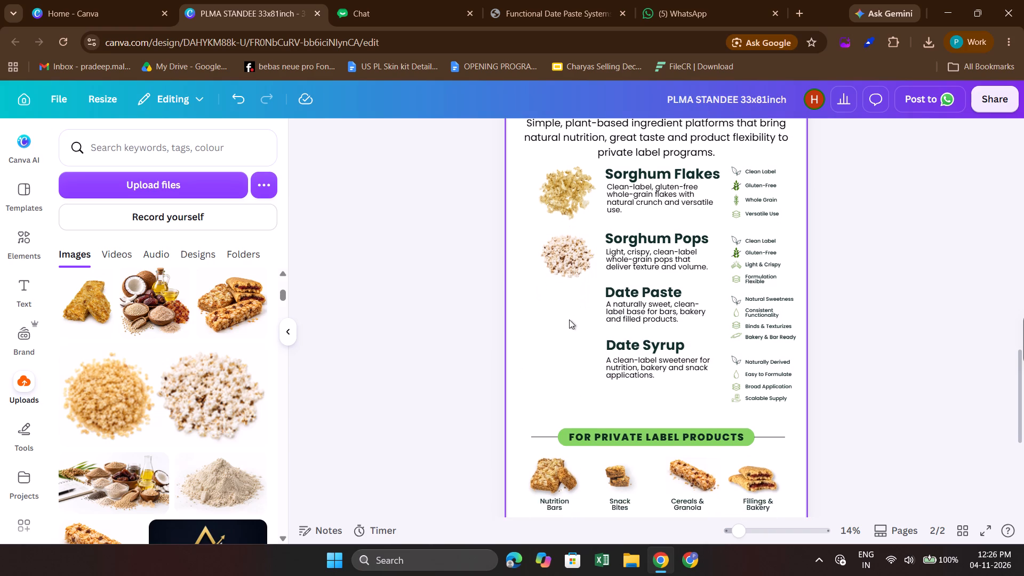
scroll(569, 319, down, 1)
scroll(247, 361, down, 1)
scroll(178, 410, up, 3)
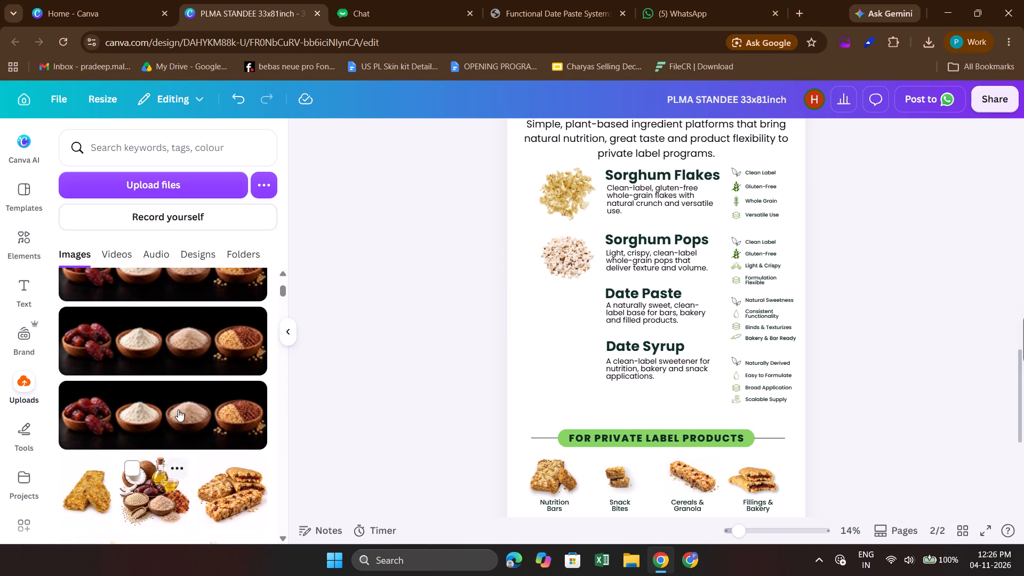
scroll(178, 410, up, 7)
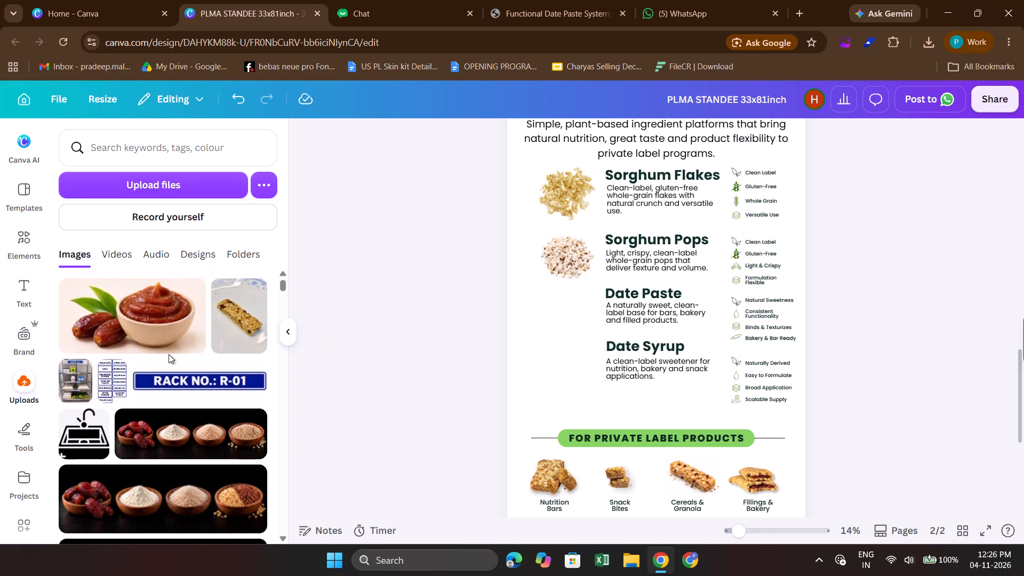
scroll(169, 354, down, 1)
scroll(210, 363, up, 2)
scroll(210, 363, down, 2)
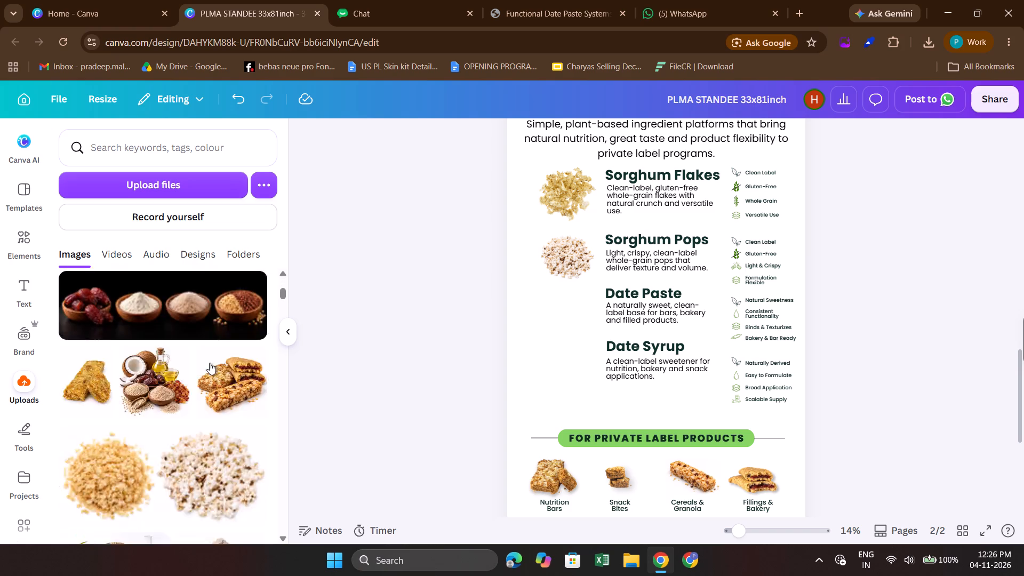
scroll(210, 363, down, 4)
scroll(180, 413, down, 4)
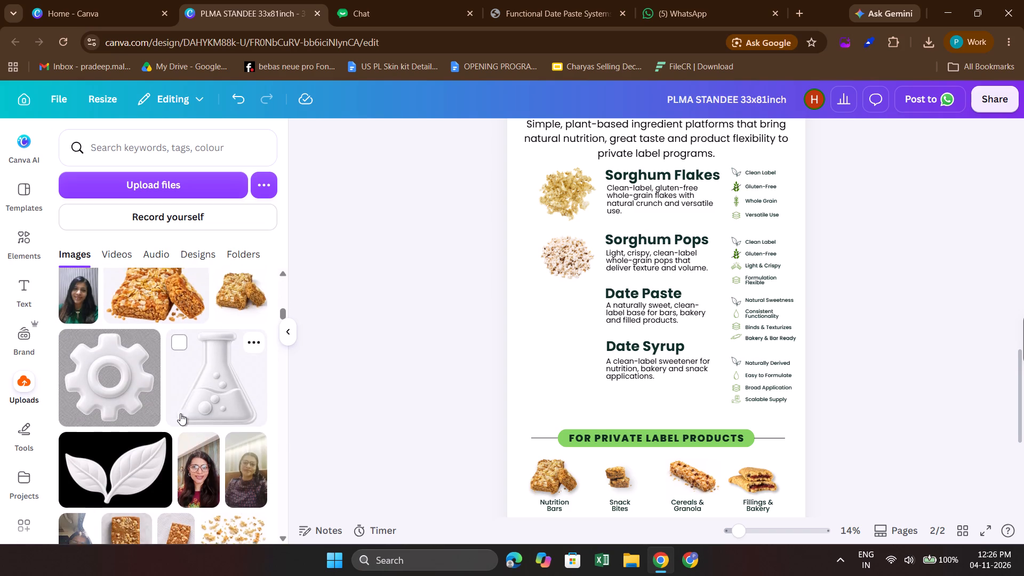
scroll(180, 413, down, 6)
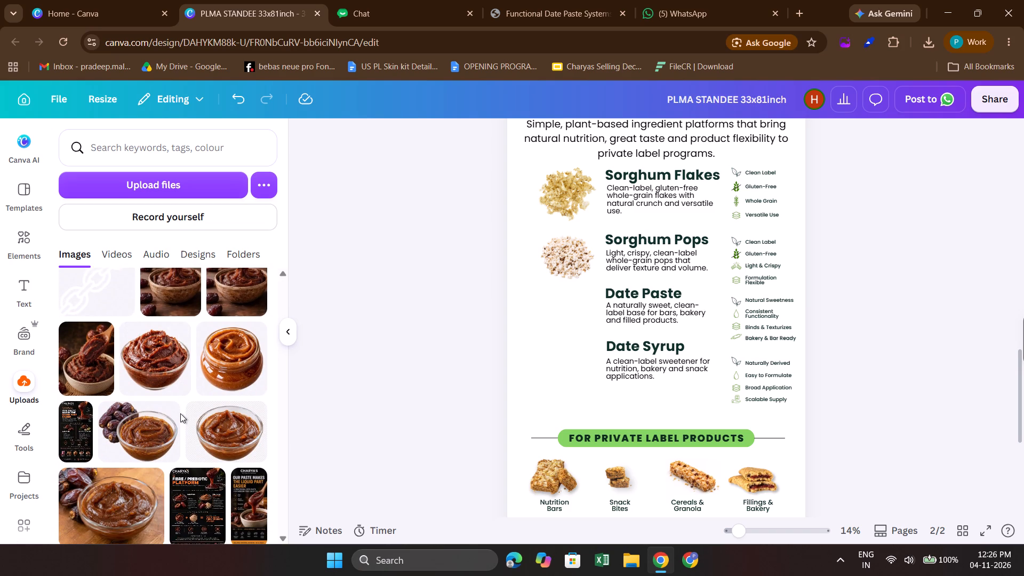
scroll(180, 413, down, 1)
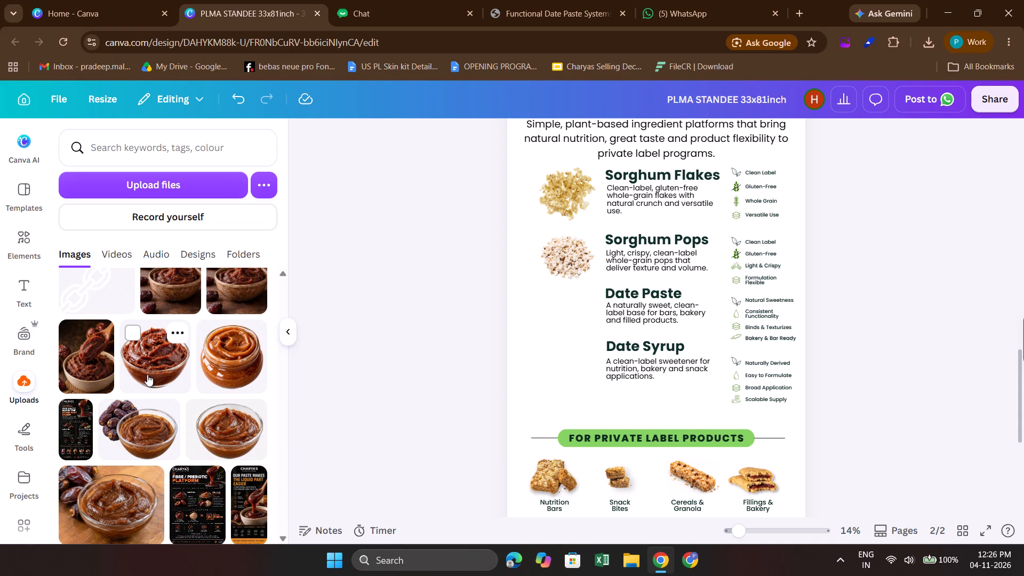
scroll(147, 374, up, 1)
scroll(147, 374, down, 1)
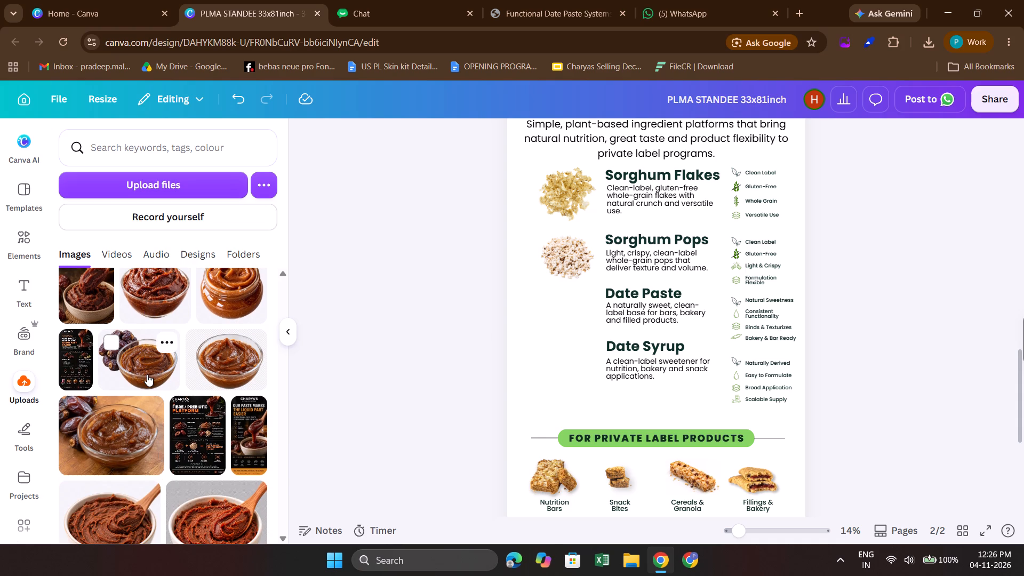
scroll(239, 365, down, 2)
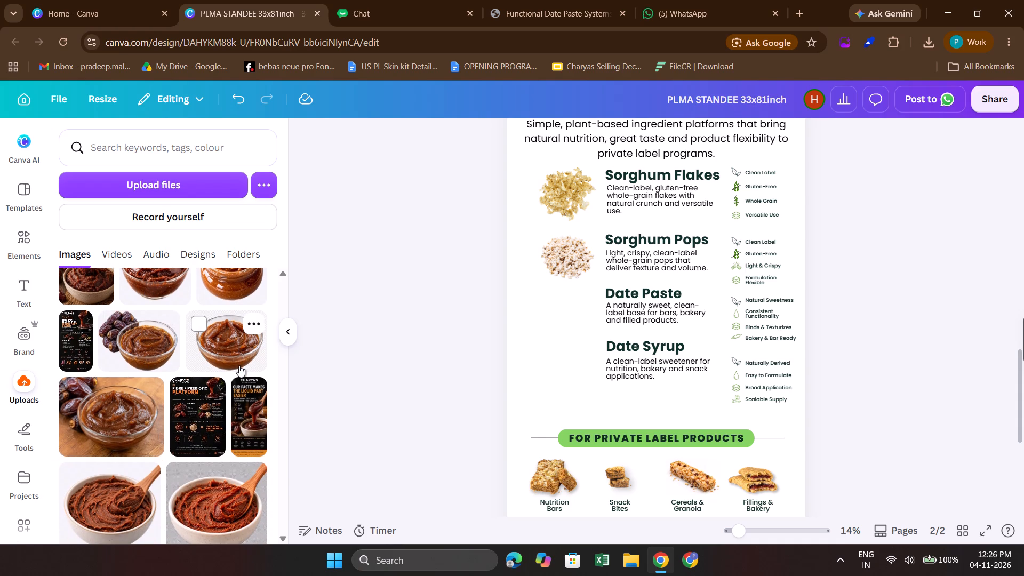
scroll(239, 365, down, 2)
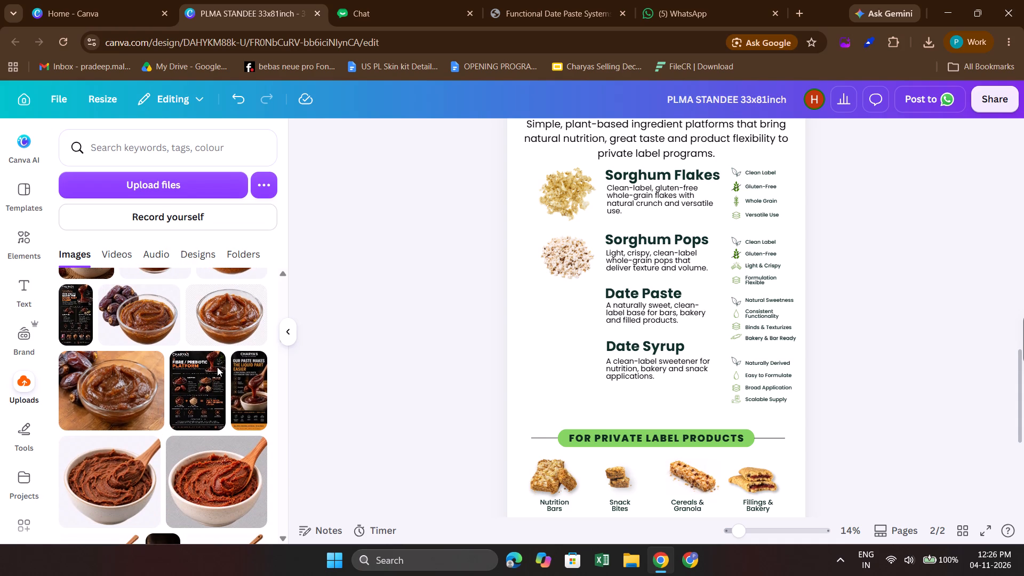
scroll(217, 367, down, 2)
scroll(217, 367, up, 1)
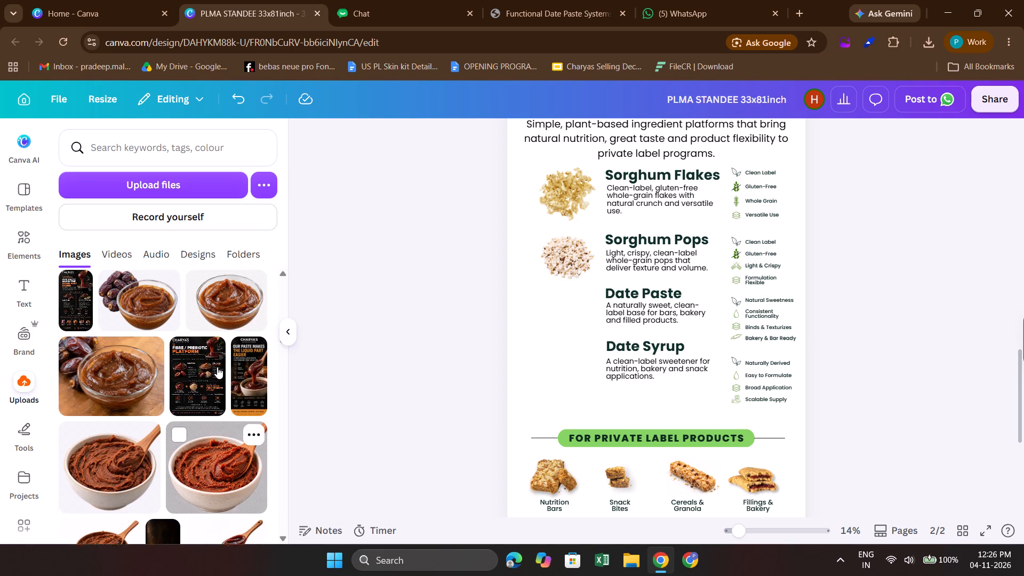
scroll(217, 367, up, 1)
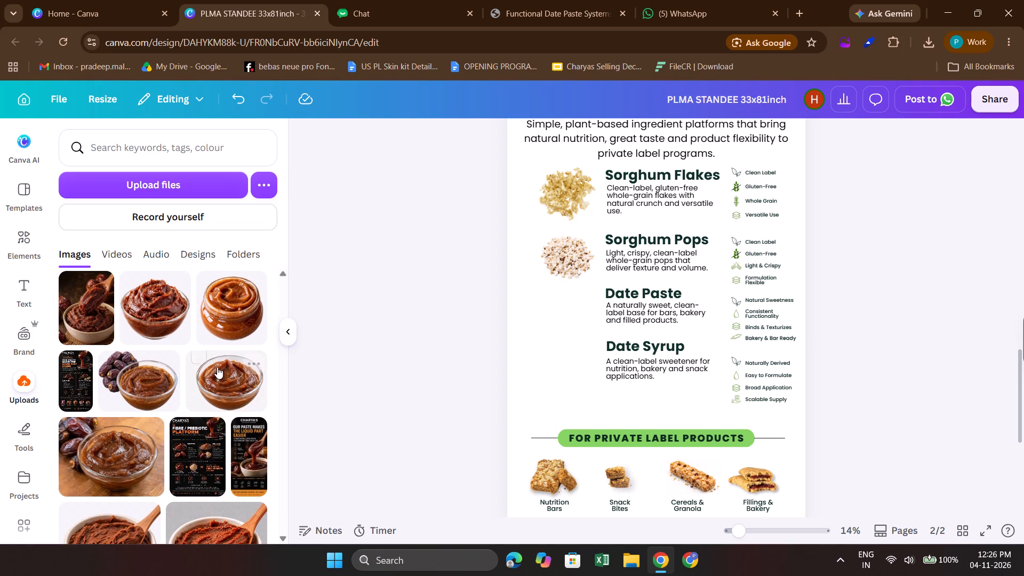
scroll(217, 367, down, 1)
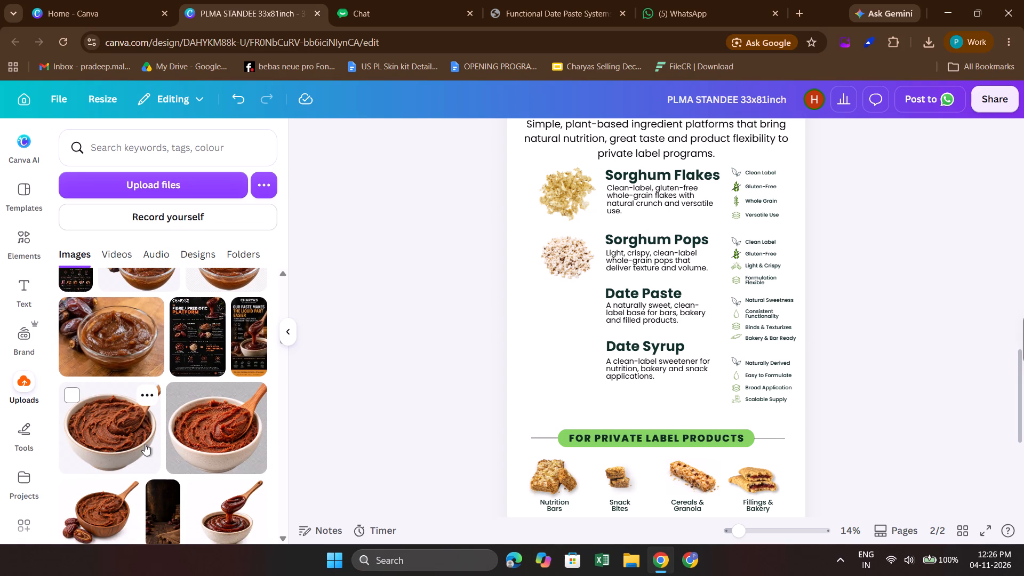
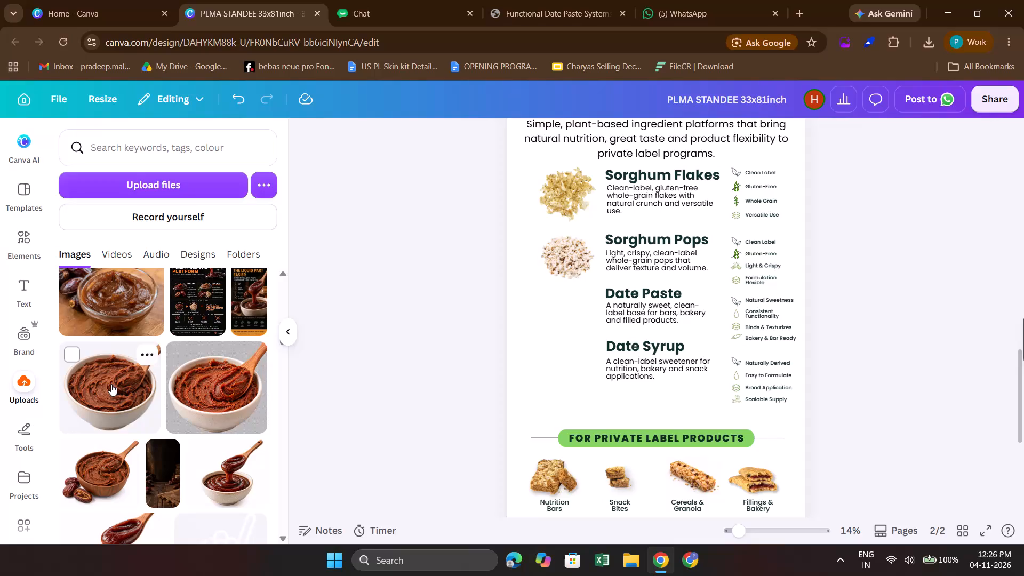
Insert the uploaded date paste bowl picture, remove its background, and scale it down beside the Date Paste heading and description.
click(111, 384)
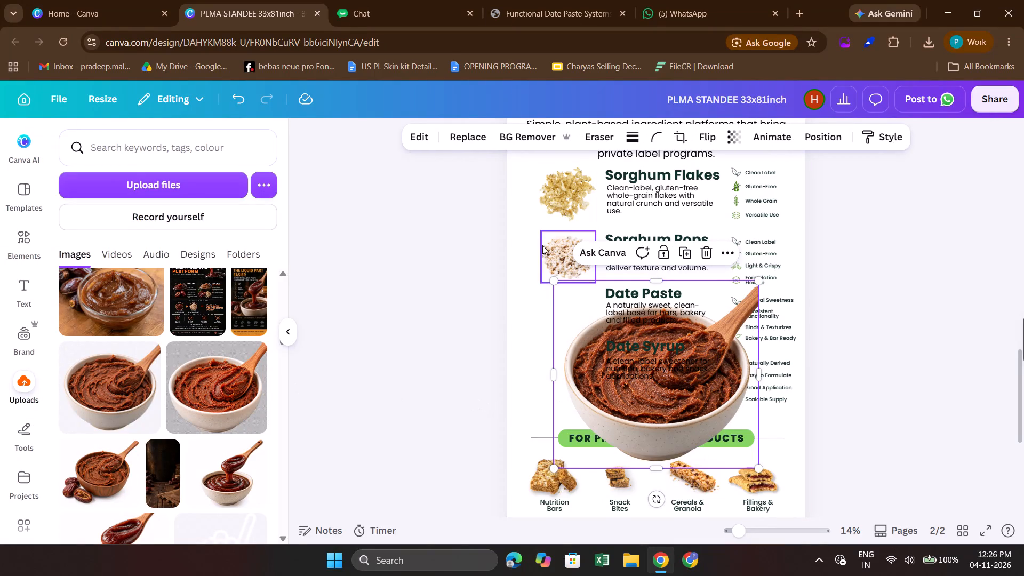
click(510, 135)
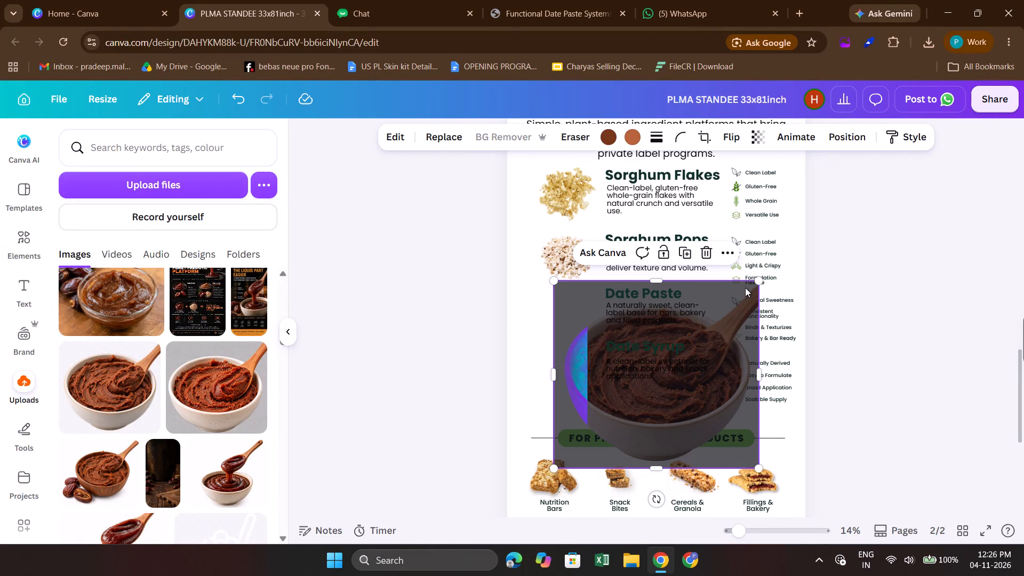
drag(758, 278, 669, 356)
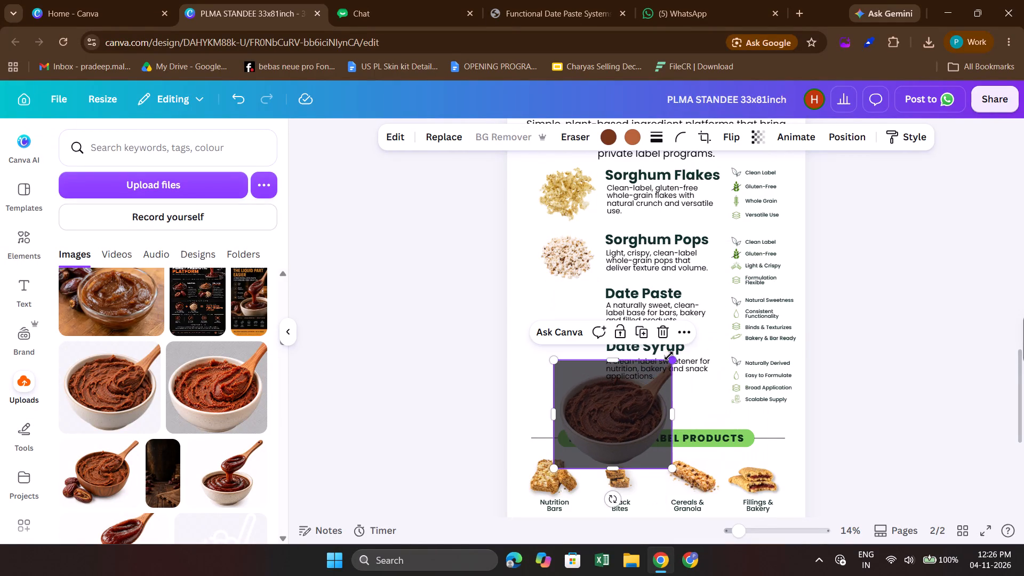
drag(615, 436, 546, 371)
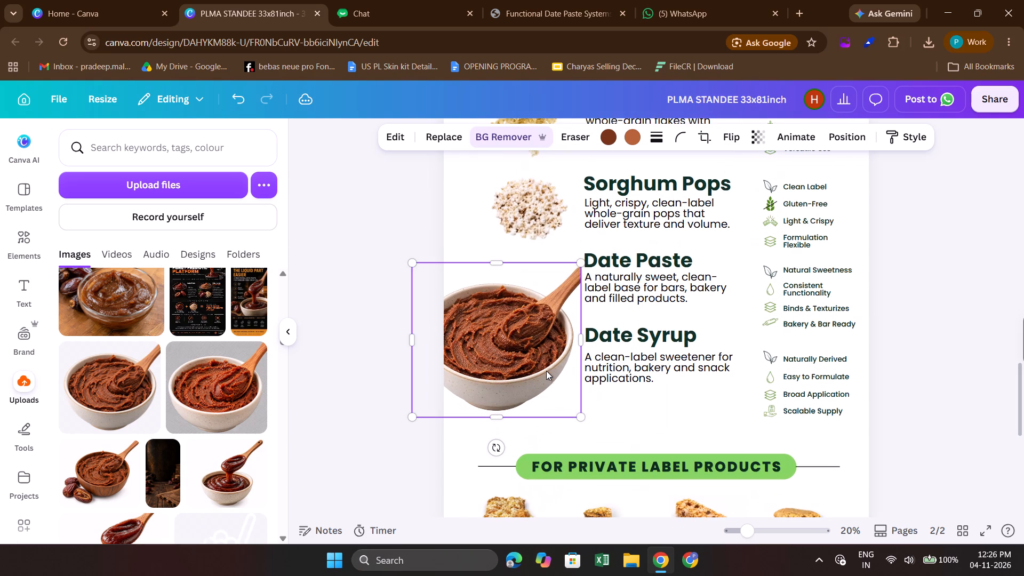
drag(581, 266, 502, 339)
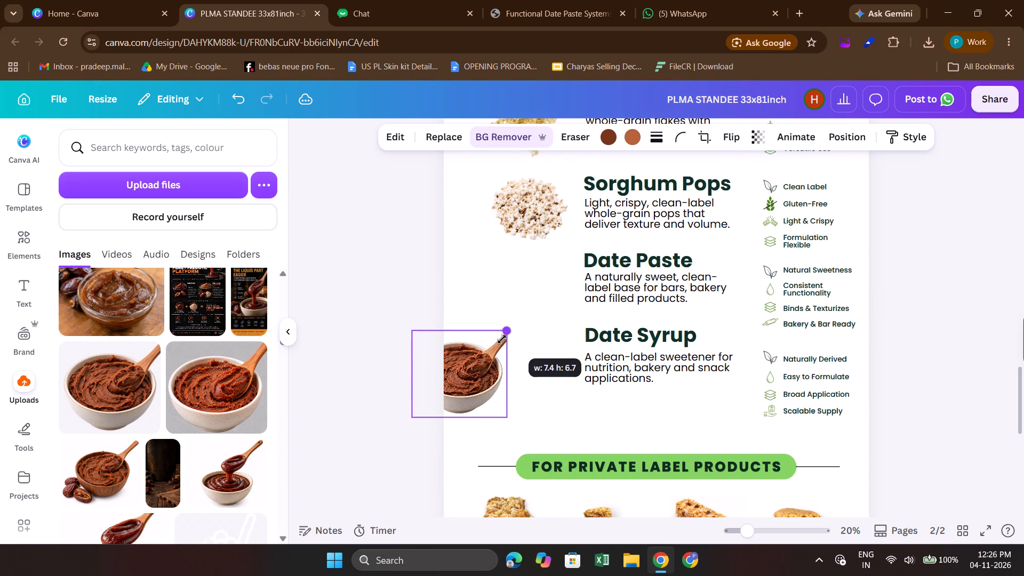
drag(502, 339, 502, 340)
drag(470, 382, 546, 286)
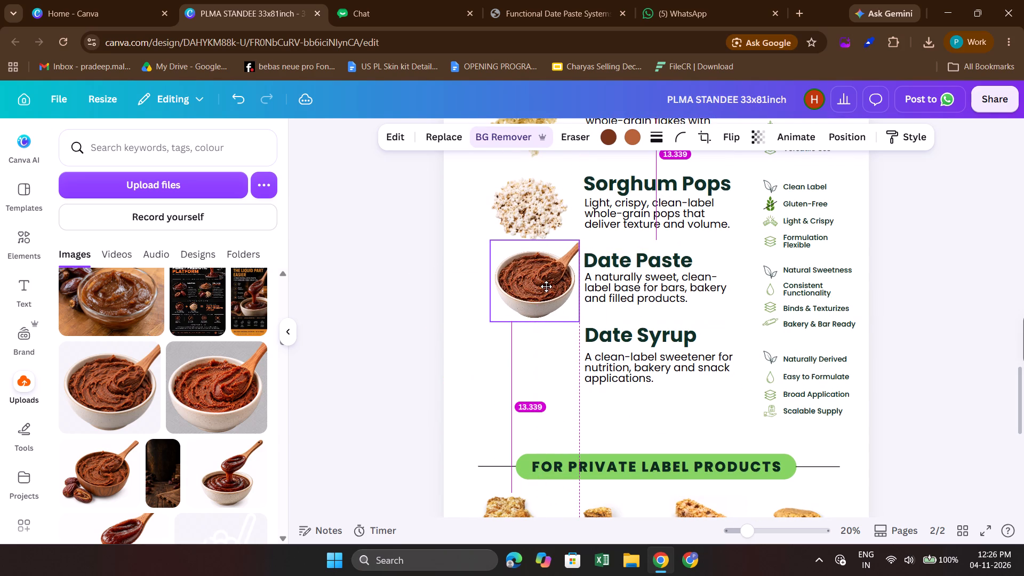
drag(546, 286, 539, 286)
scroll(539, 286, up, 1)
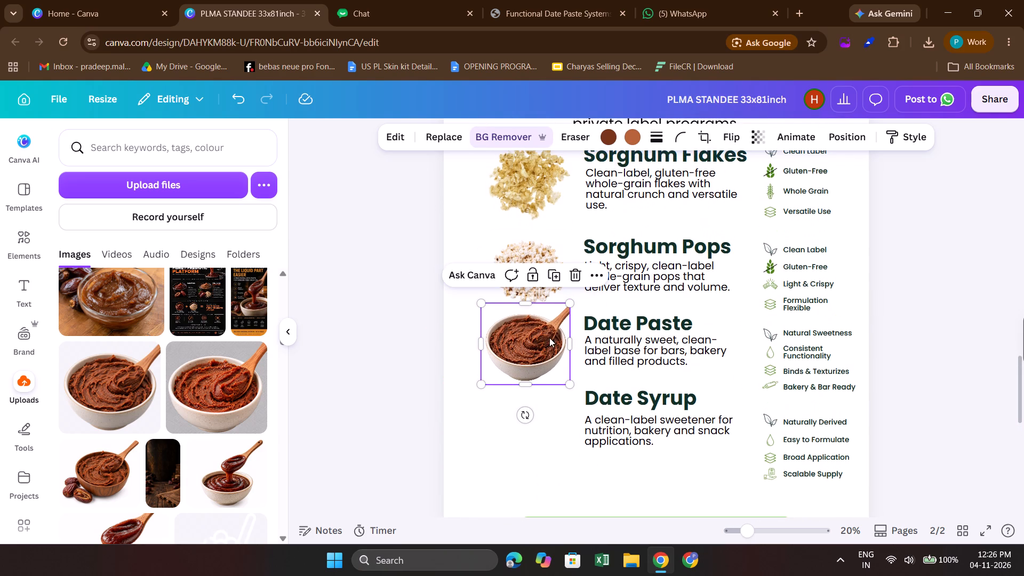
click(410, 328)
Nudge the Sorghum Pops picture up slightly to open a gap above the date paste bowl.
click(548, 274)
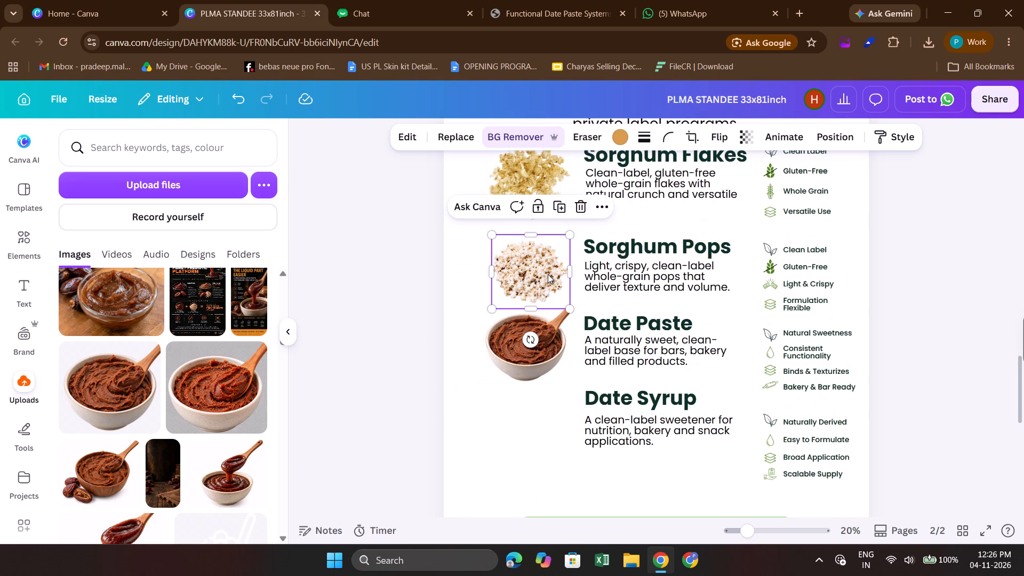
key(Up)
key(Up)
key(Up)
key(Up)
key(Up)
key(Up)
key(Up)
key(Up)
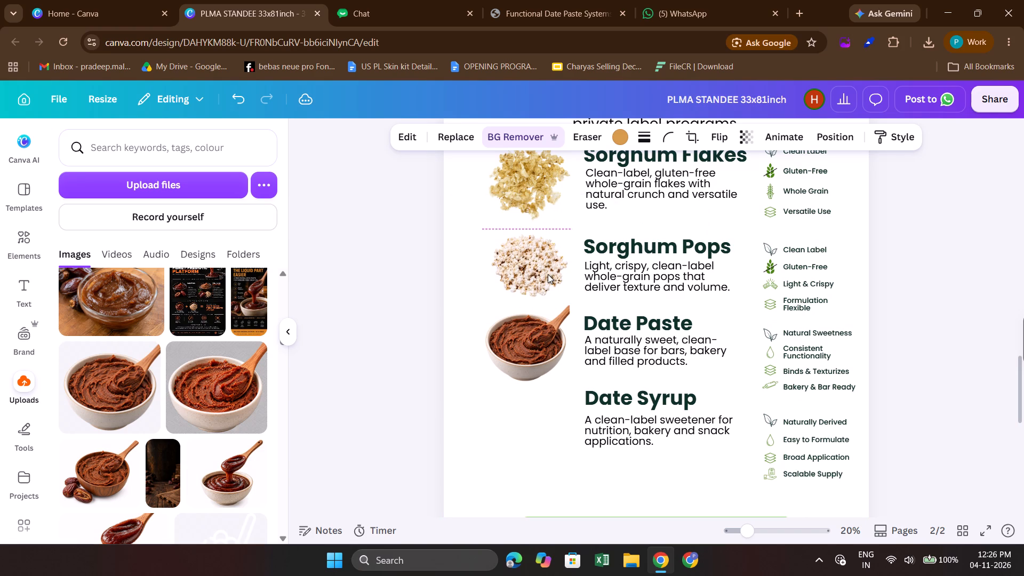
Shrink the date paste bowl picture slightly and reposition it beside the Date Paste text, clear of the Sorghum Pops picture.
click(519, 354)
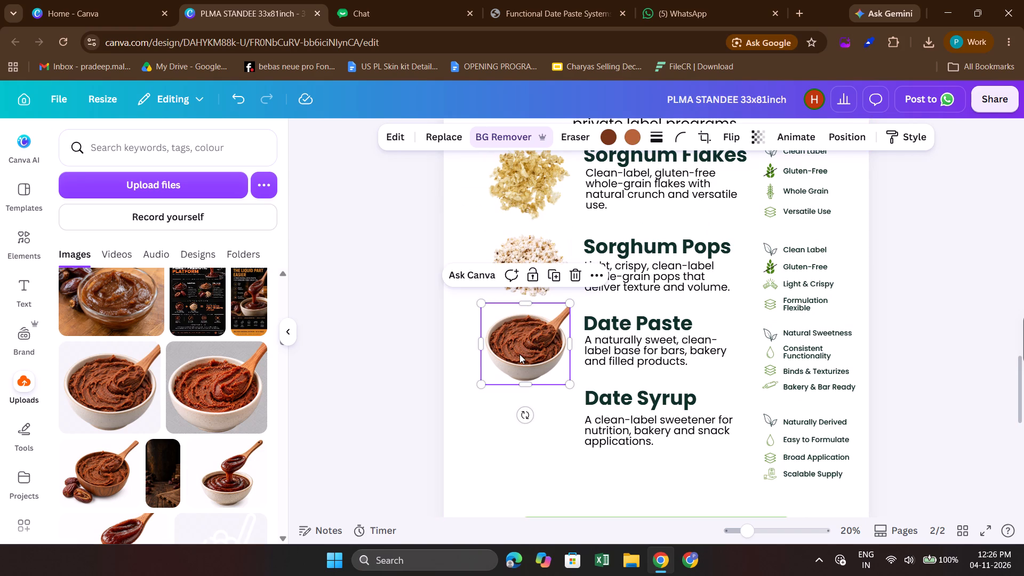
drag(542, 346, 551, 341)
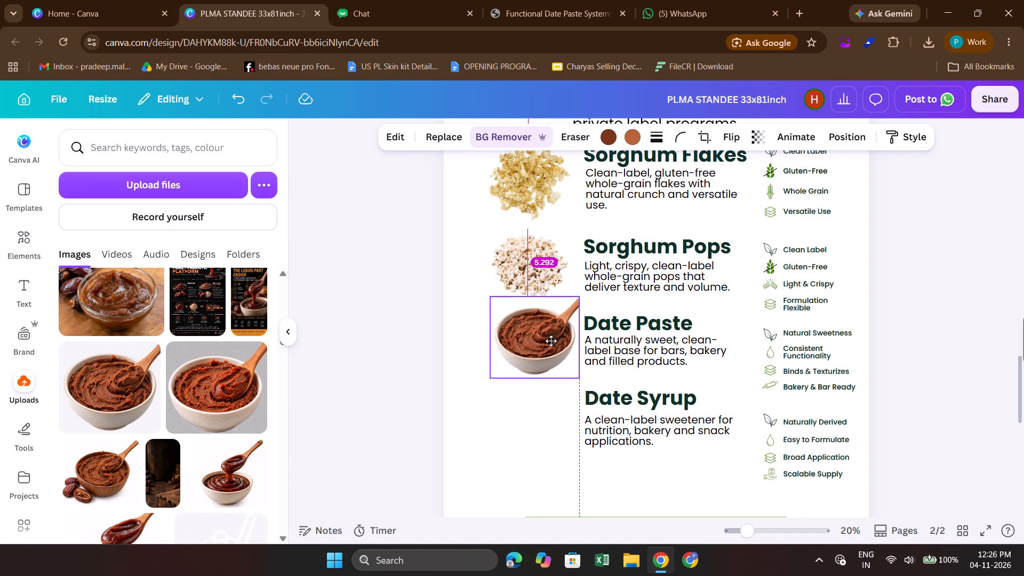
drag(551, 341, 550, 345)
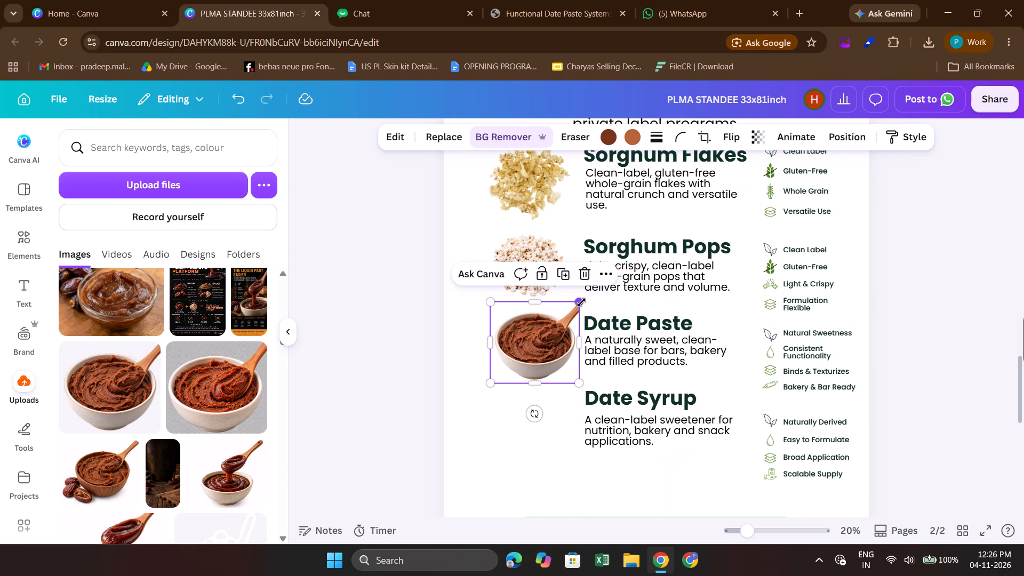
drag(581, 302, 565, 318)
drag(538, 350, 552, 345)
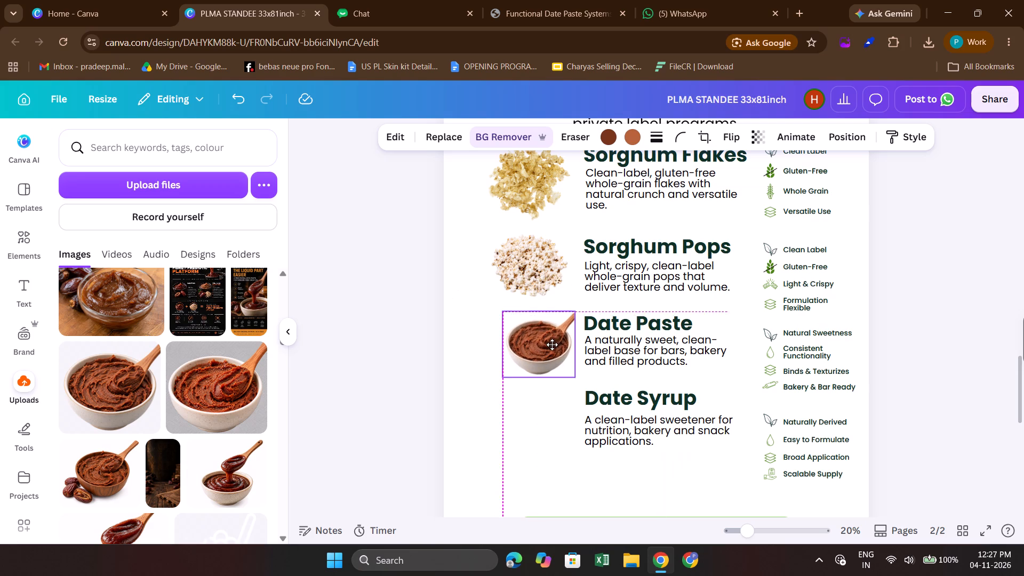
drag(552, 345, 547, 341)
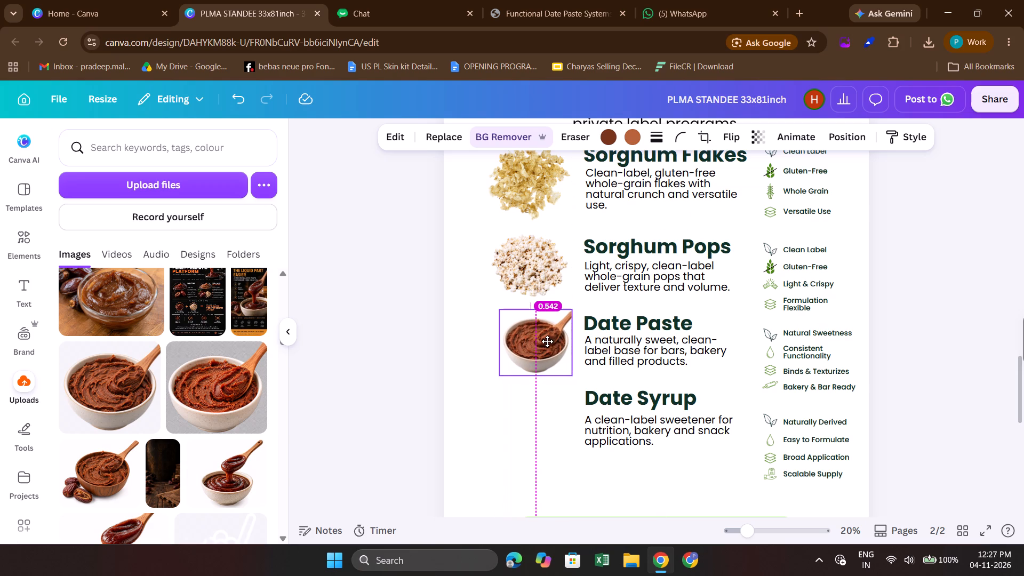
drag(547, 341, 547, 342)
click(396, 405)
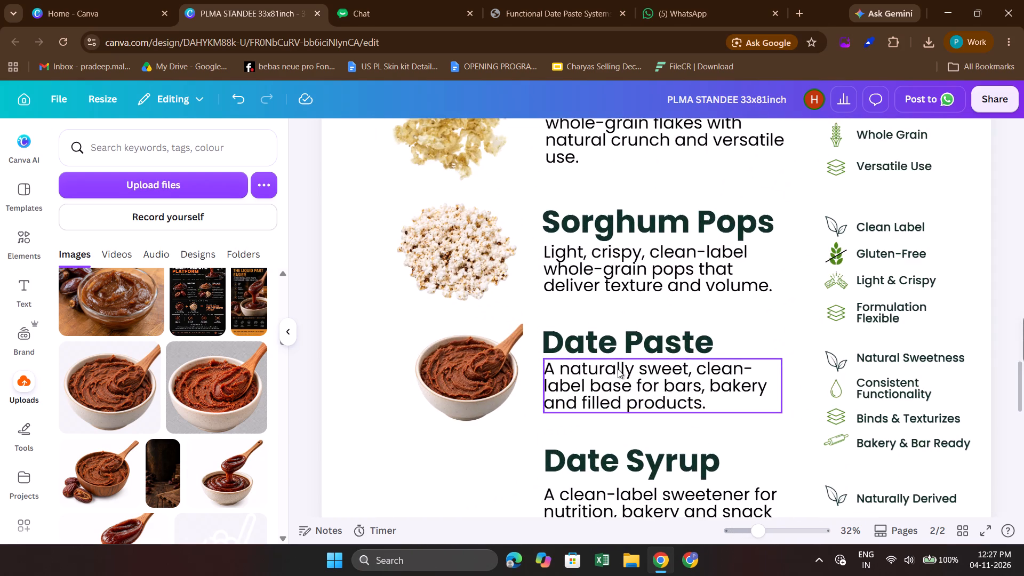
Nudge the date paste bowl a little further from its text, centring it beneath the Sorghum Pops picture.
click(509, 370)
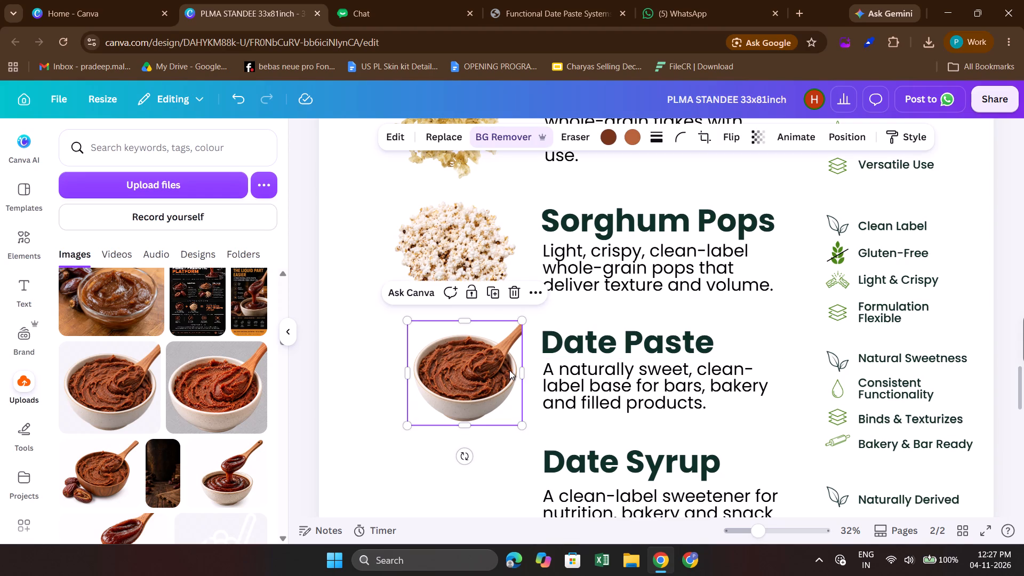
key(Left)
key(Left)
key(Left)
key(Left)
key(Left)
key(Left)
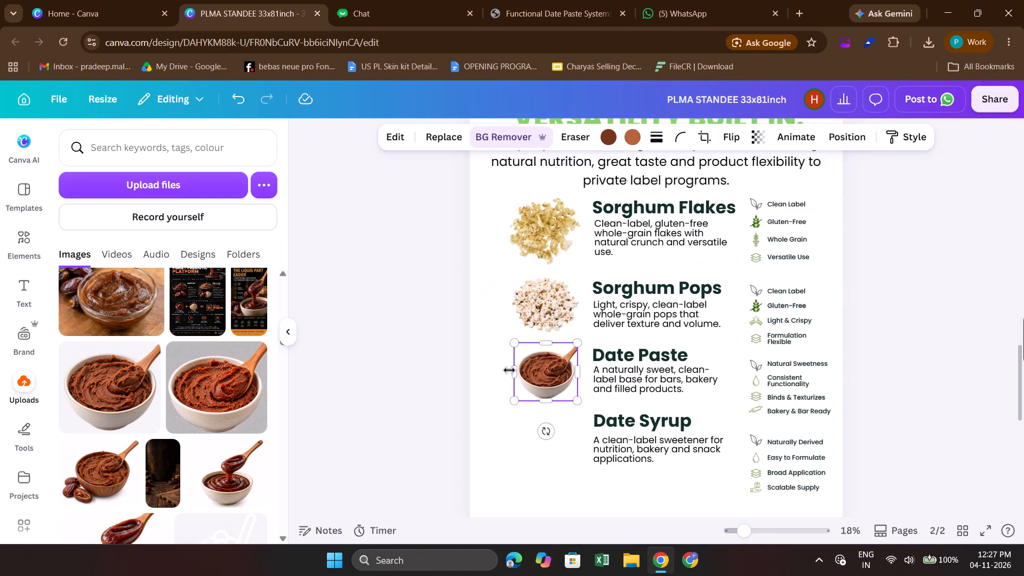
scroll(509, 370, down, 1)
click(417, 357)
Look through the uploaded images for a picture suited to the Date Syrup section.
scroll(215, 370, up, 1)
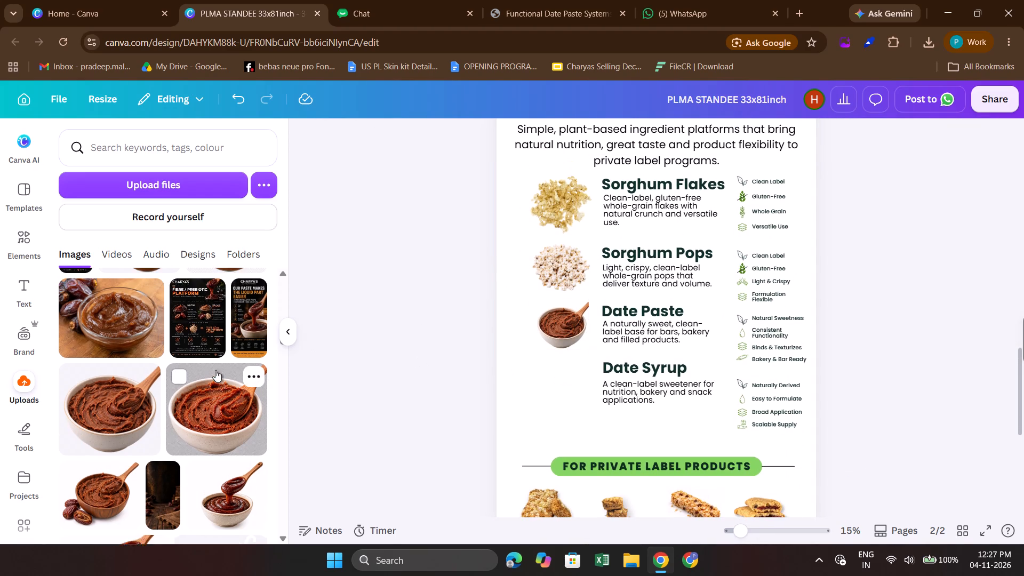
scroll(215, 370, up, 7)
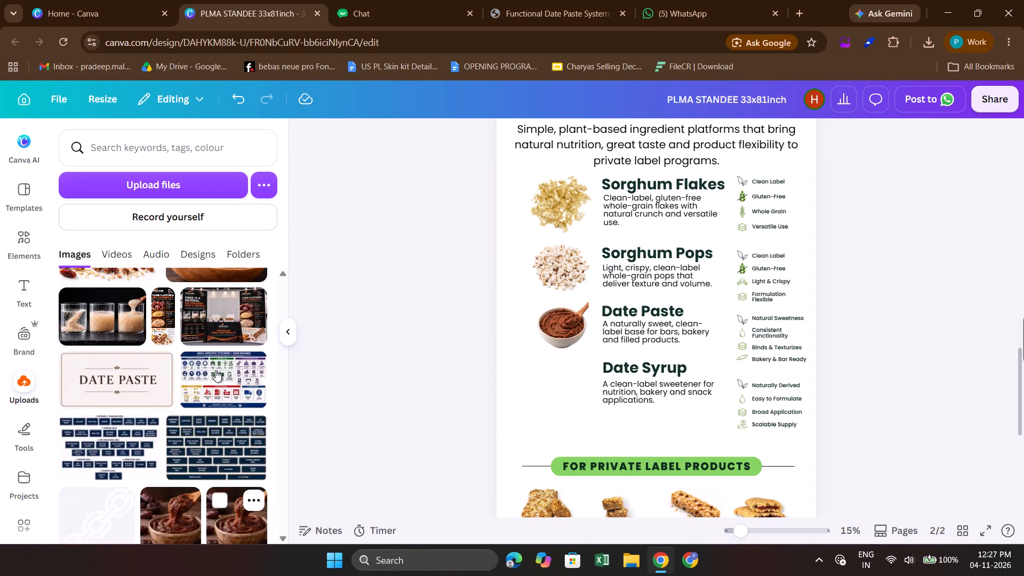
scroll(215, 370, up, 7)
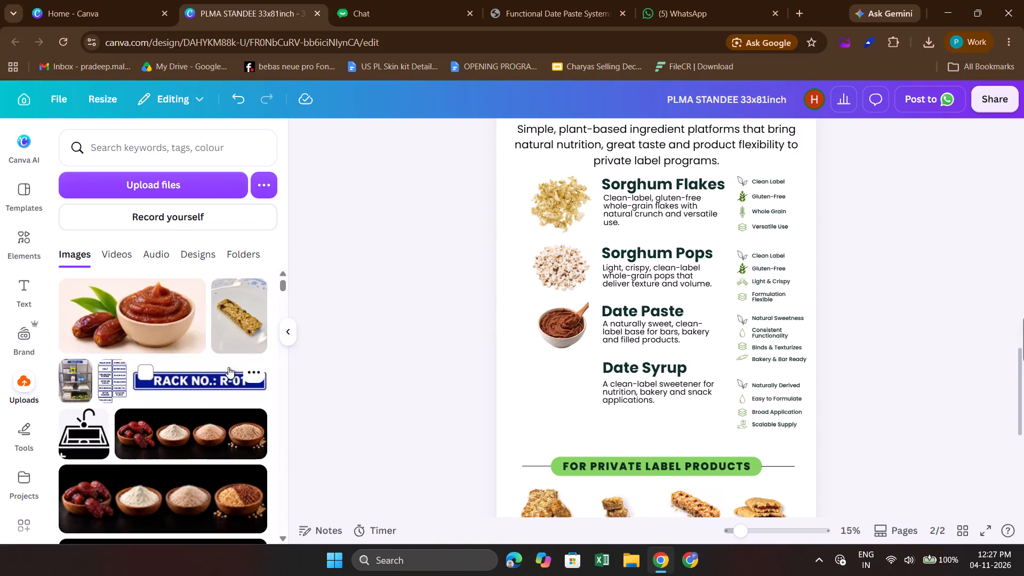
click(453, 313)
Search Google Images for "date syrup" in a new browser tab.
click(800, 9)
text(date syrup)
key(Return)
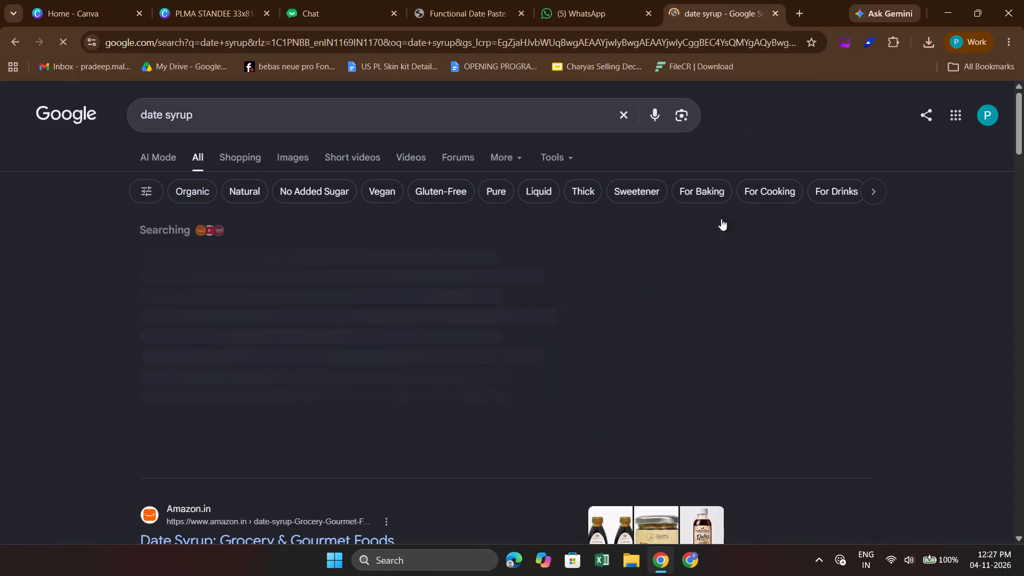
click(269, 154)
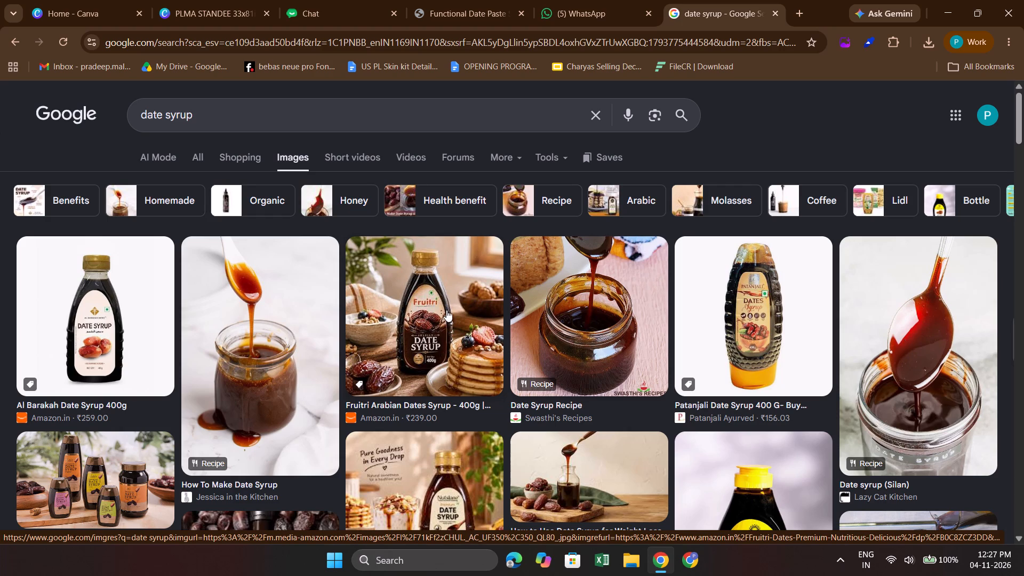
scroll(602, 383, down, 1)
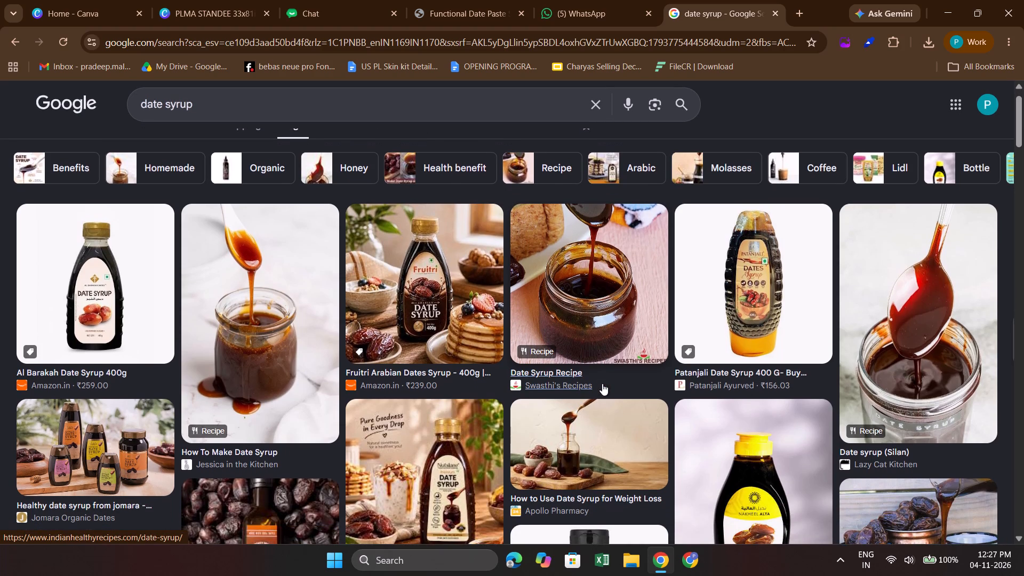
scroll(602, 383, down, 1)
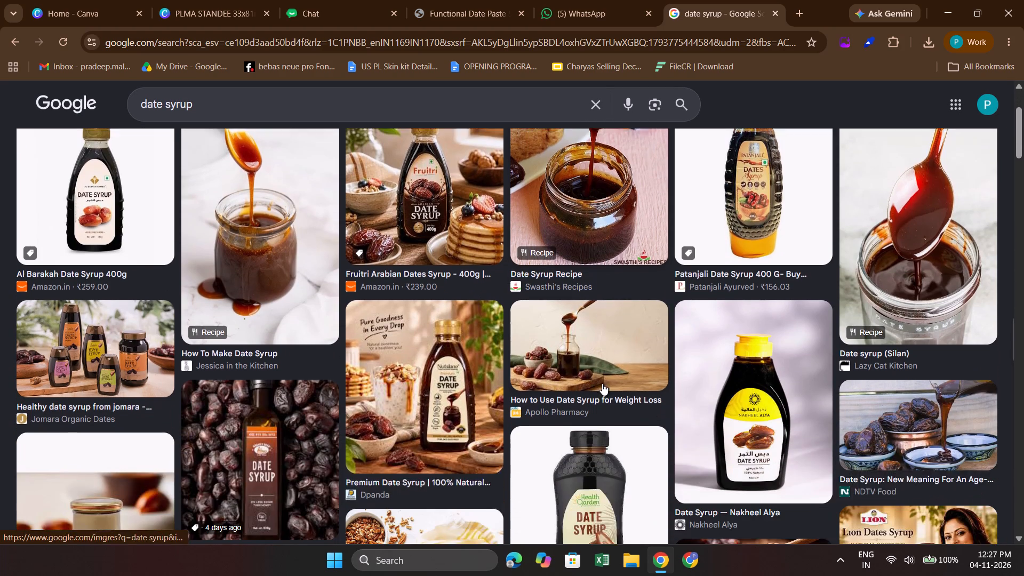
scroll(602, 383, down, 1)
scroll(482, 378, down, 2)
scroll(630, 341, down, 1)
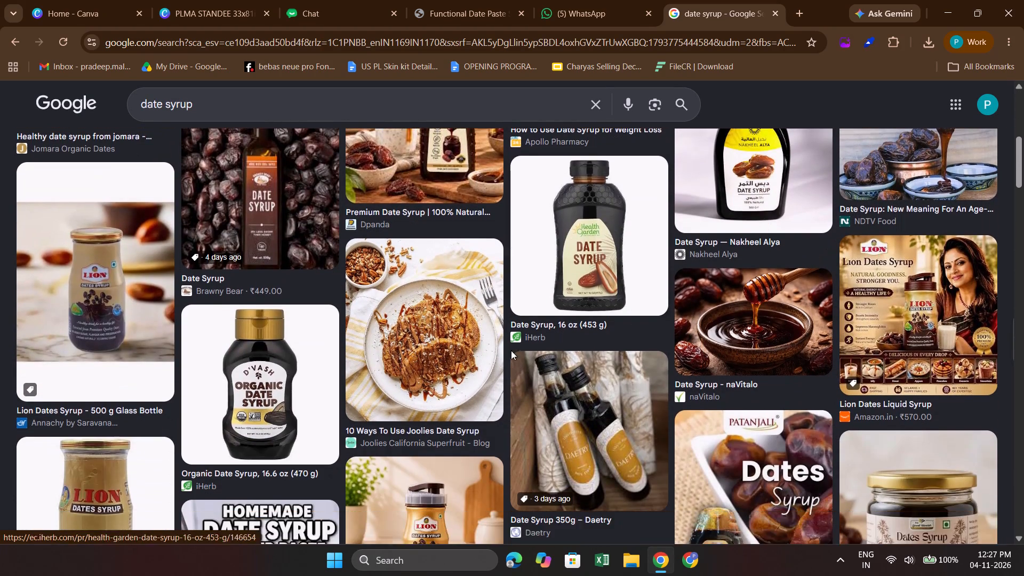
scroll(498, 354, down, 2)
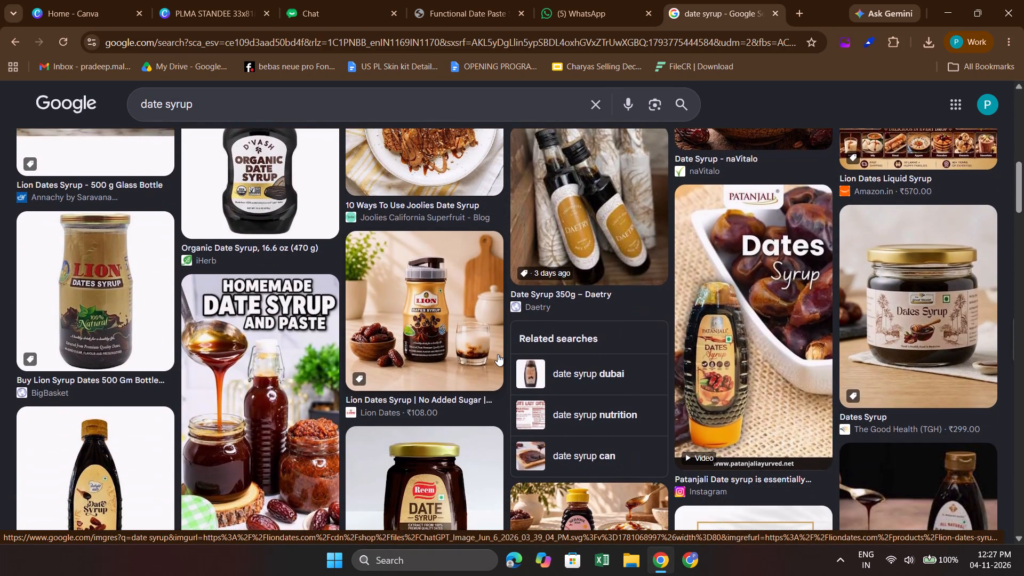
scroll(498, 354, down, 1)
scroll(498, 354, right, 1)
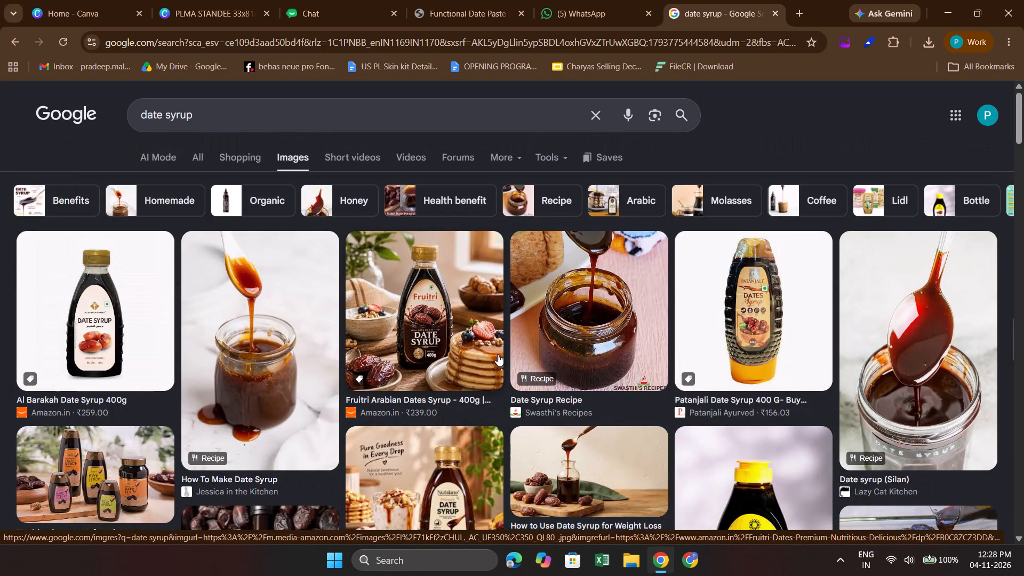
scroll(498, 354, down, 2)
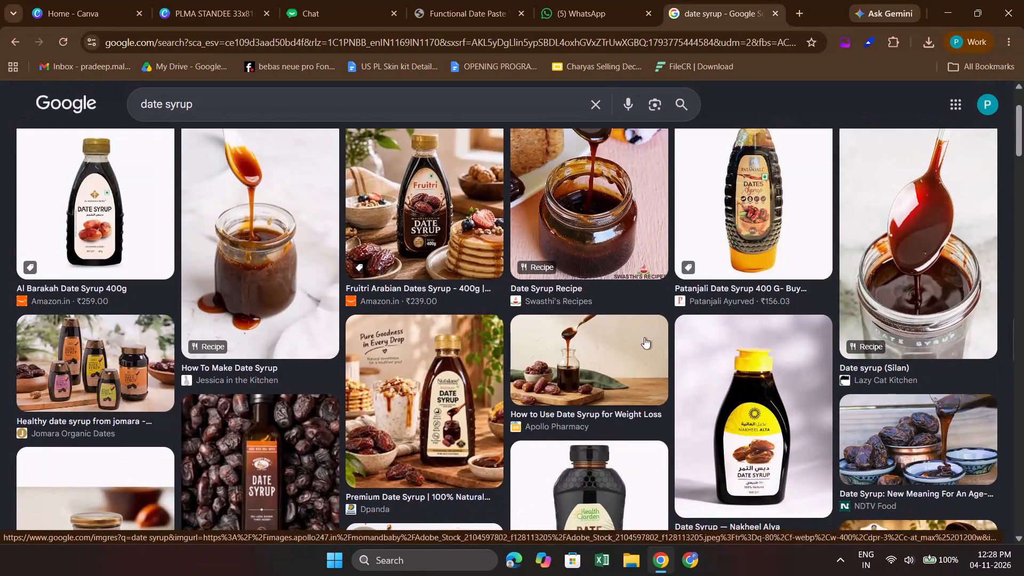
scroll(644, 337, down, 6)
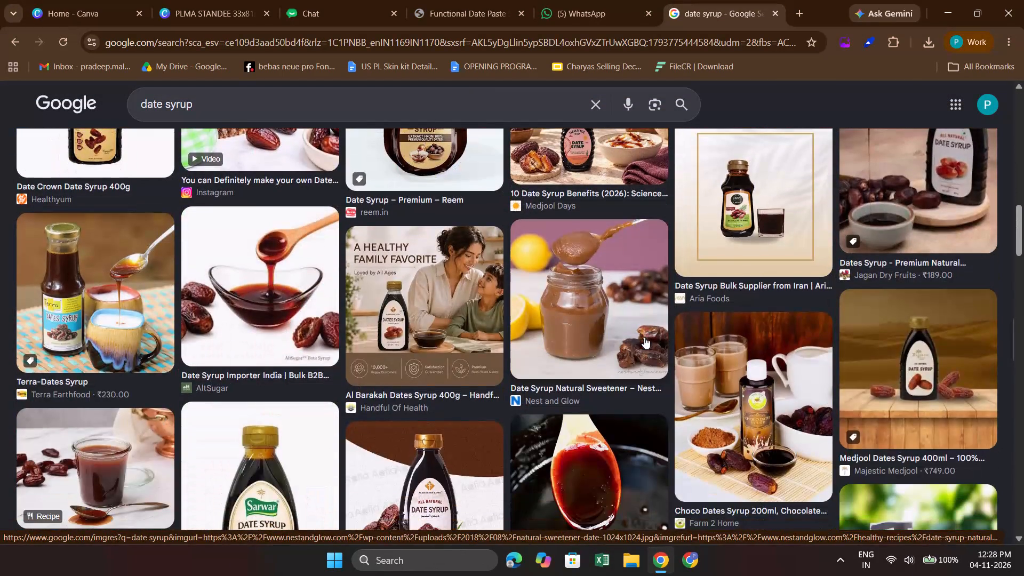
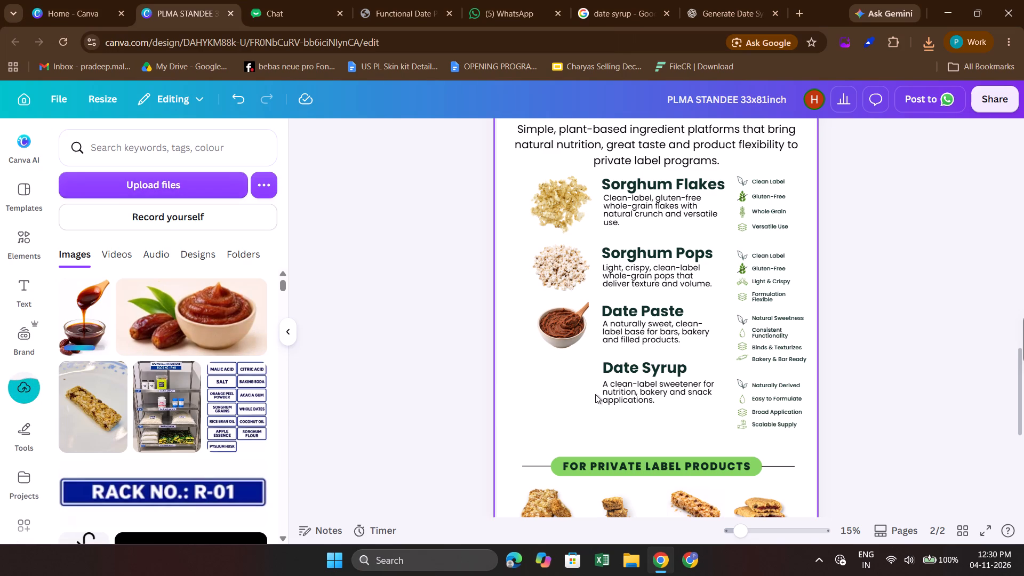
Nudge the Date Syrup description slightly upward, closer to its heading.
click(658, 336)
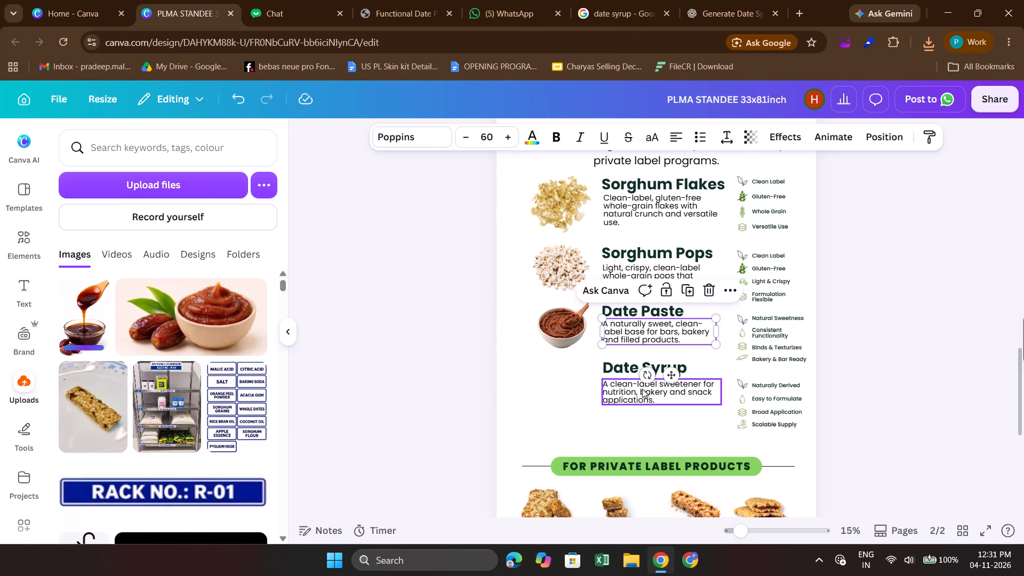
click(635, 390)
click(409, 332)
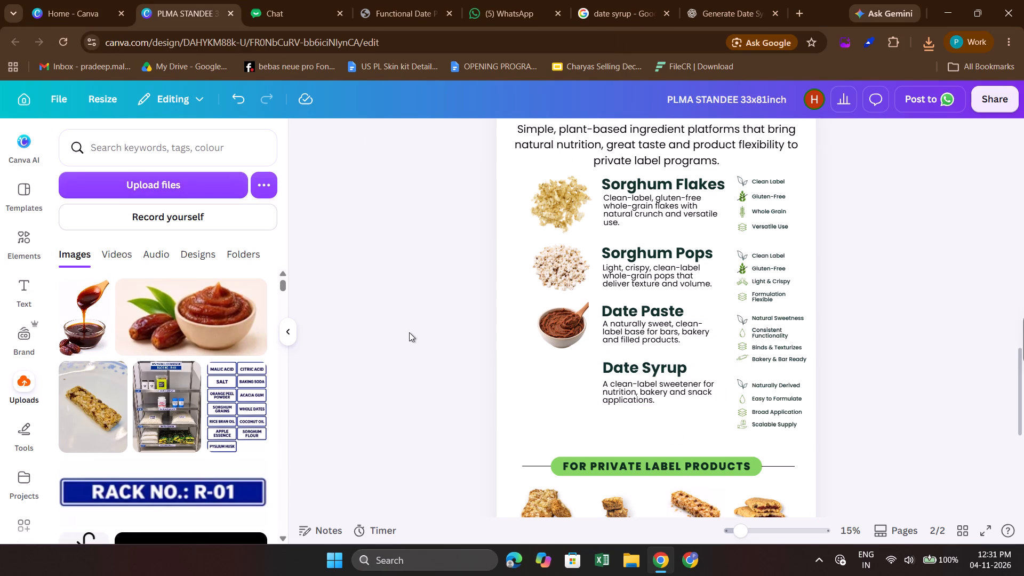
click(615, 387)
key(Up)
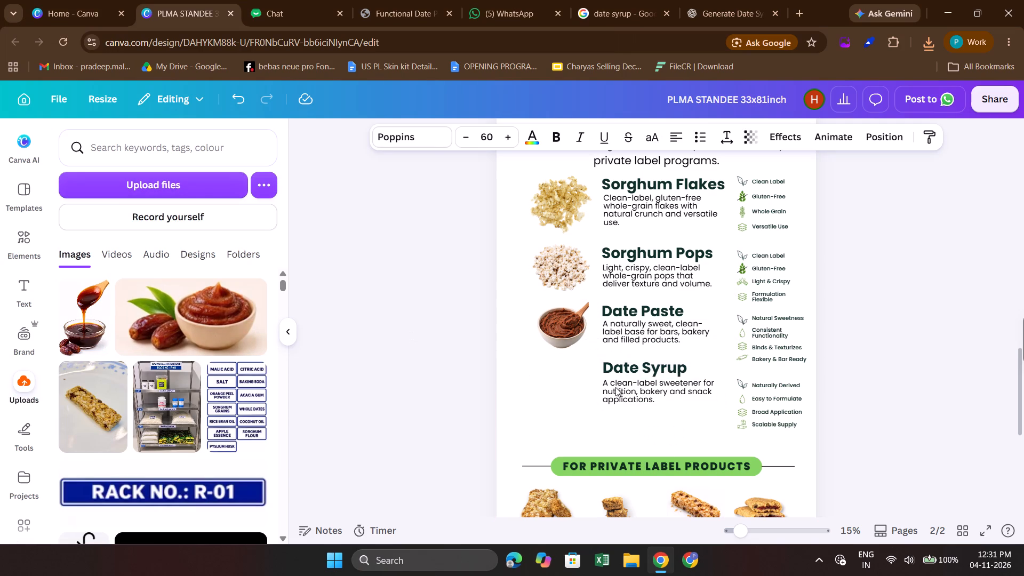
click(459, 325)
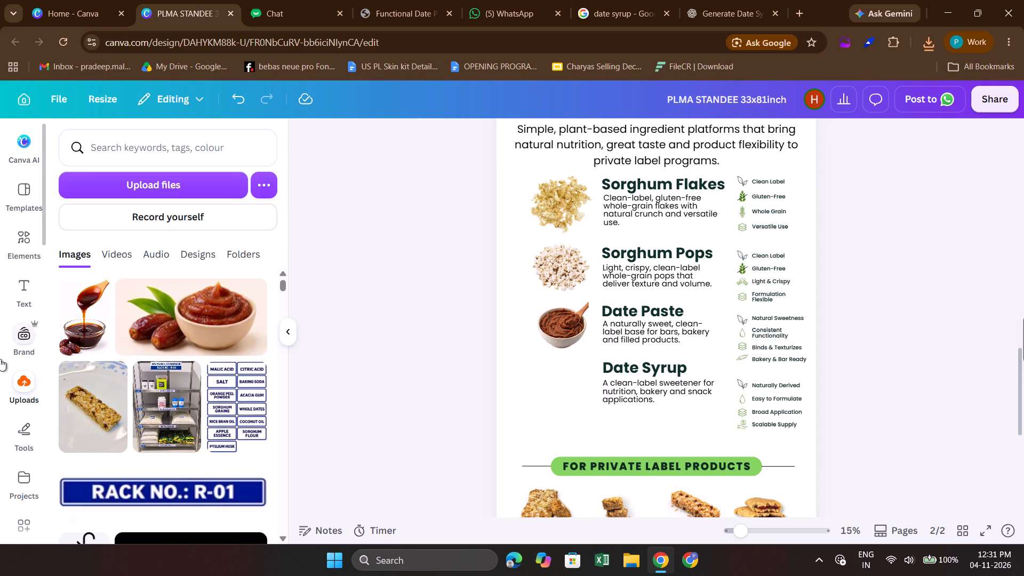
Insert the uploaded date syrup picture on page 2 and remove its background.
click(97, 342)
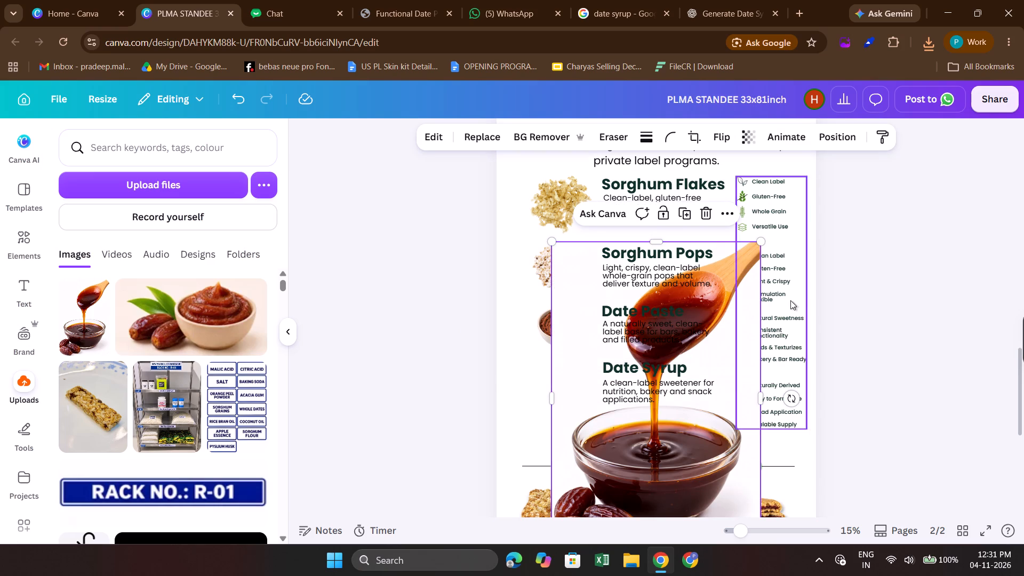
click(498, 140)
scroll(661, 323, down, 1)
scroll(699, 241, up, 1)
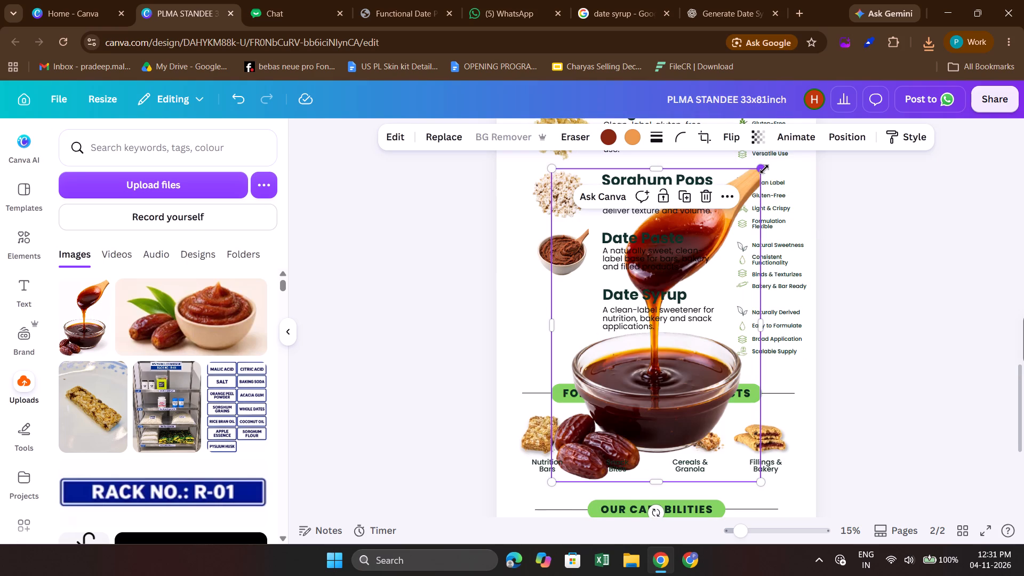
Shrink the date syrup picture and place it beside the Date Syrup text, centred beneath the date paste bowl.
drag(764, 170, 662, 299)
drag(609, 393, 596, 384)
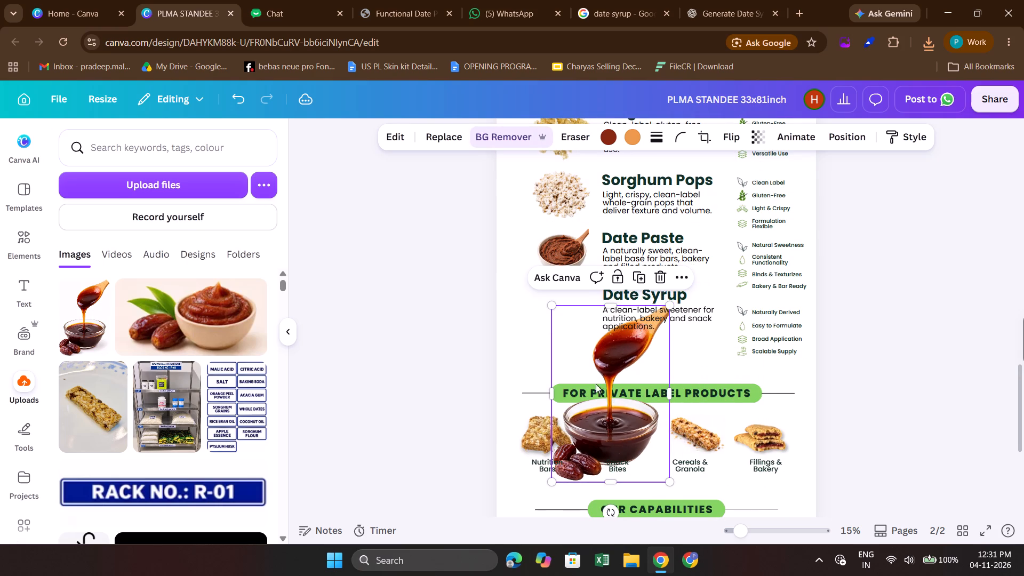
drag(596, 384, 538, 324)
drag(601, 235, 549, 331)
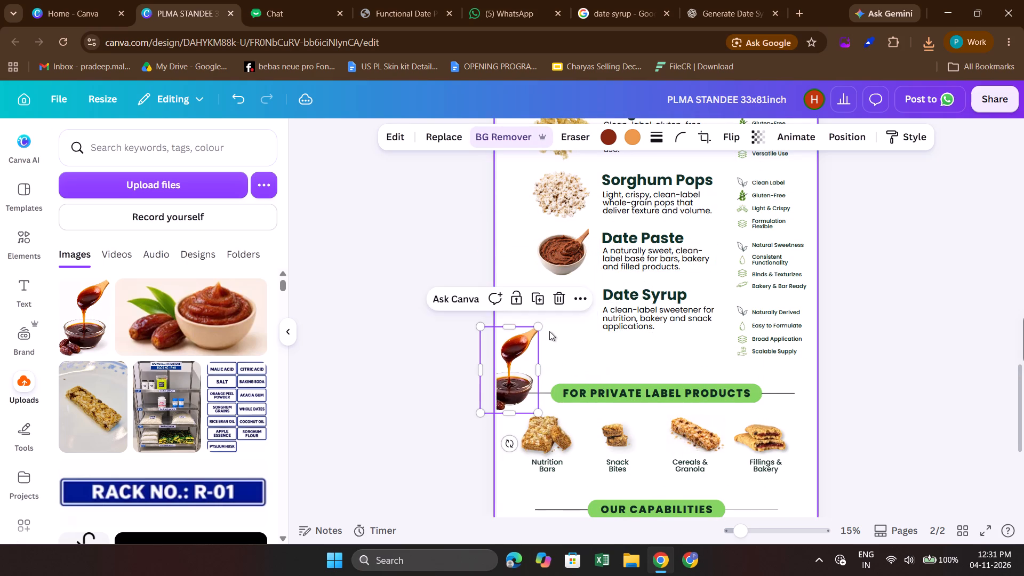
drag(511, 356, 572, 325)
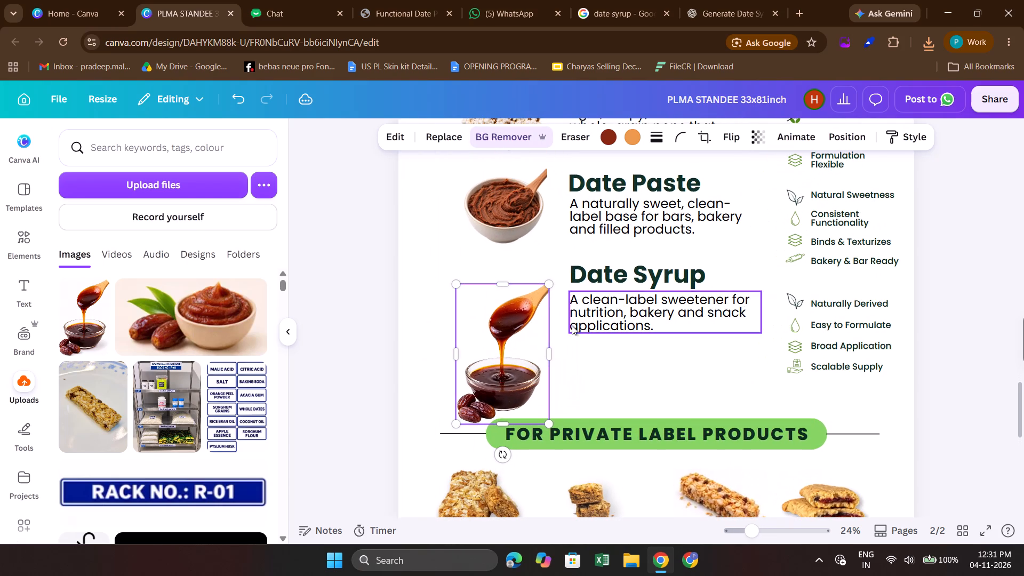
drag(550, 287, 535, 315)
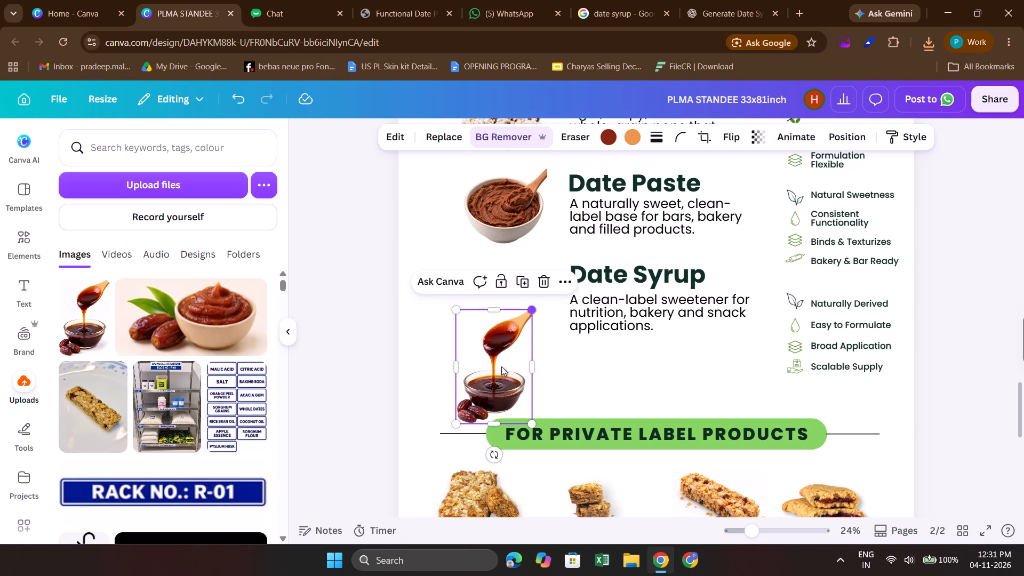
drag(493, 377, 509, 301)
scroll(523, 255, up, 1)
drag(511, 238, 492, 274)
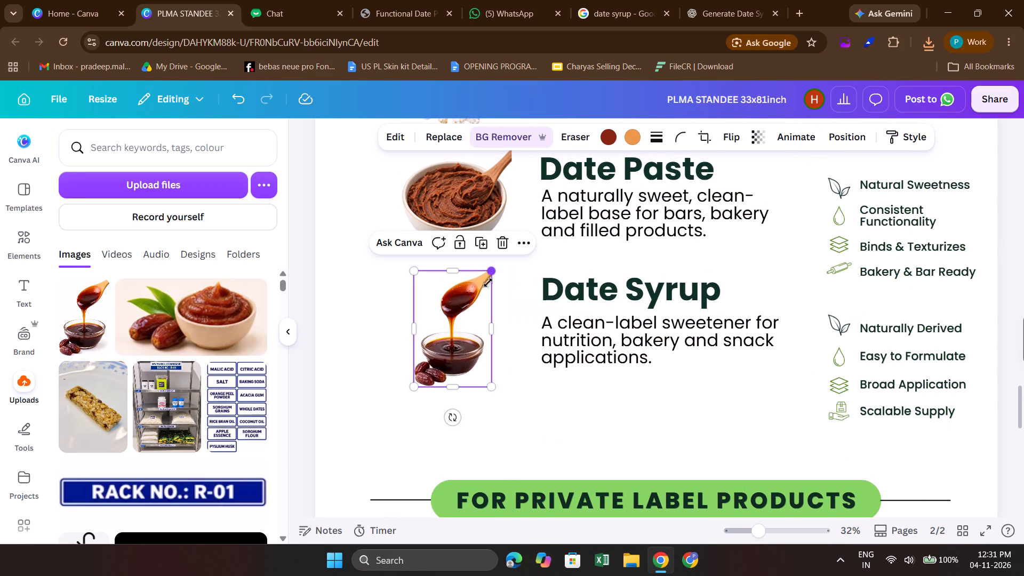
drag(453, 342, 459, 322)
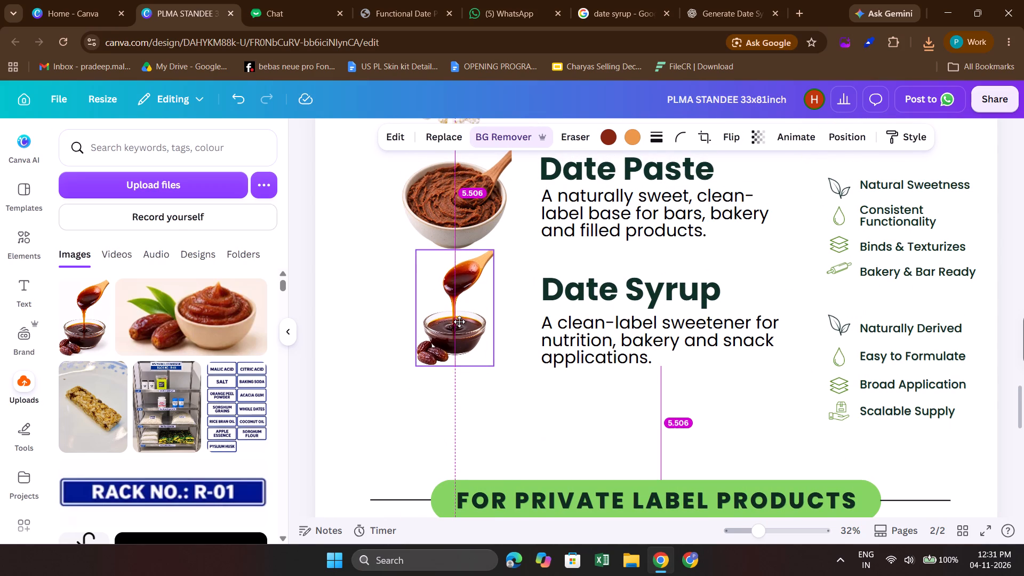
drag(459, 322, 459, 324)
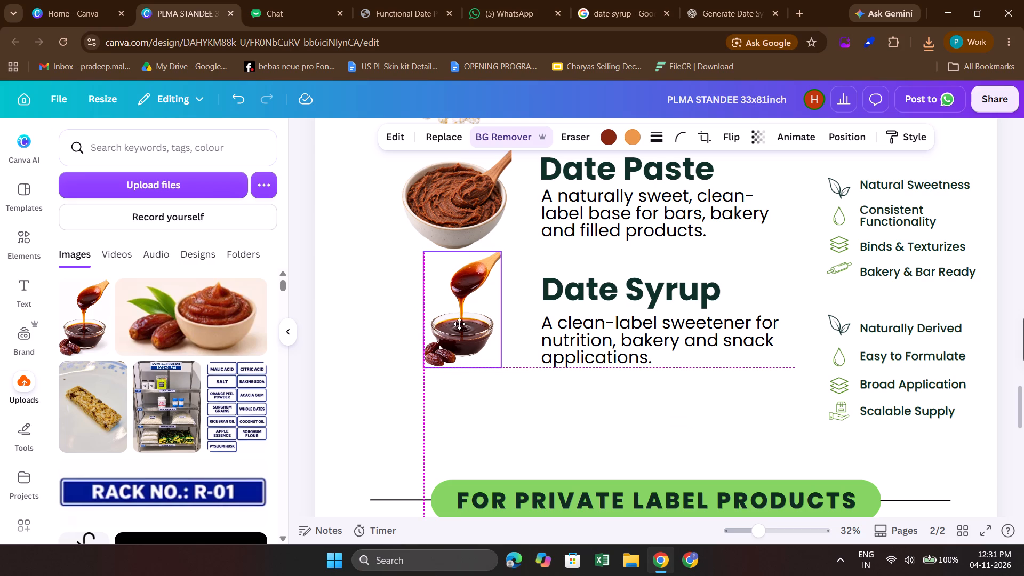
drag(459, 324, 459, 326)
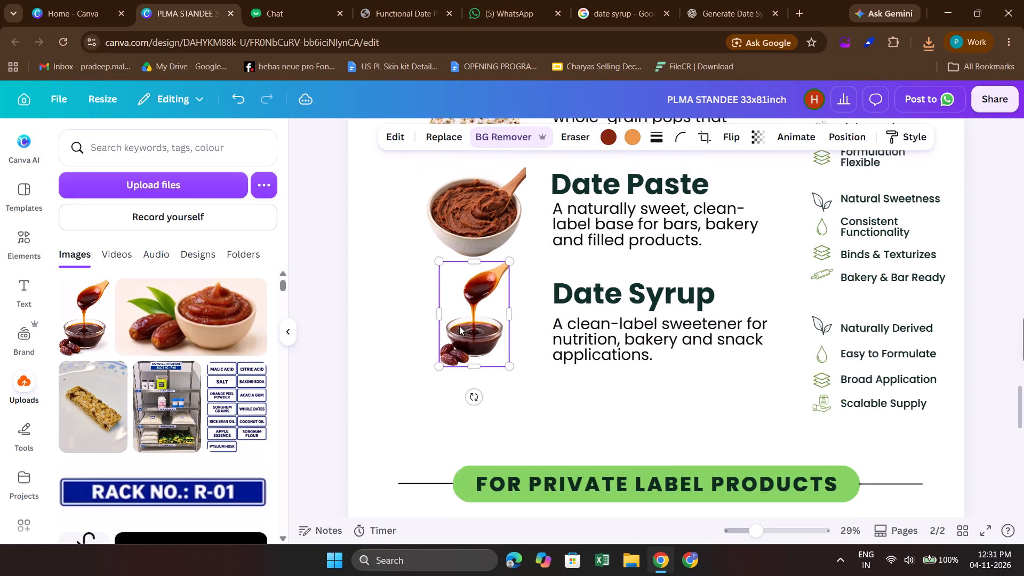
click(402, 300)
Crop a little off the top edge of the date syrup picture.
scroll(402, 300, up, 1)
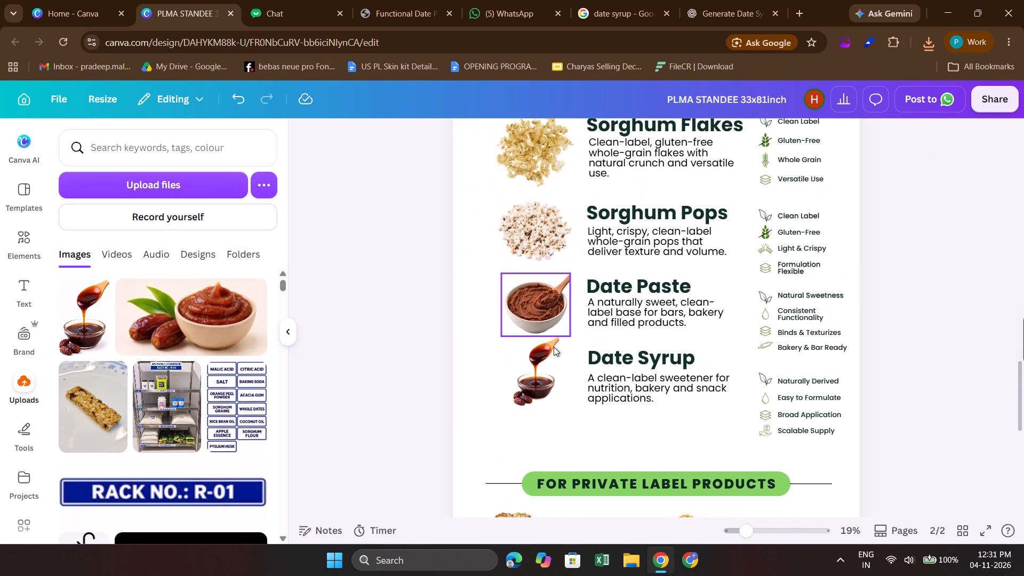
scroll(554, 347, up, 1)
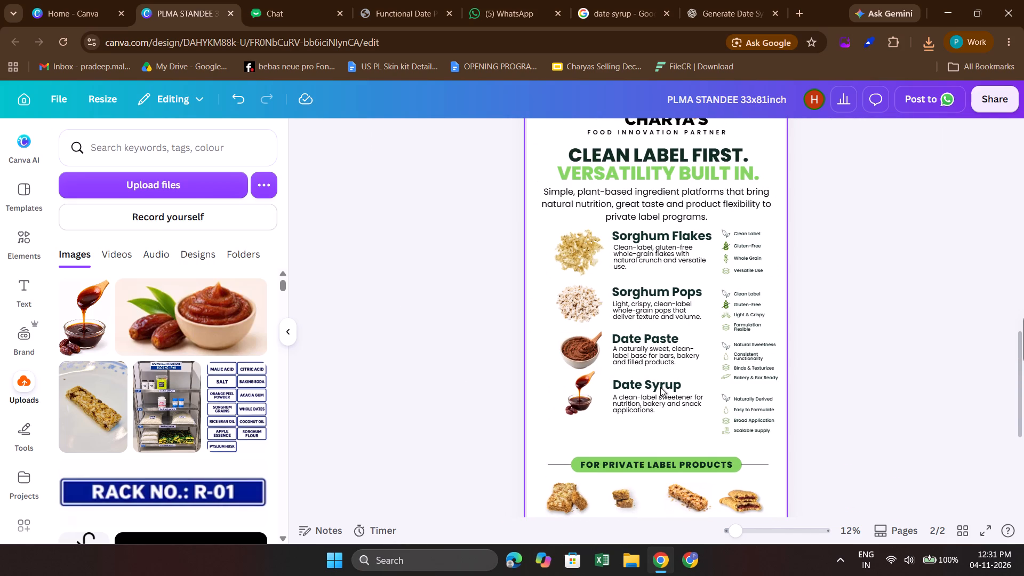
scroll(660, 387, up, 1)
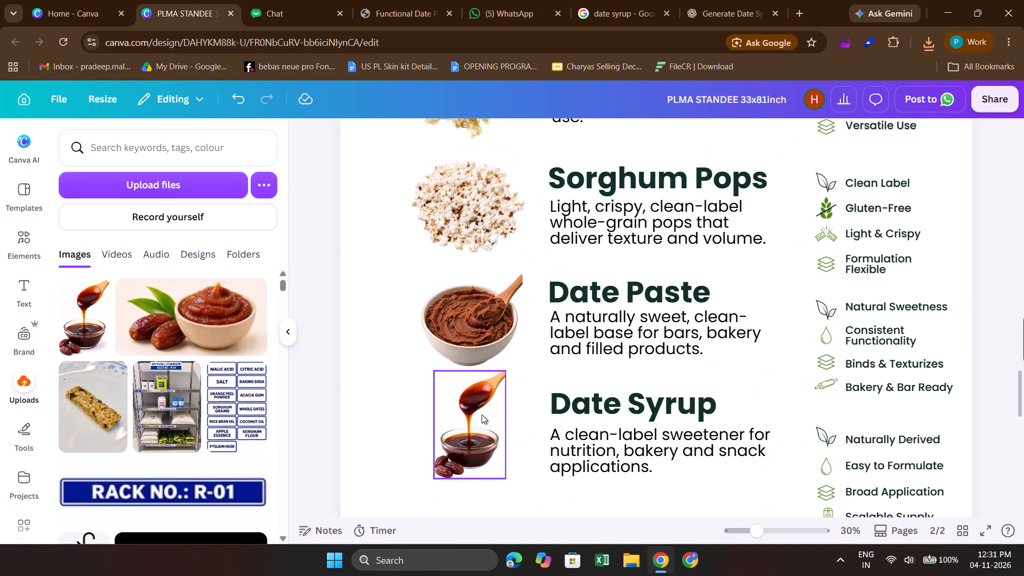
click(482, 414)
scroll(482, 414, up, 1)
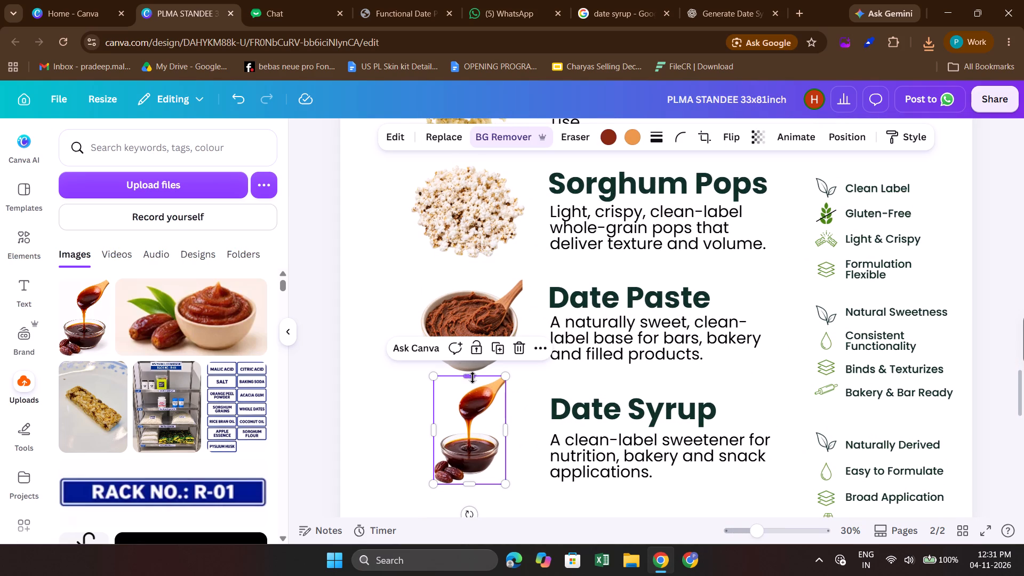
drag(471, 374, 469, 383)
click(383, 366)
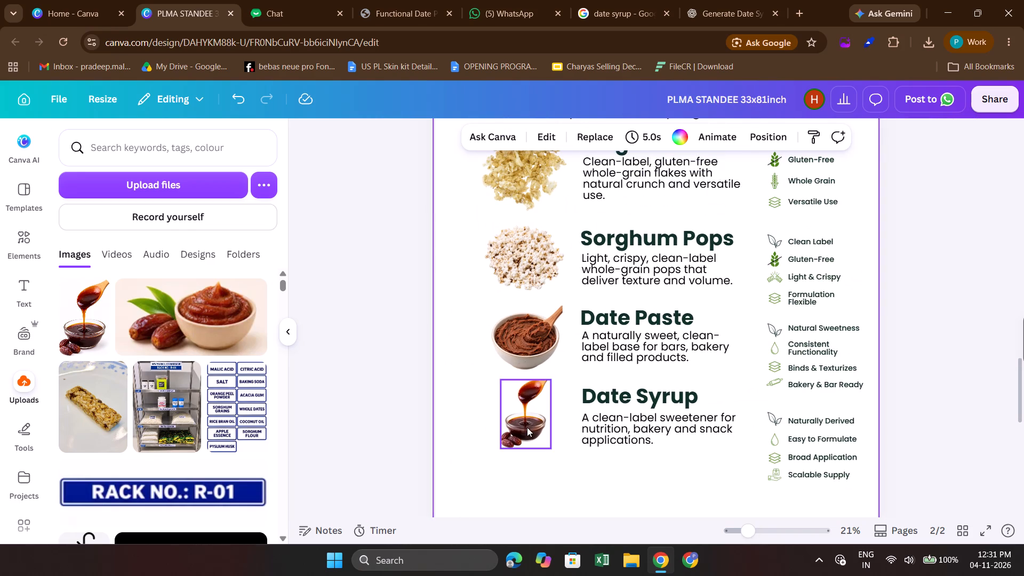
Enlarge the date syrup picture slightly and re-centre it beneath the date paste bowl.
click(526, 423)
drag(553, 379, 559, 375)
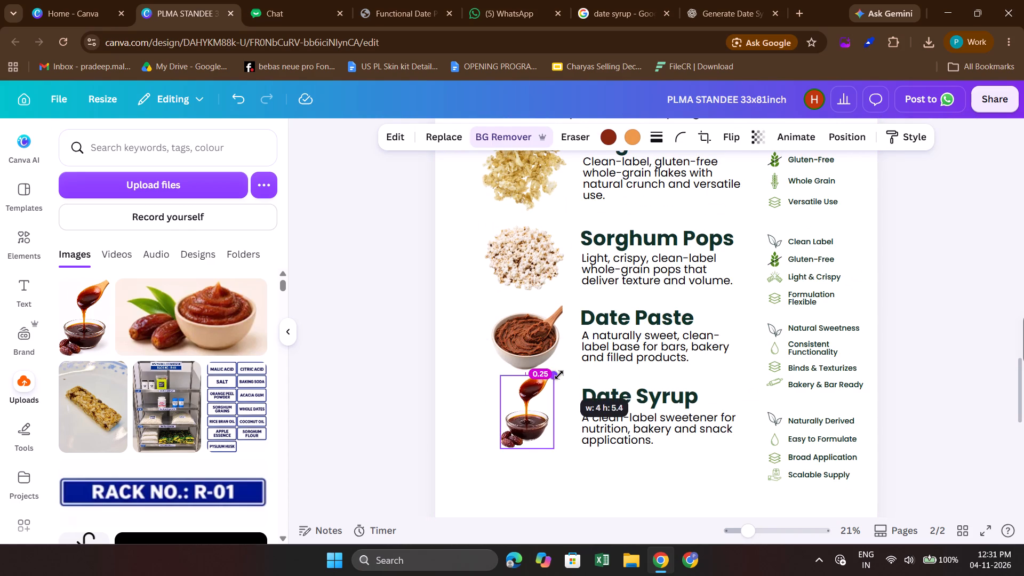
drag(559, 375, 565, 371)
drag(535, 407, 532, 415)
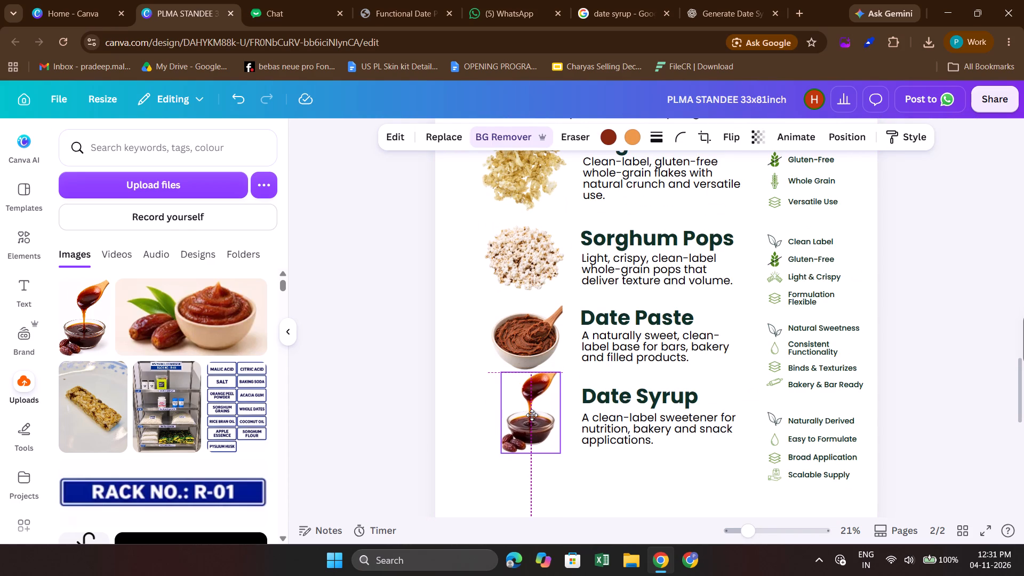
drag(532, 415, 530, 413)
click(430, 377)
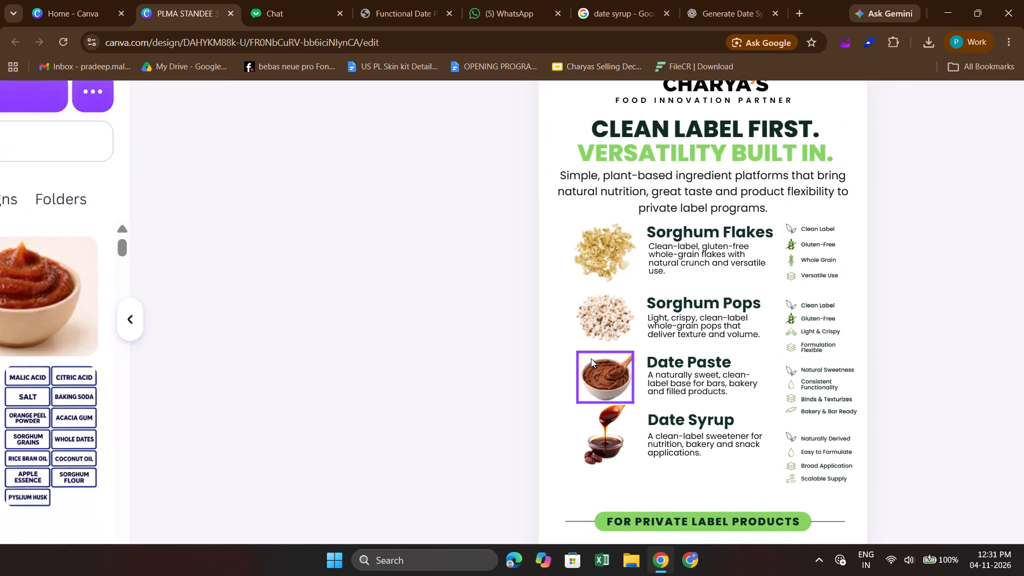
Move the Date Syrup picture, heading and description down together to widen the gap below Date Paste.
scroll(534, 379, down, 1)
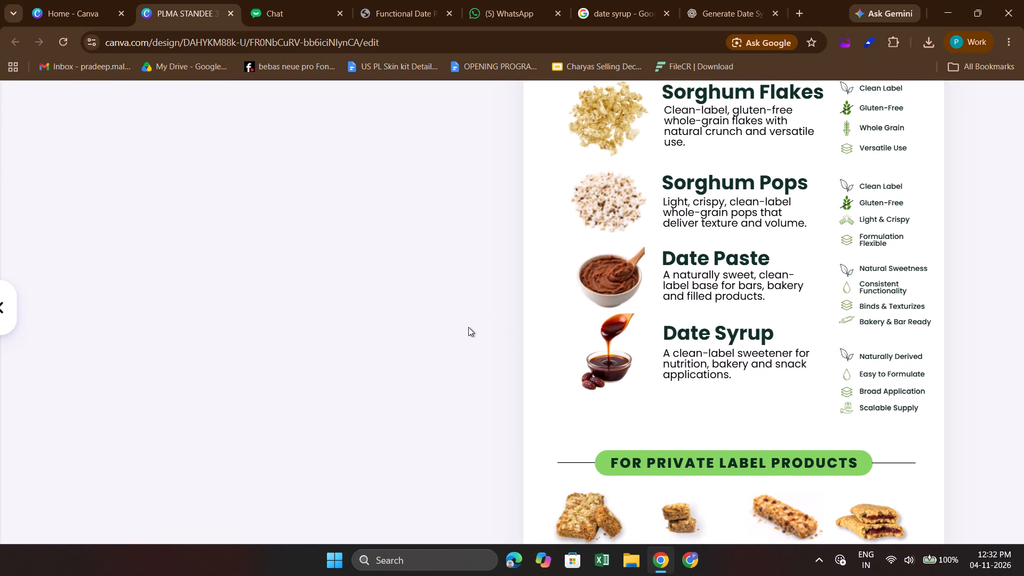
drag(468, 327, 715, 393)
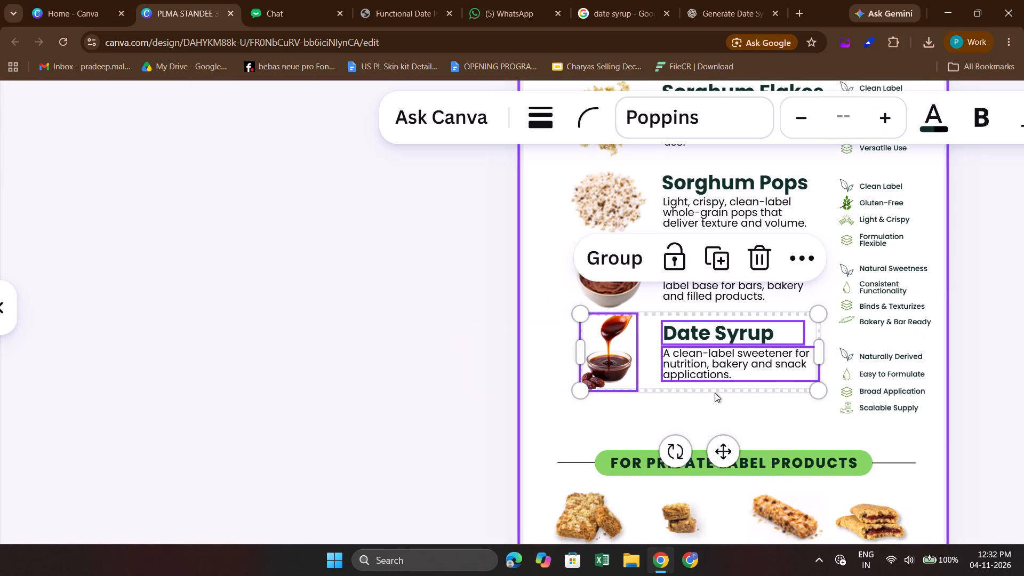
key(shift+Down)
click(502, 292)
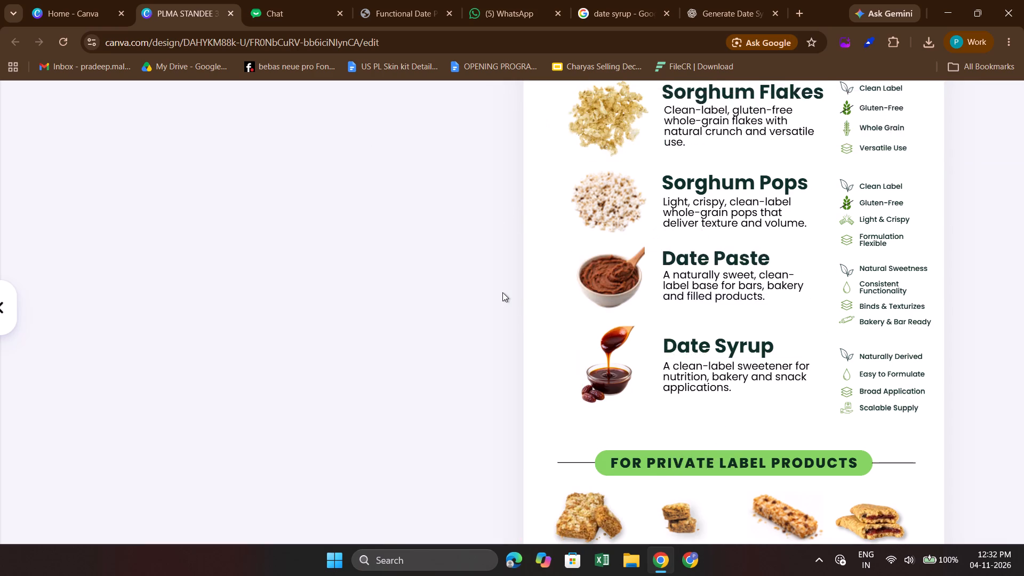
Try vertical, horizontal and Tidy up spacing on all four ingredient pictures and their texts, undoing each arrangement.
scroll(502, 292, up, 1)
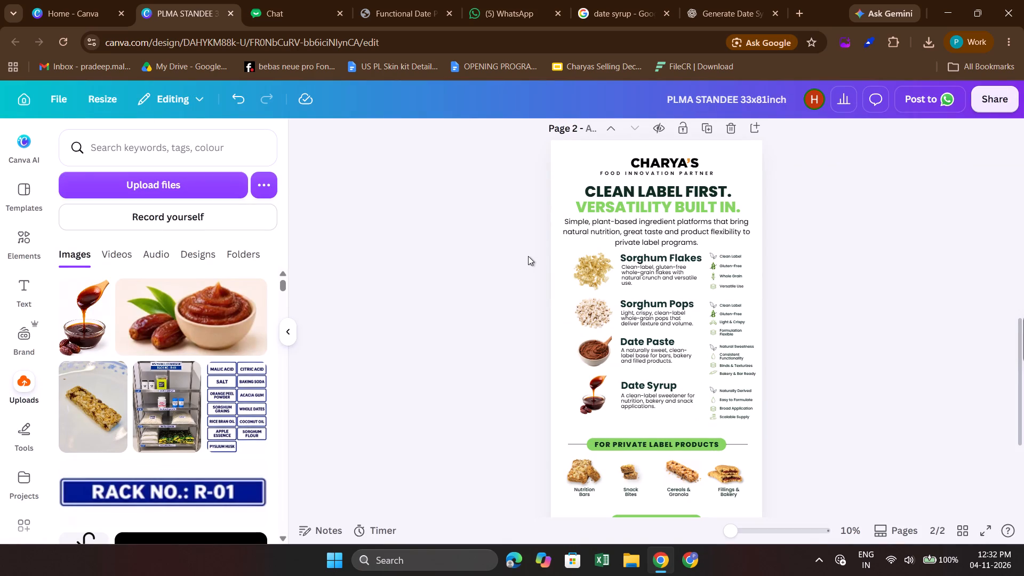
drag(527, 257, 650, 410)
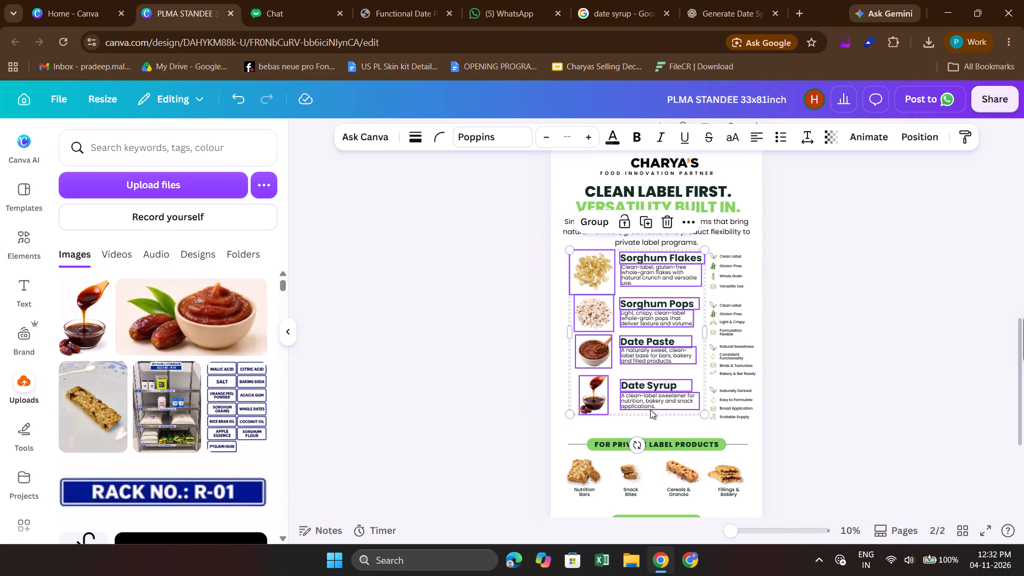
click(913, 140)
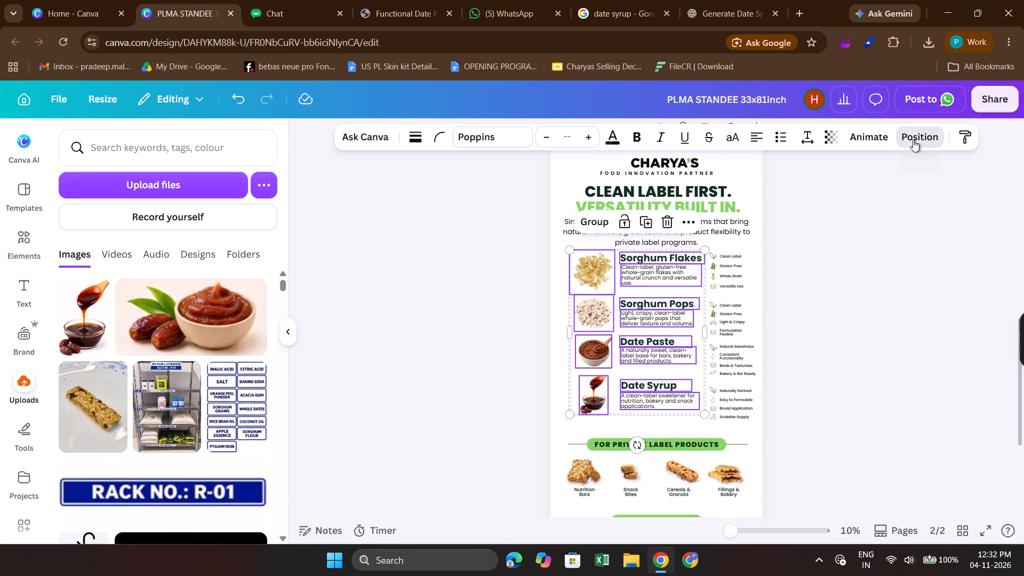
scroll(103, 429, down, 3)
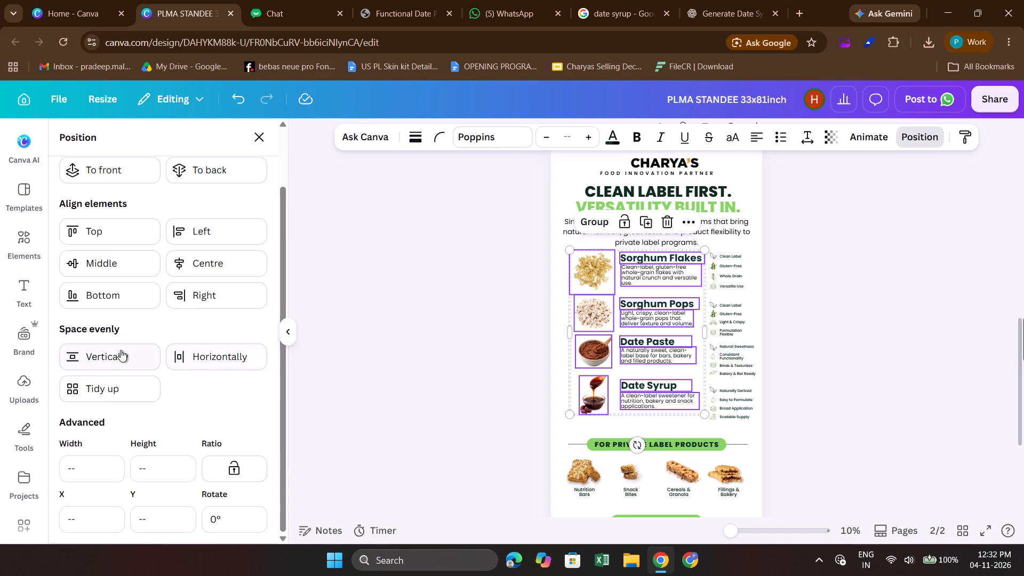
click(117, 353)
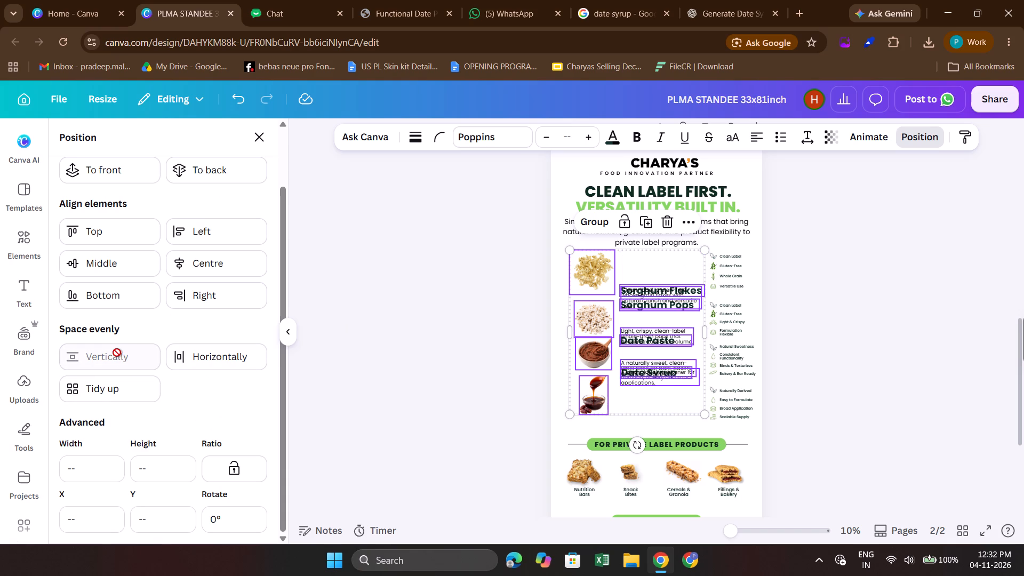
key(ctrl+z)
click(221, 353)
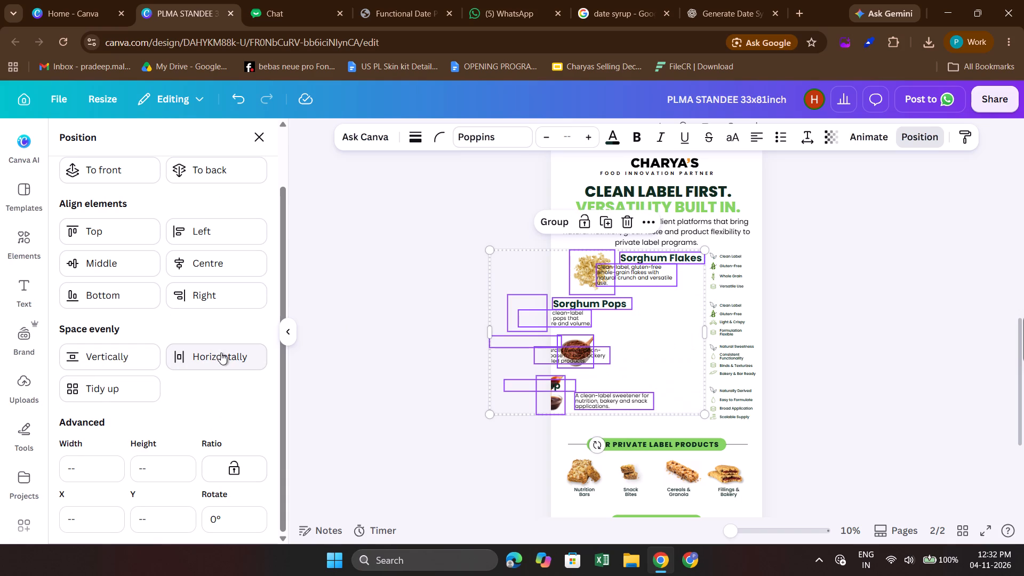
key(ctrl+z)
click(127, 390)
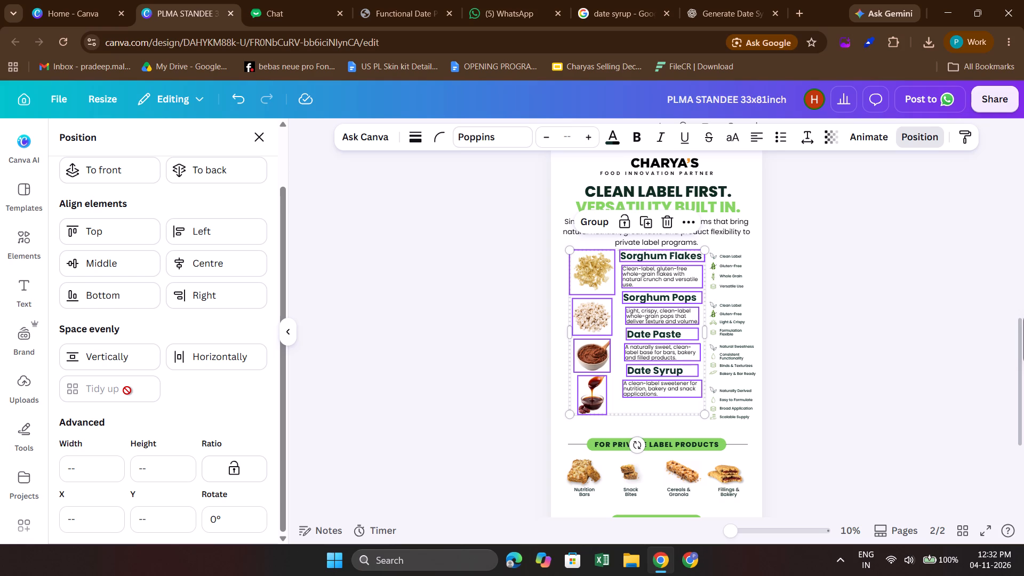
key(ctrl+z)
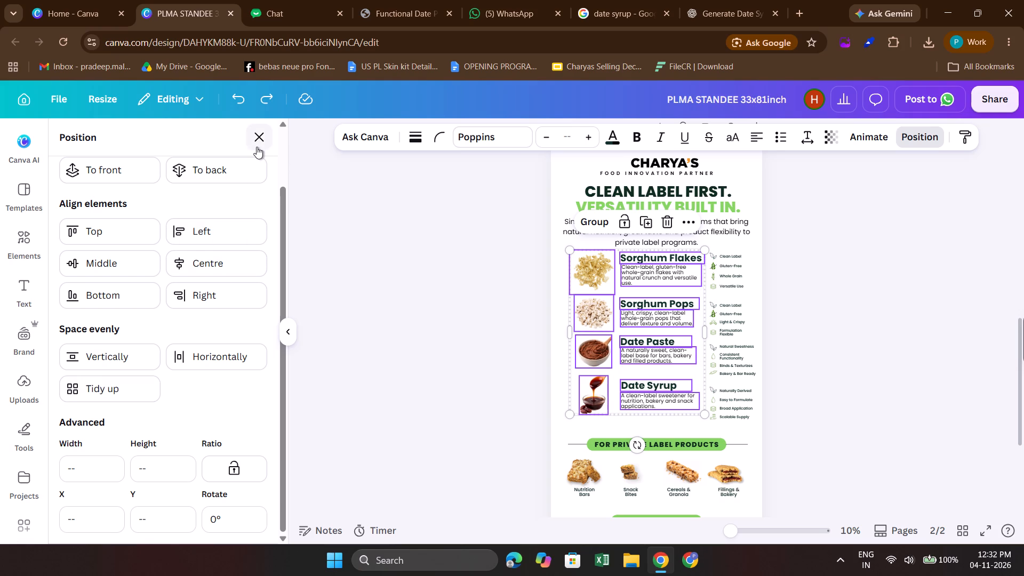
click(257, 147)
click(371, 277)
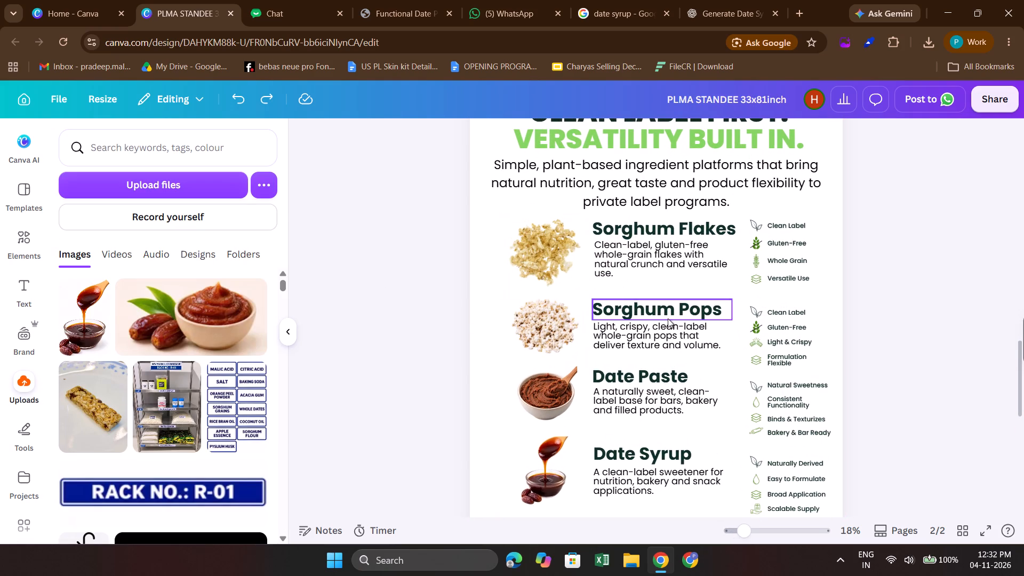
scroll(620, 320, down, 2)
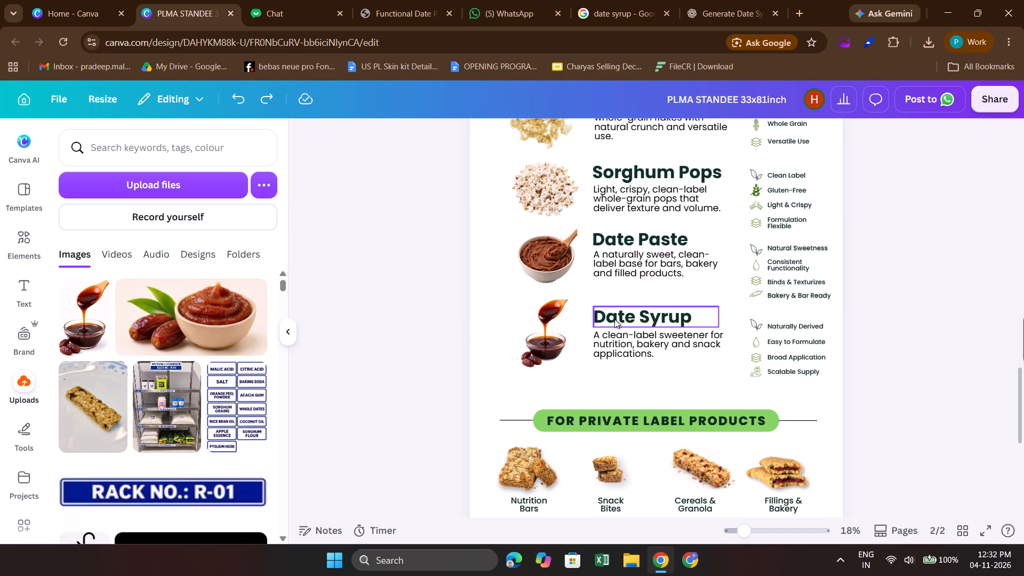
Nudge the Date Syrup picture, heading and description down together, closer to the private label products banner.
drag(437, 311, 633, 355)
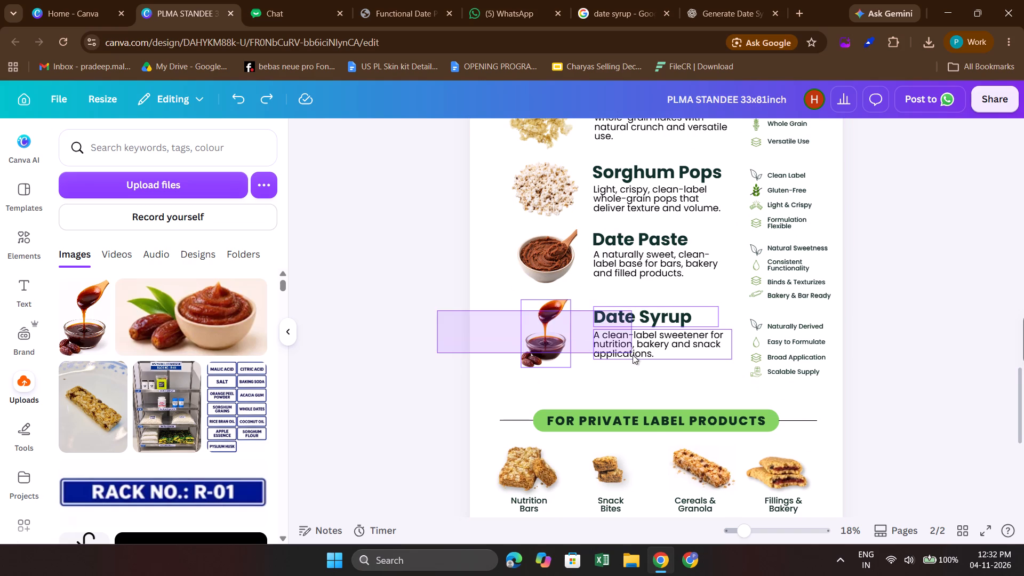
drag(633, 355, 632, 353)
key(shift+Down)
click(390, 239)
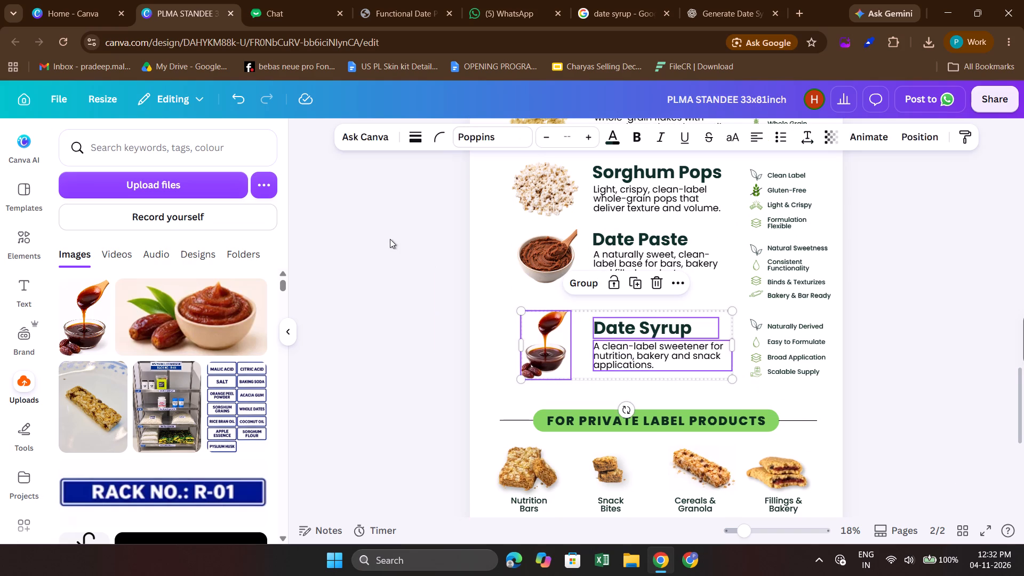
Nudge the Date Paste picture, heading and description down together to even out the gaps around them.
drag(449, 239, 658, 277)
key(shift+Down)
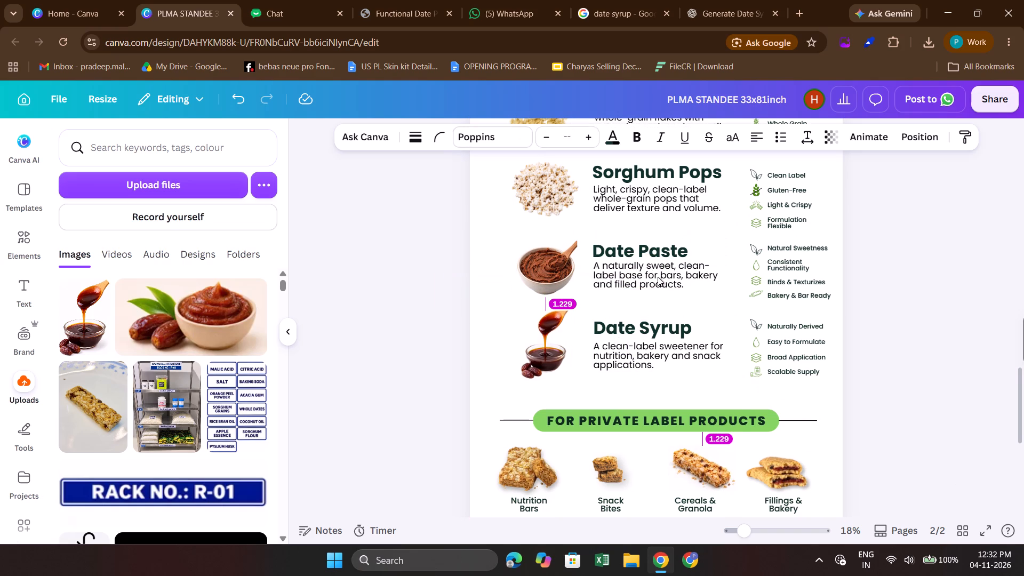
scroll(658, 277, up, 2)
click(453, 232)
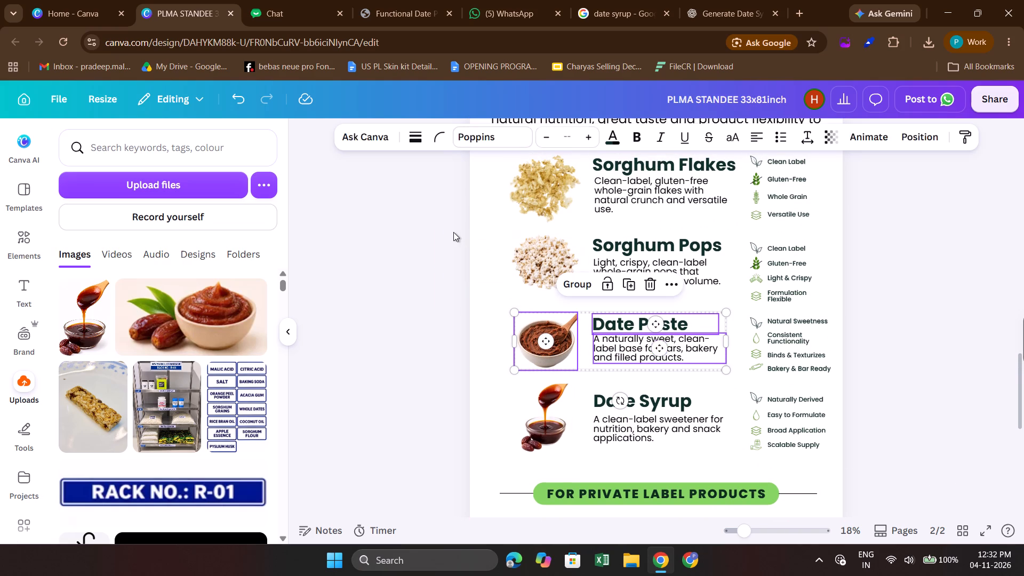
Left-align the headings and descriptions of Sorghum Flakes, Sorghum Pops, Date Paste and Date Syrup with each other.
scroll(442, 235, up, 1)
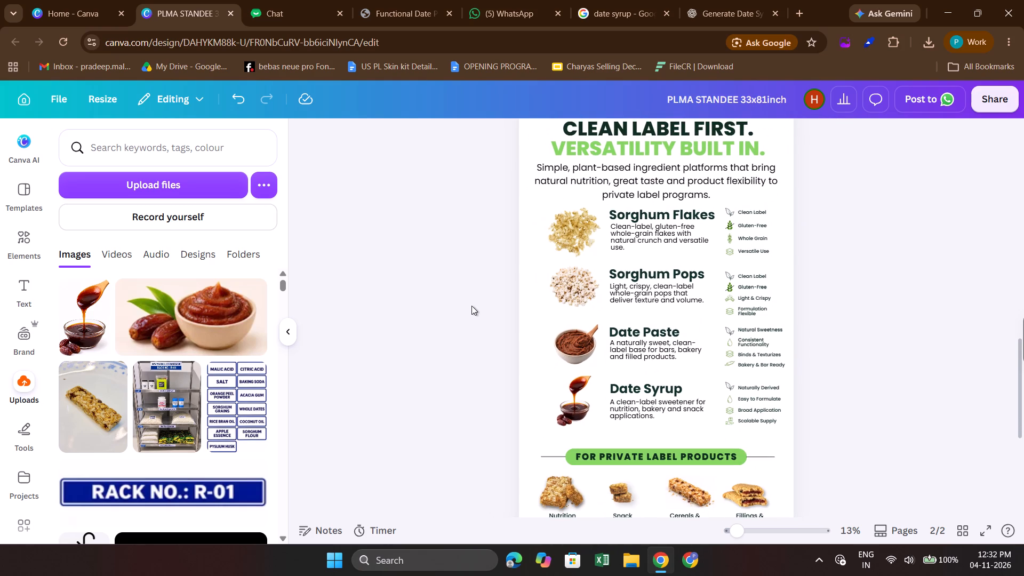
scroll(564, 411, down, 1)
scroll(408, 354, right, 1)
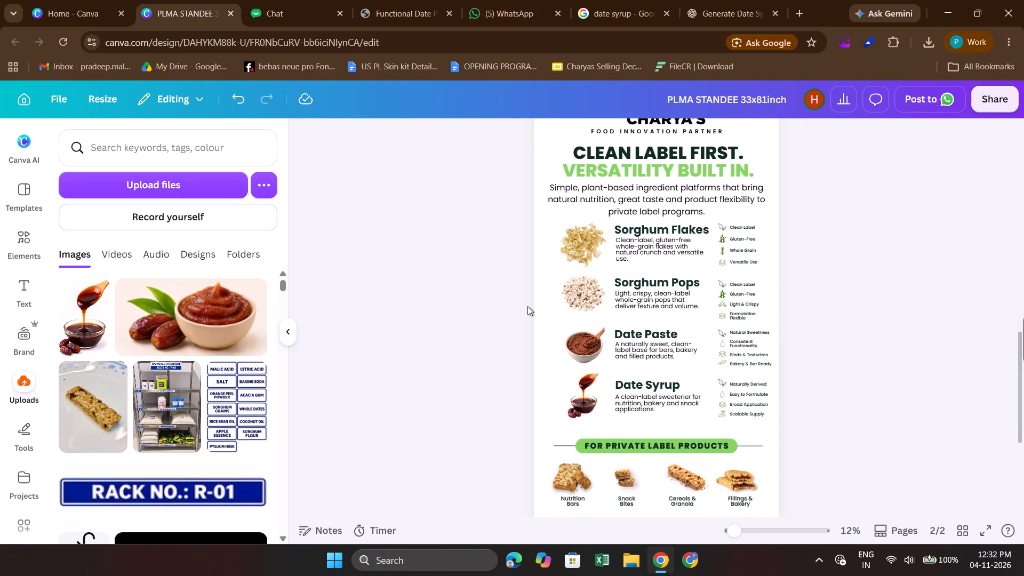
click(655, 228)
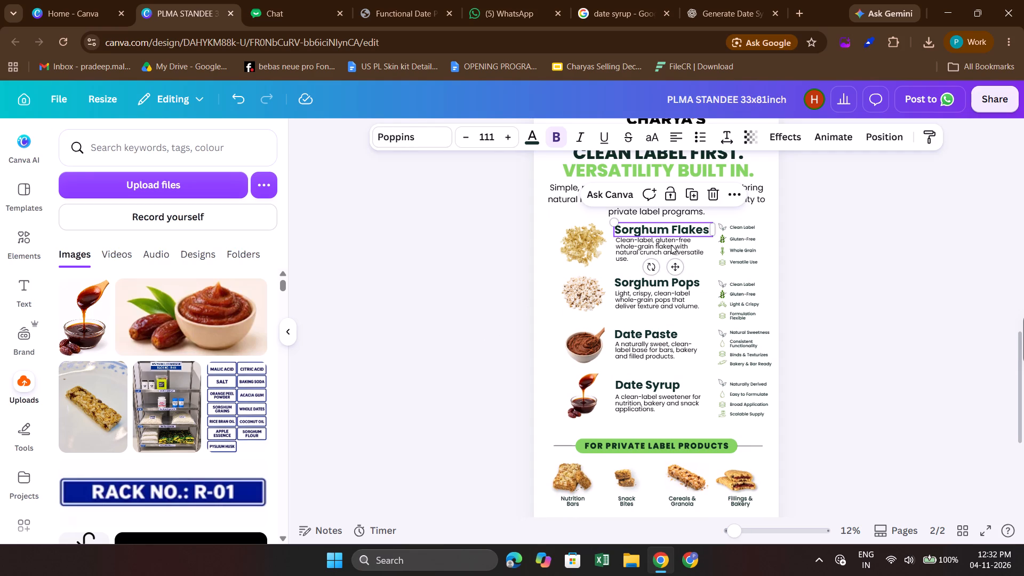
shift+click(671, 245)
shift+click(643, 283)
shift+click(639, 292)
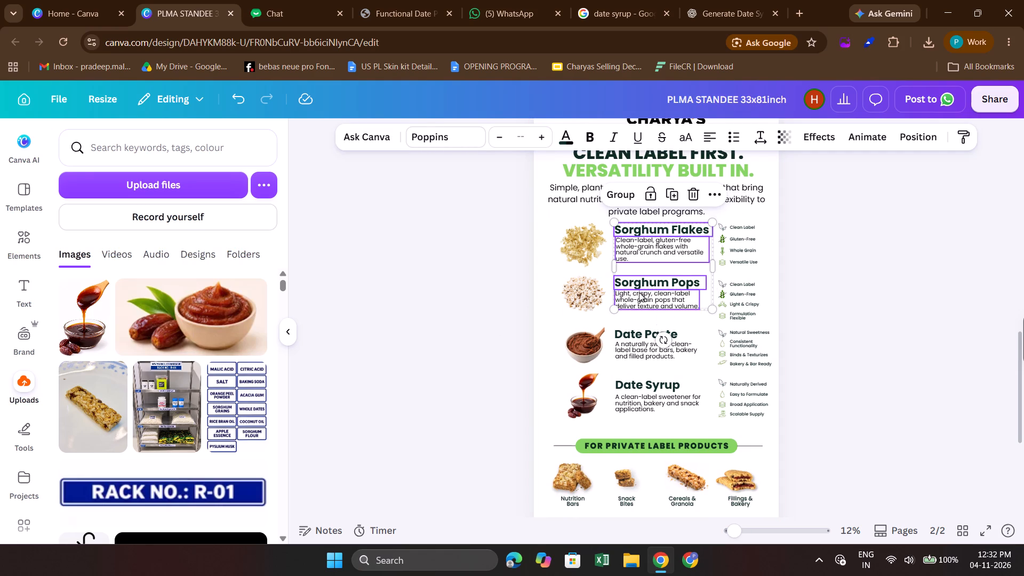
shift+click(636, 332)
shift+click(634, 358)
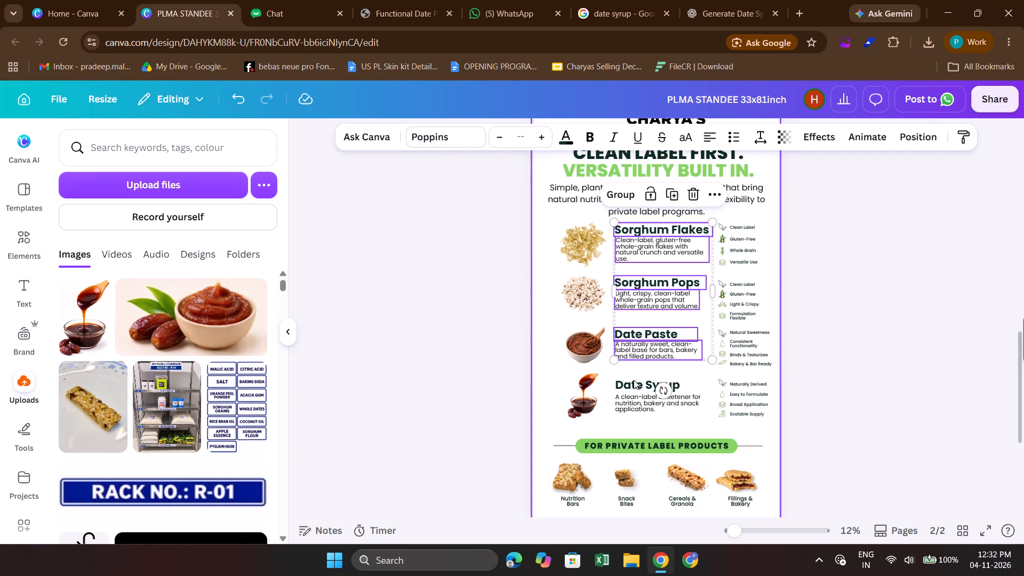
shift+click(634, 381)
shift+click(637, 405)
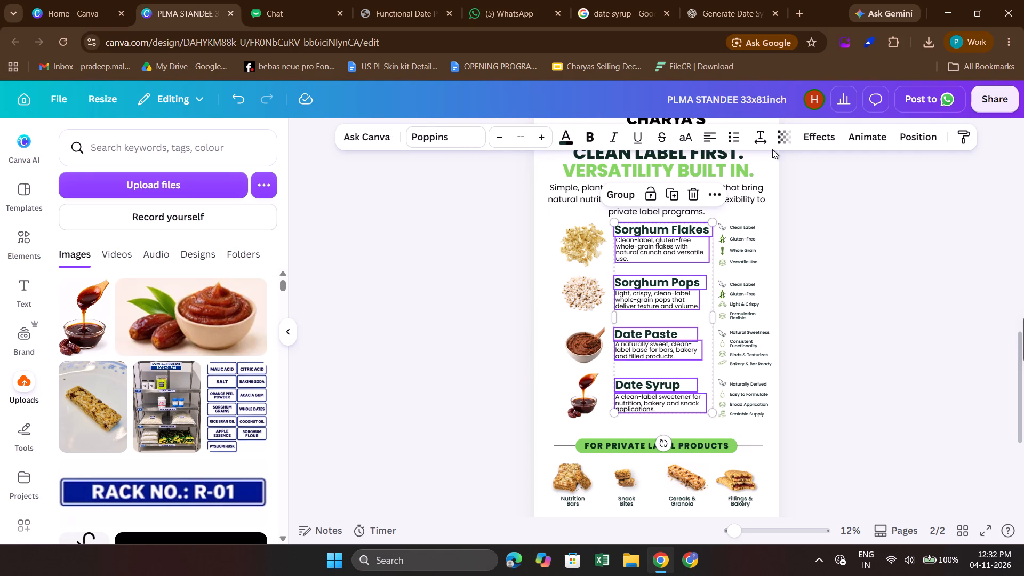
click(911, 137)
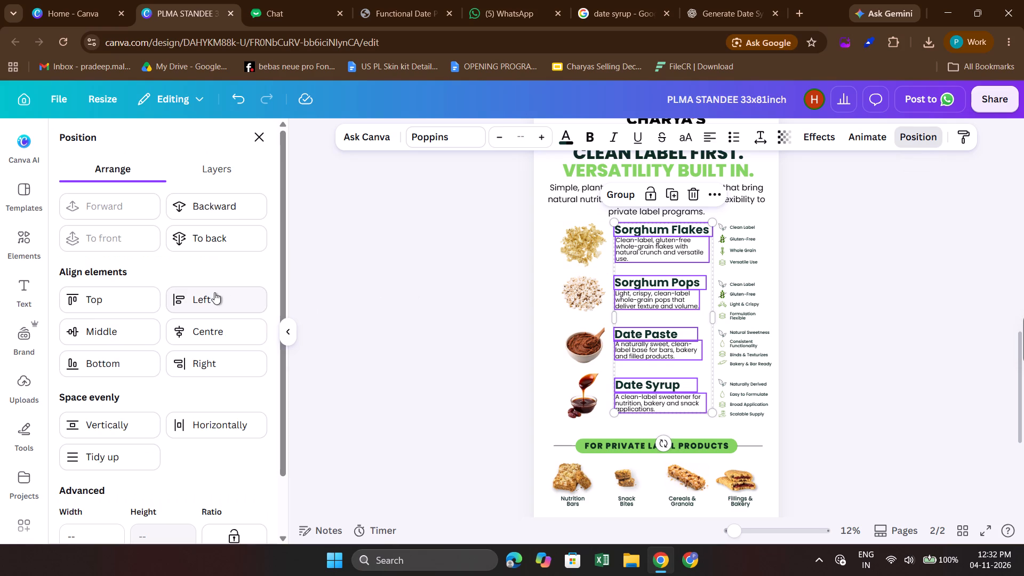
click(214, 292)
click(257, 138)
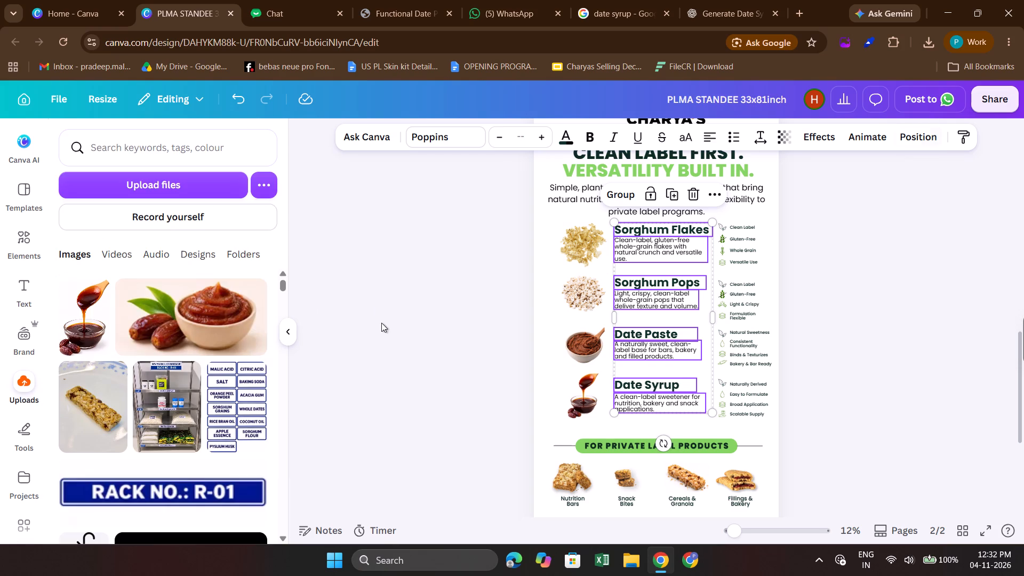
click(381, 323)
Centre-align the four ingredient pictures with each other in their column.
drag(489, 234, 591, 416)
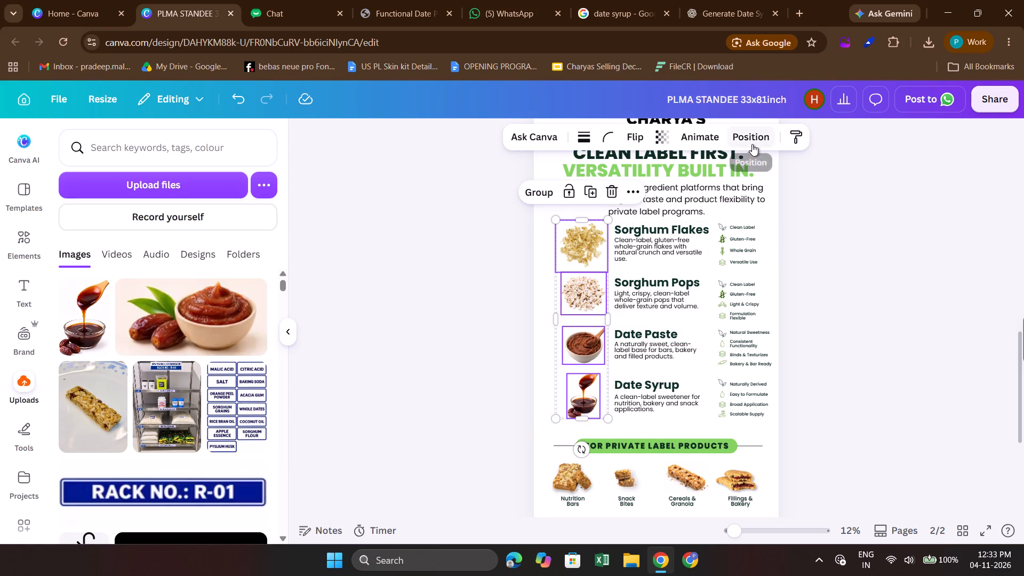
click(752, 144)
click(220, 338)
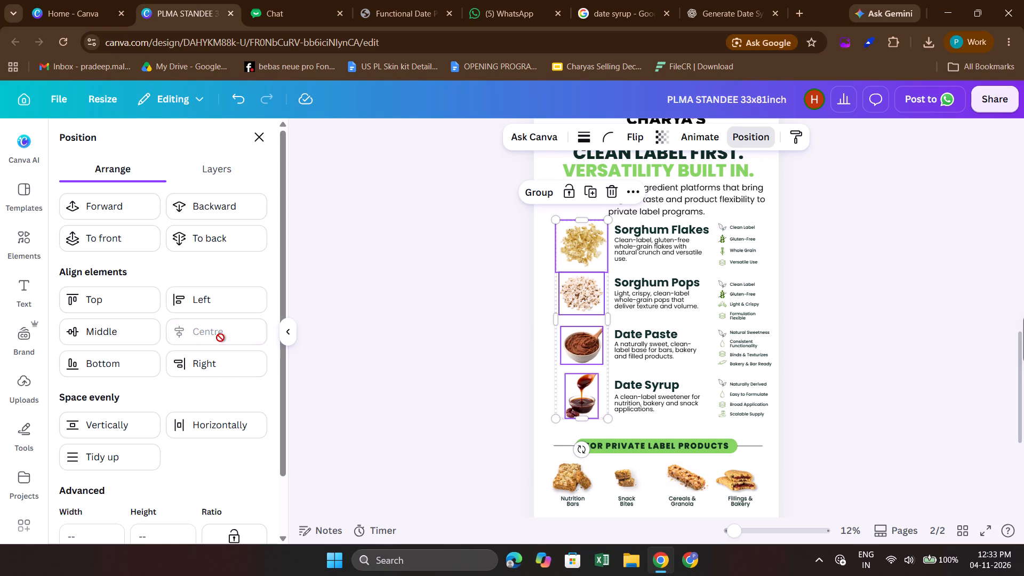
click(255, 141)
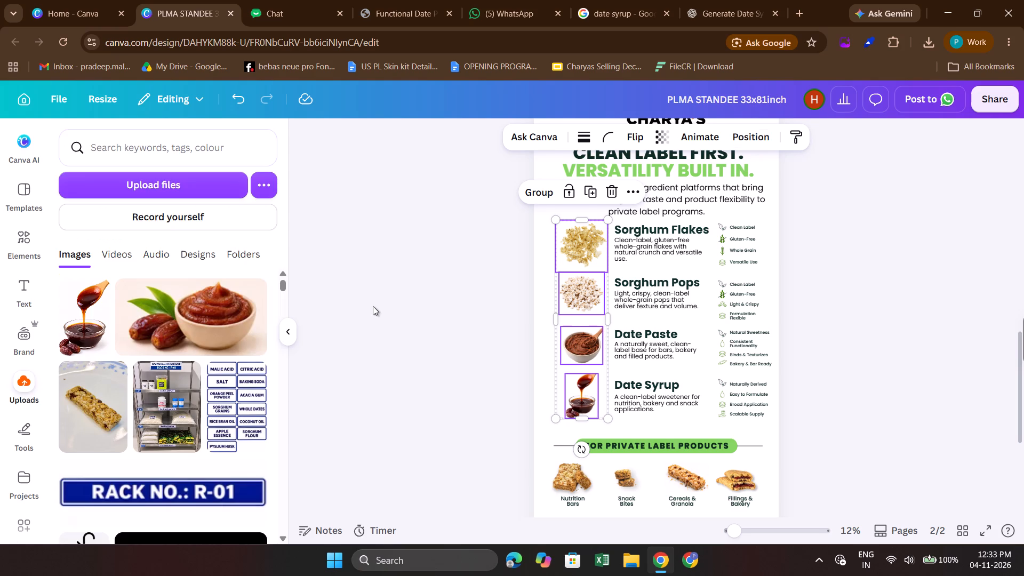
click(373, 306)
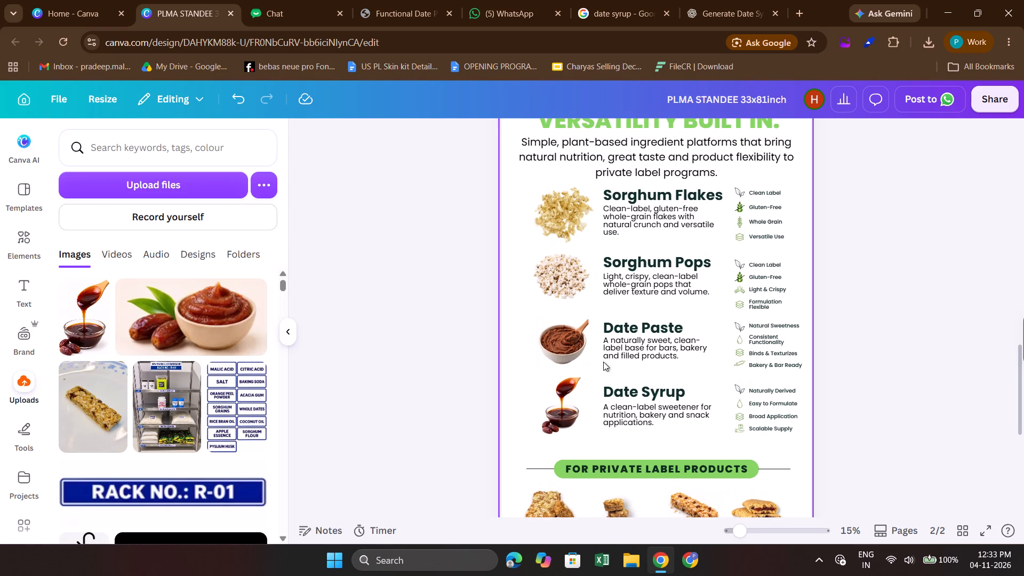
Check the font size of the four ingredient headings.
scroll(654, 367, down, 1)
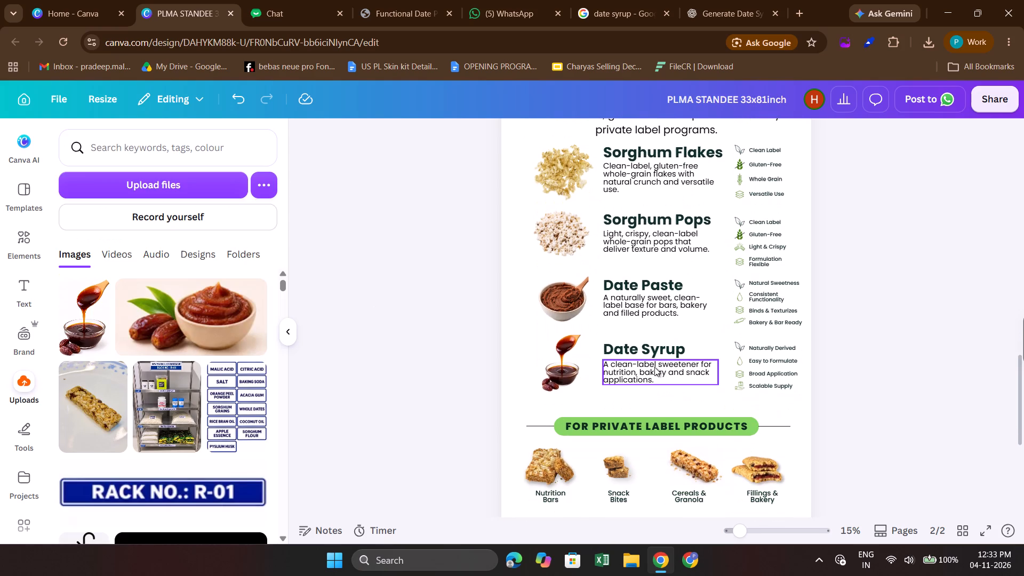
scroll(654, 367, up, 1)
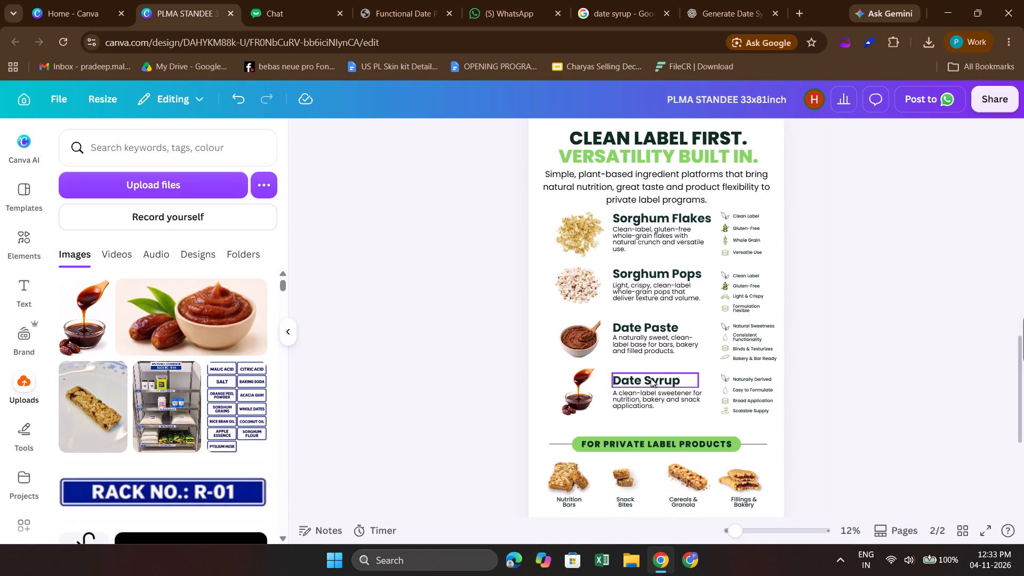
click(651, 379)
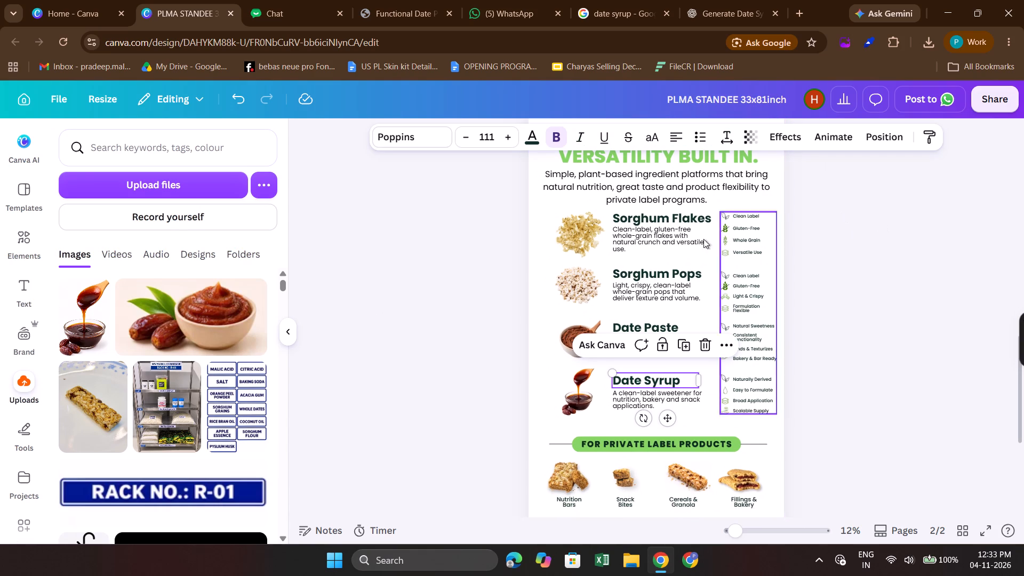
click(687, 218)
click(649, 273)
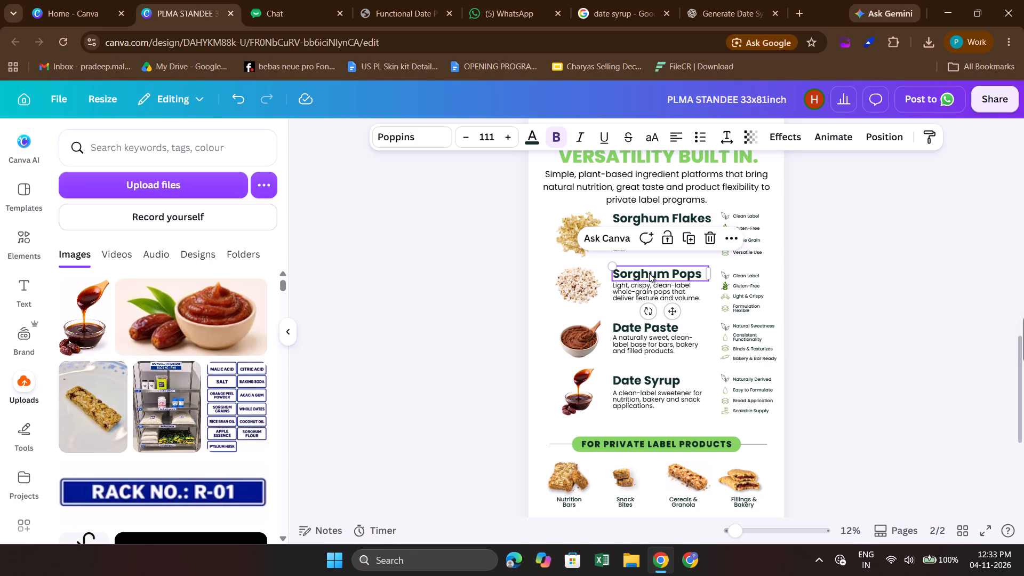
click(621, 331)
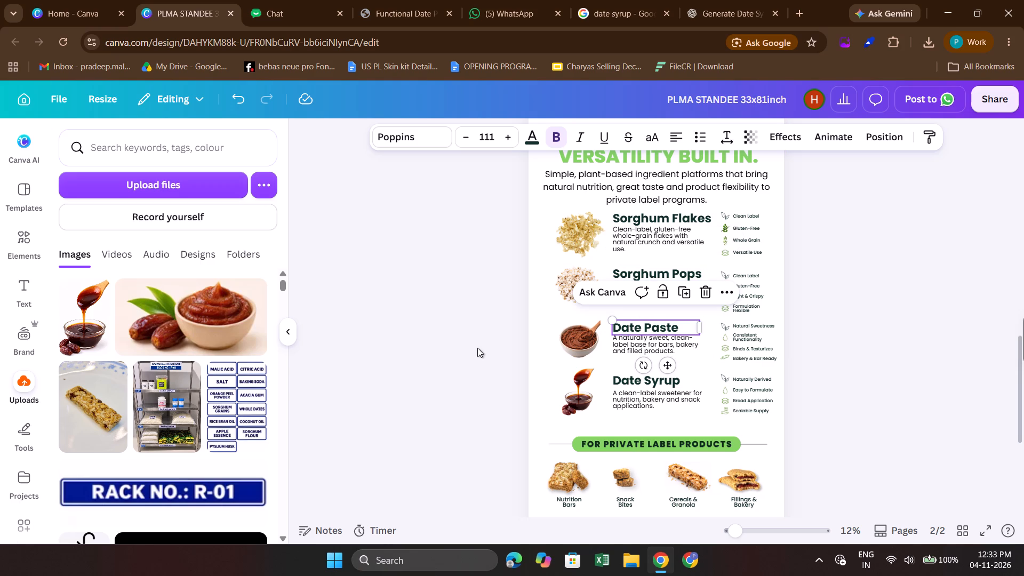
click(477, 348)
Set the Sorghum Flakes description's font size to 70.
click(650, 235)
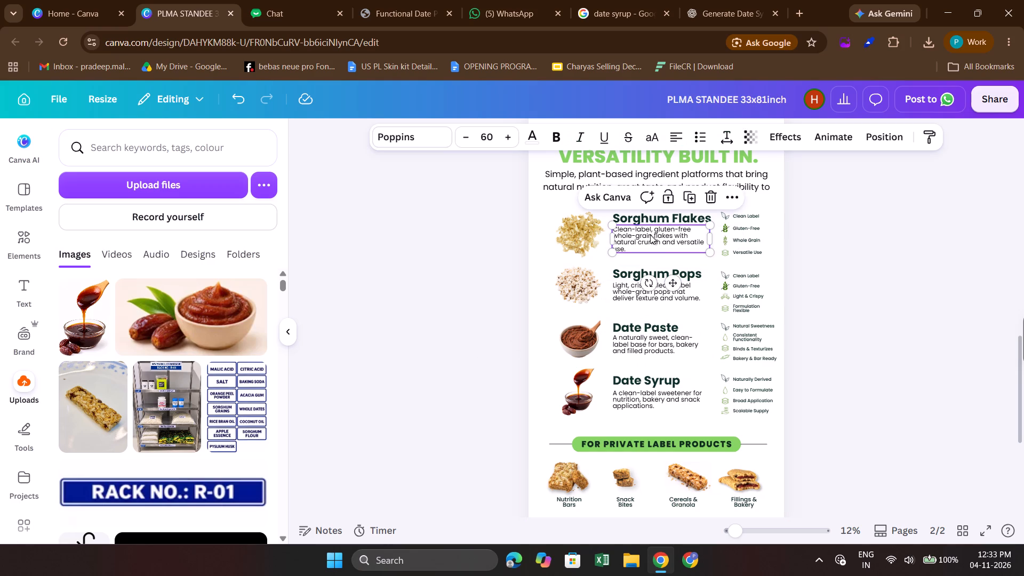
click(494, 142)
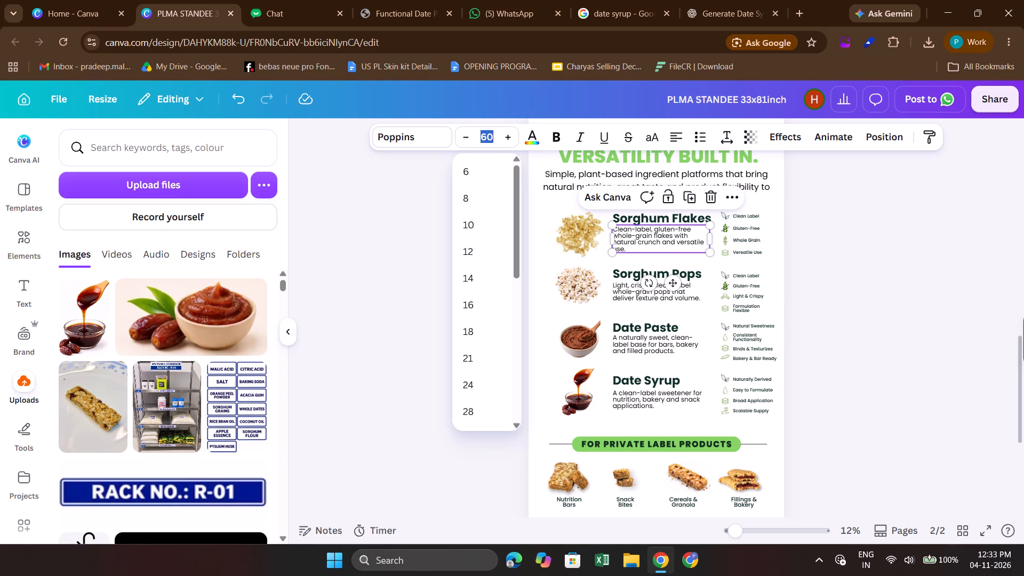
text(70)
key(Return)
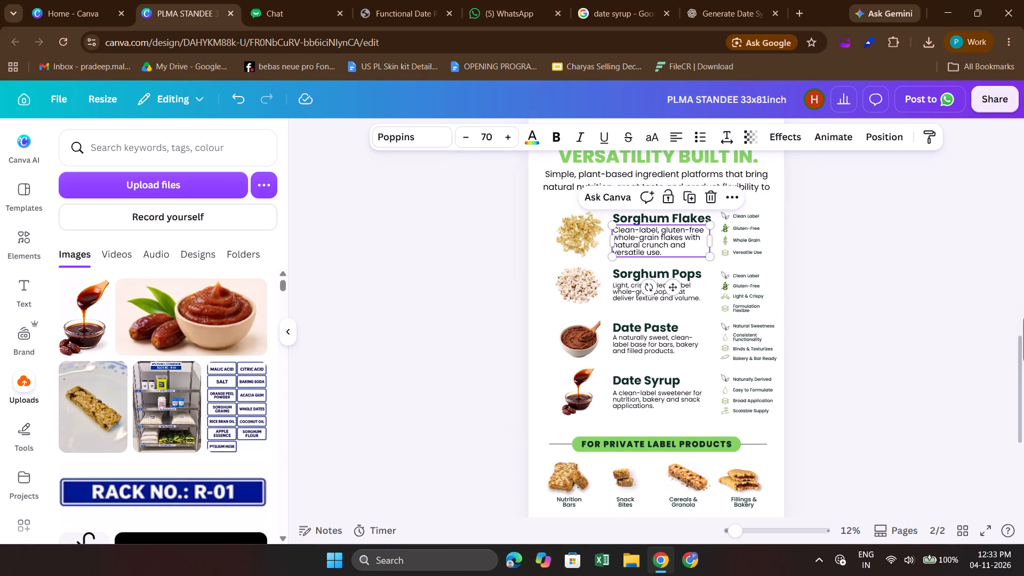
click(808, 303)
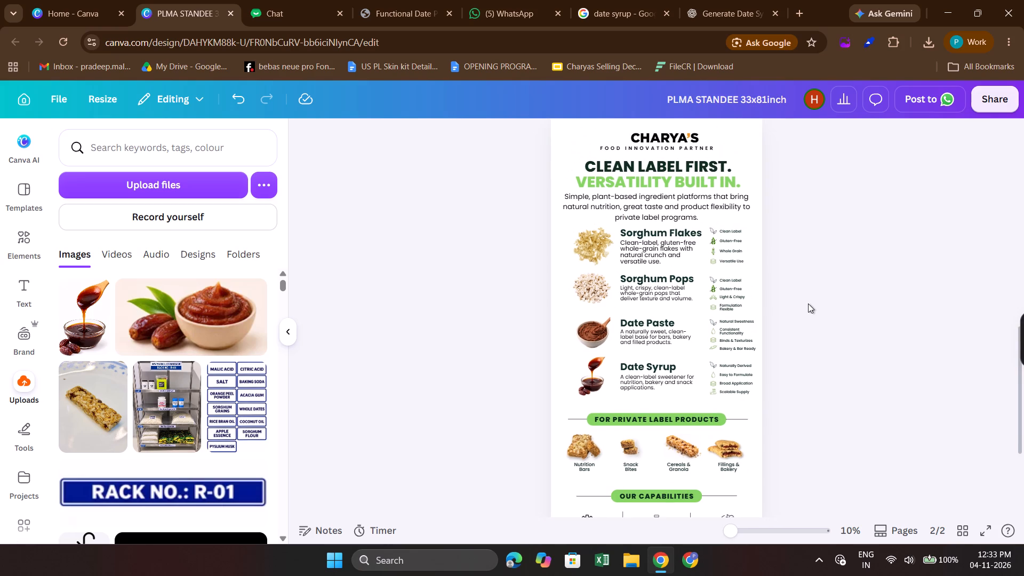
Set the font size of the Sorghum Pops, Date Paste and Date Syrup descriptions to 70.
click(664, 300)
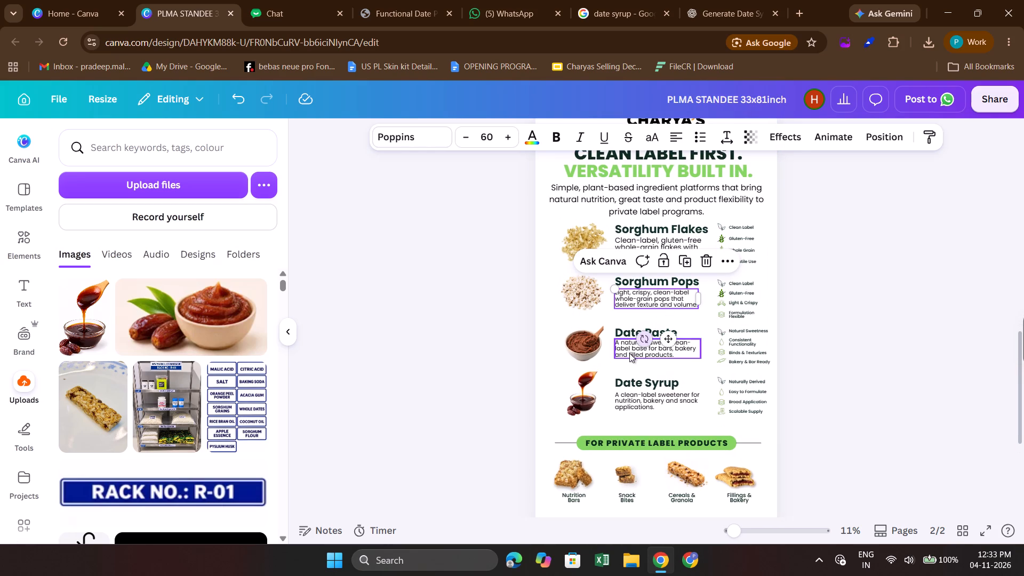
shift+click(629, 353)
shift+click(631, 400)
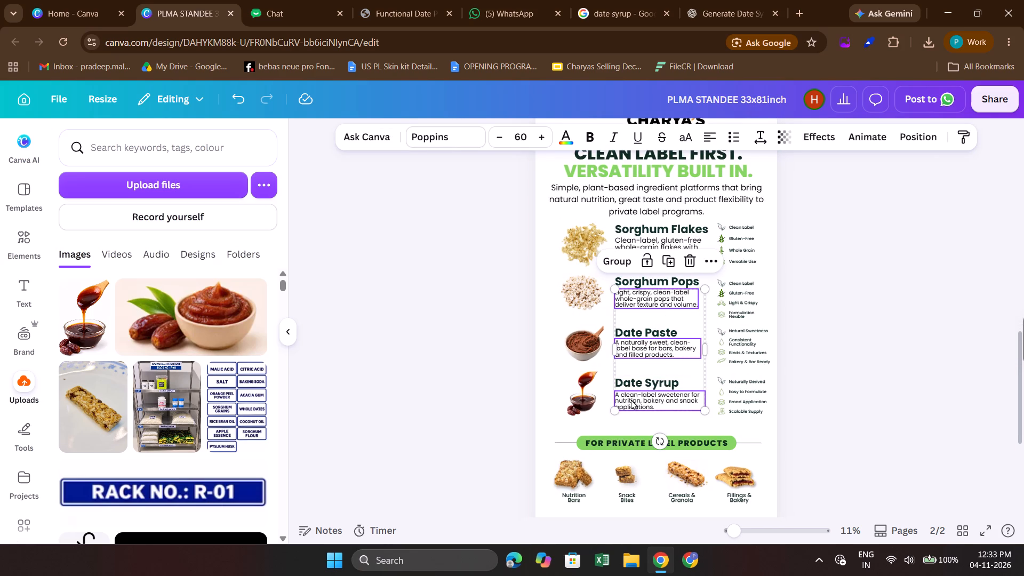
click(518, 132)
text(70)
key(Return)
click(477, 316)
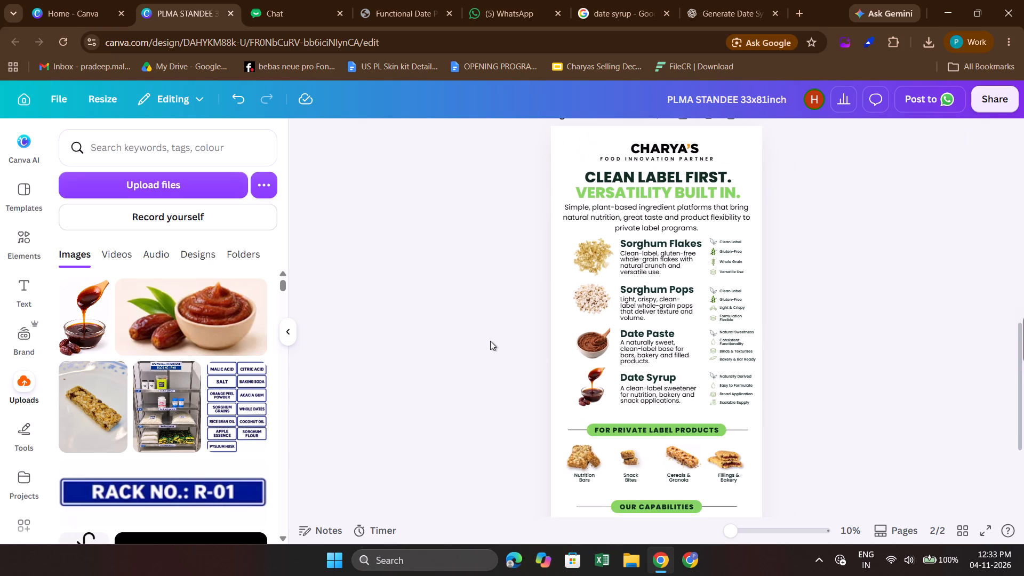
Set the font size of the four product captions under For Private Label Products to 70.
scroll(717, 369, up, 1)
scroll(717, 369, down, 2)
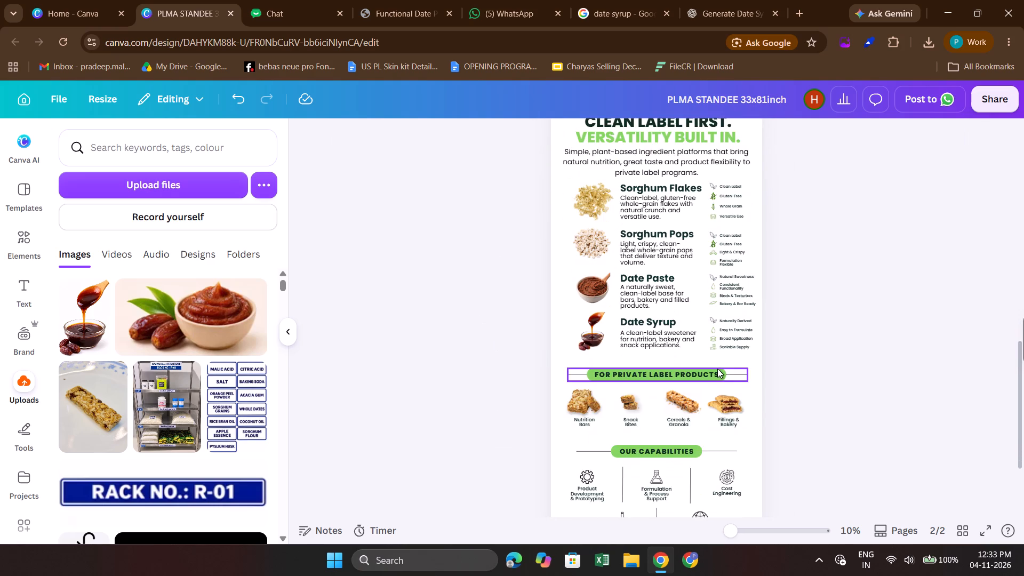
scroll(717, 369, down, 1)
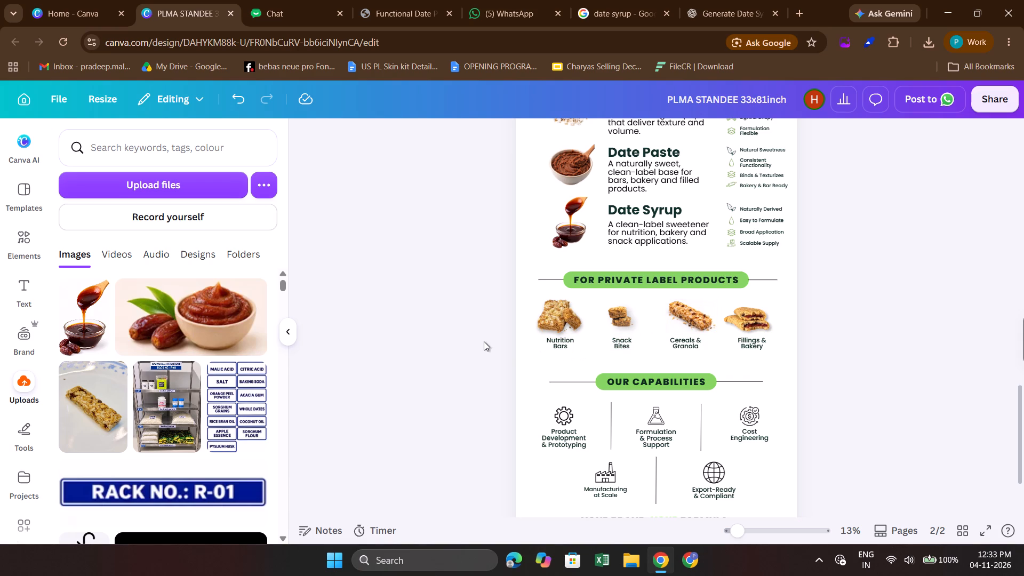
drag(484, 341, 776, 353)
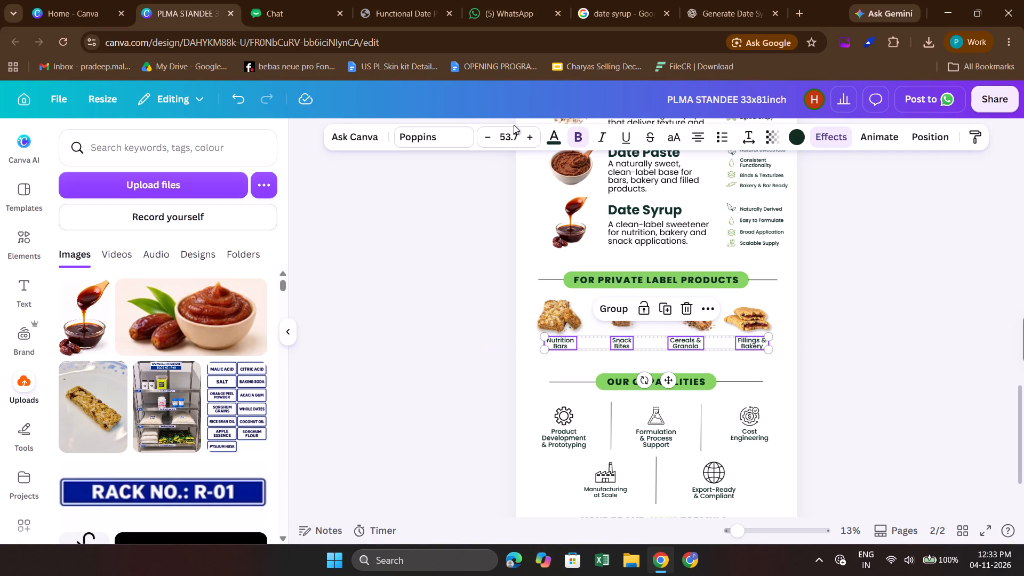
click(510, 140)
text(70)
key(Return)
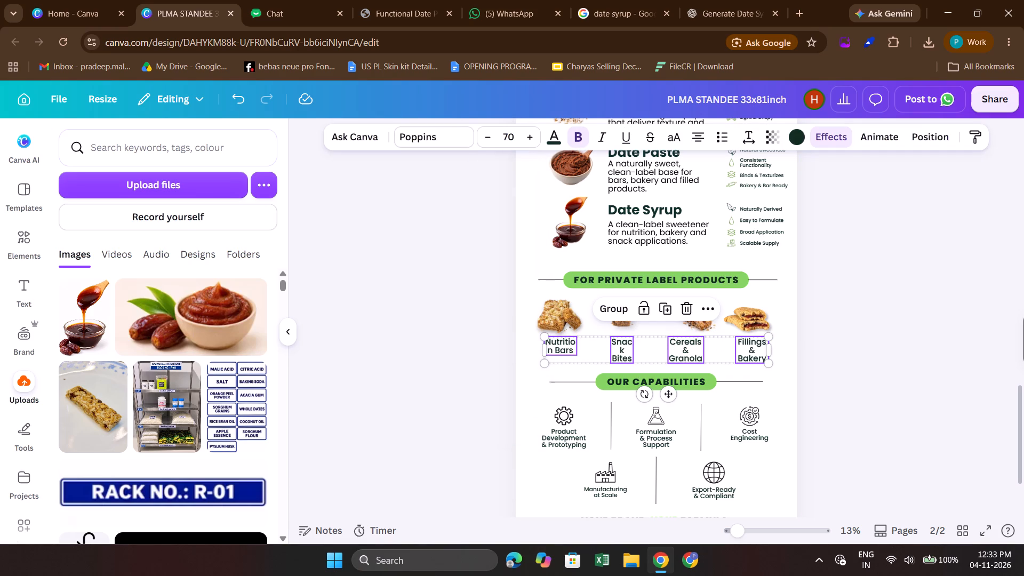
click(892, 377)
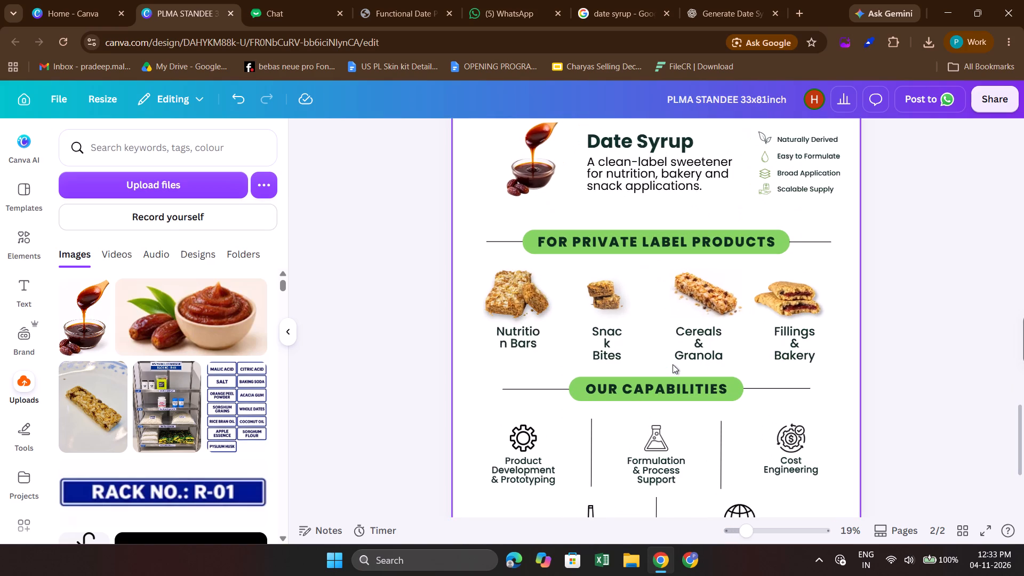
Widen the Nutrition Bars caption's text box so the word "Nutrition" fits on one line.
click(508, 345)
drag(548, 341, 559, 343)
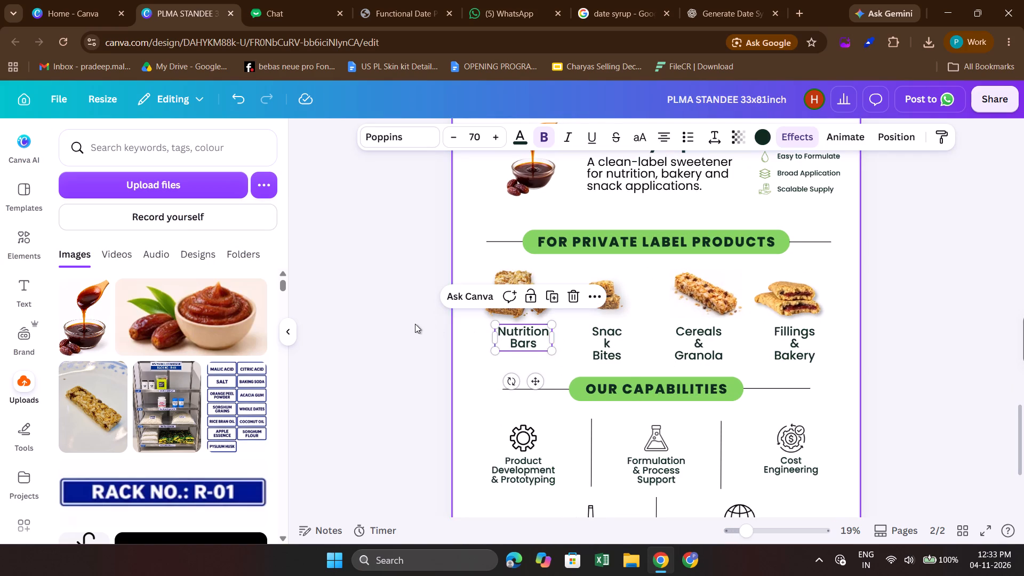
click(415, 324)
Widen the Snack Bites, Cereals & Granola and Fillings & Bakery caption text boxes so each caption wraps neatly onto two lines.
click(604, 349)
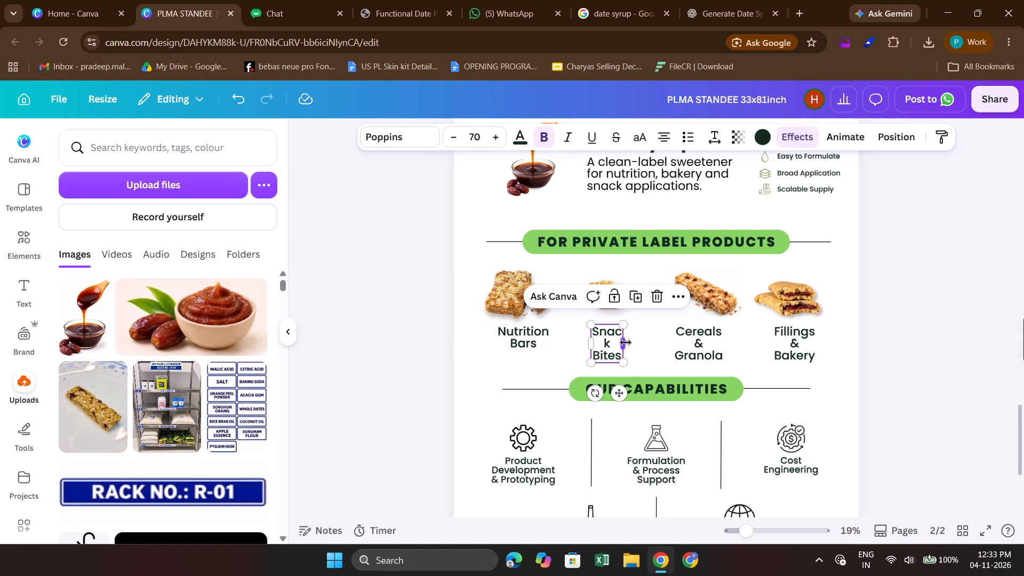
drag(626, 342, 632, 341)
click(727, 355)
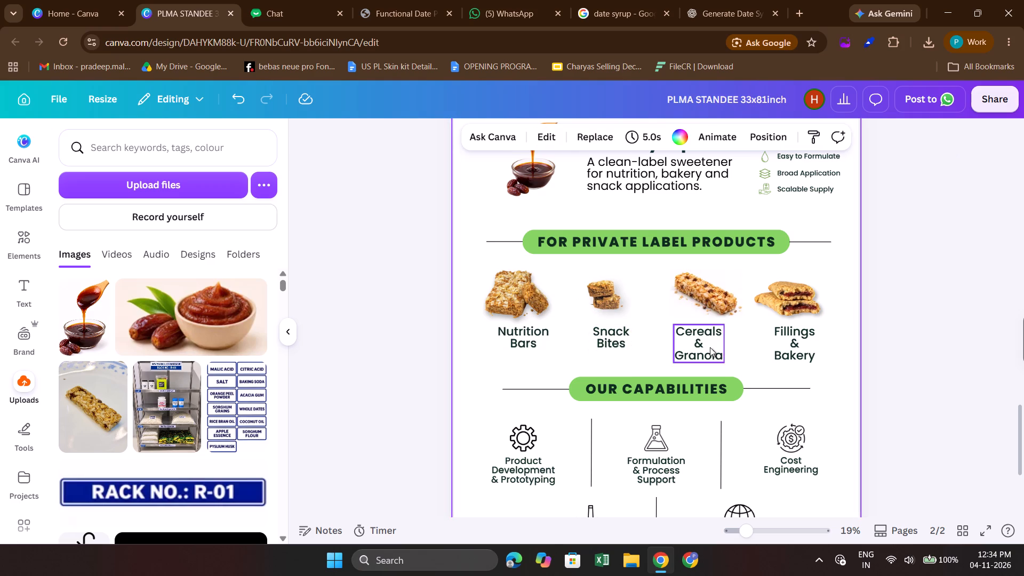
click(710, 347)
drag(728, 344, 736, 343)
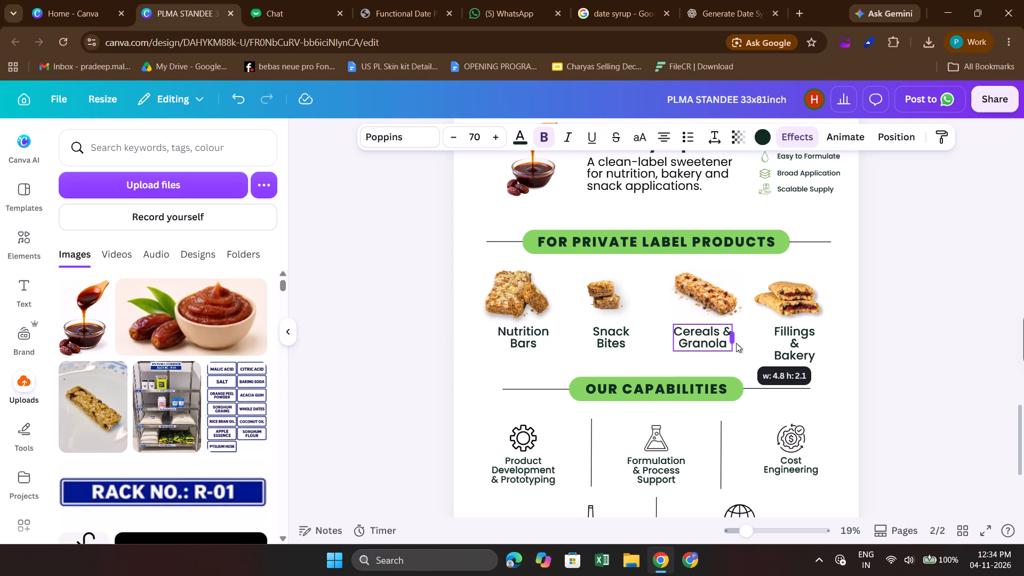
drag(736, 343, 736, 342)
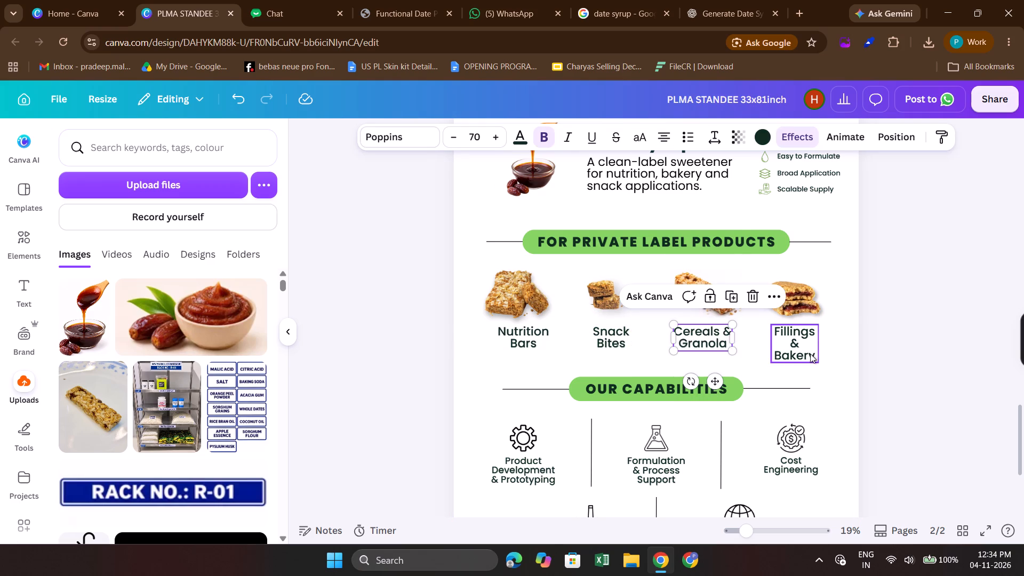
click(810, 354)
drag(819, 347, 823, 347)
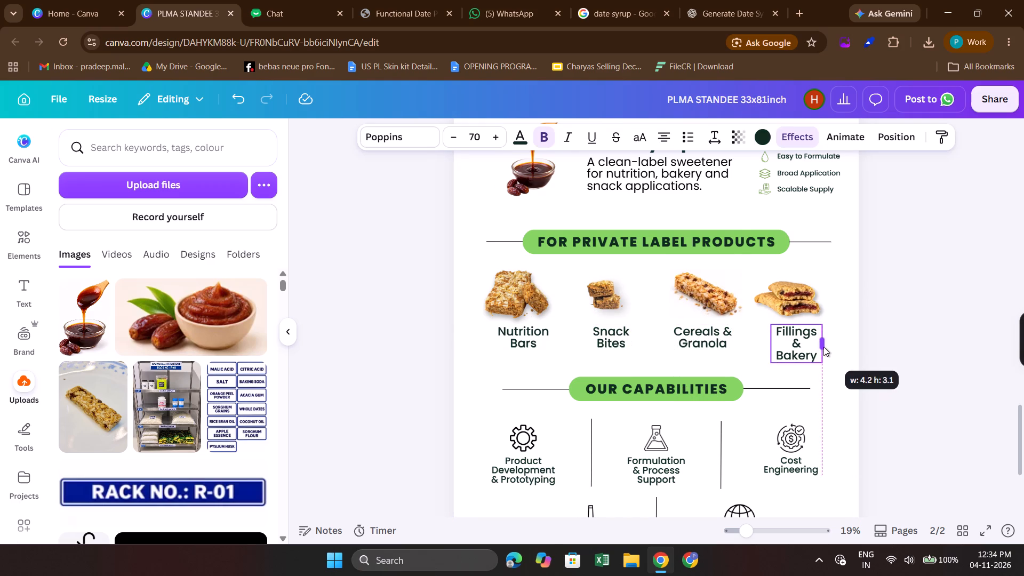
drag(823, 347, 830, 345)
click(891, 351)
Centre-align the Fillings & Bakery image and caption with each other and group them.
scroll(891, 351, up, 1)
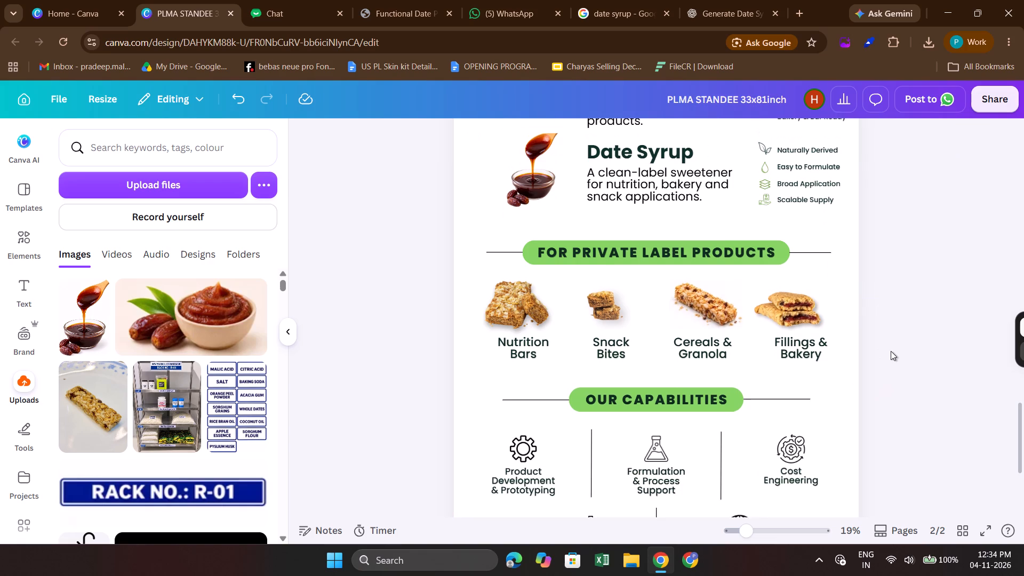
scroll(891, 351, up, 1)
click(798, 340)
shift+click(820, 371)
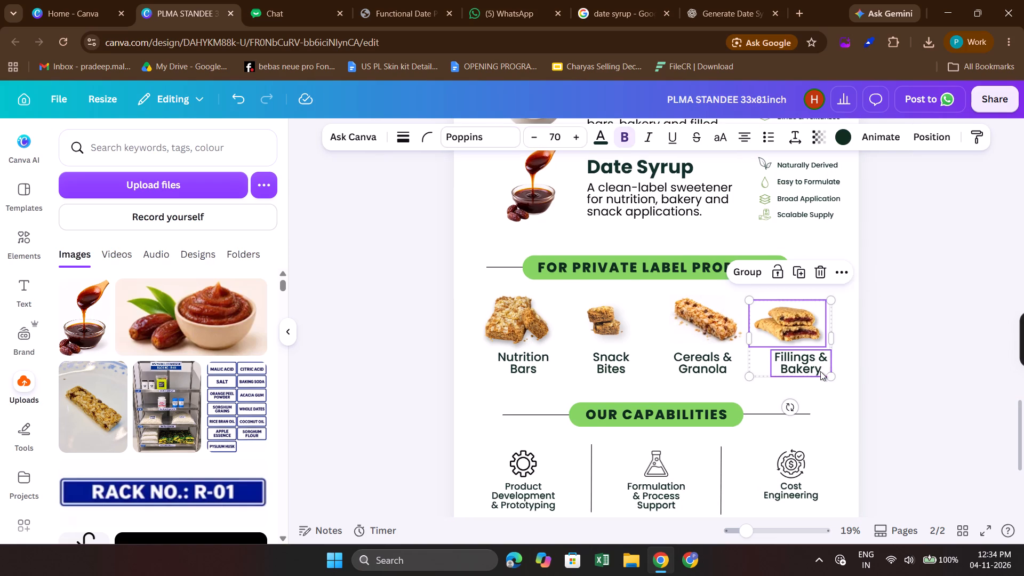
click(923, 137)
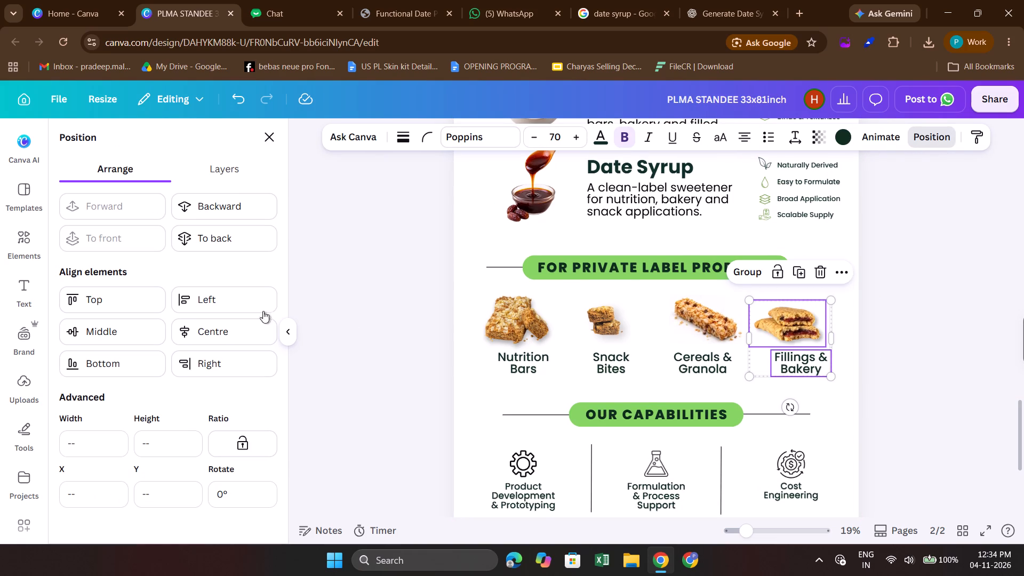
click(214, 344)
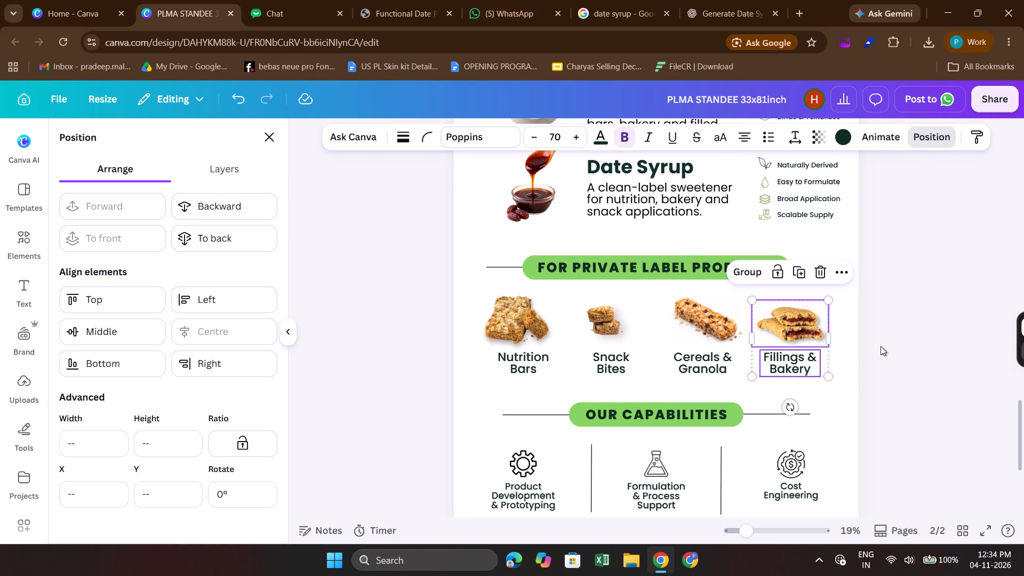
click(748, 276)
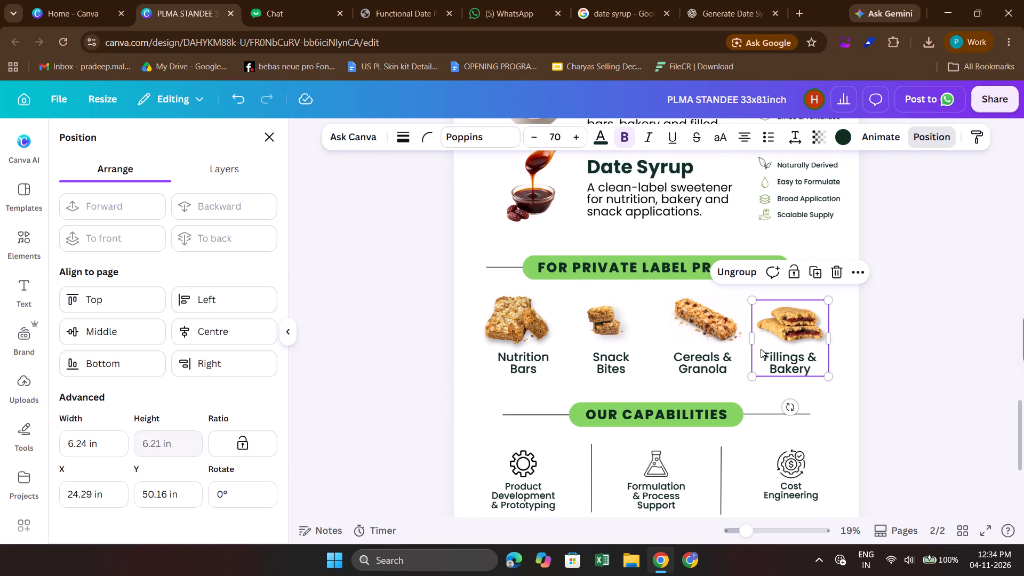
Nudge the Fillings & Bakery group slightly to the right, towards the end of the heading line.
key(shift+Right)
click(928, 350)
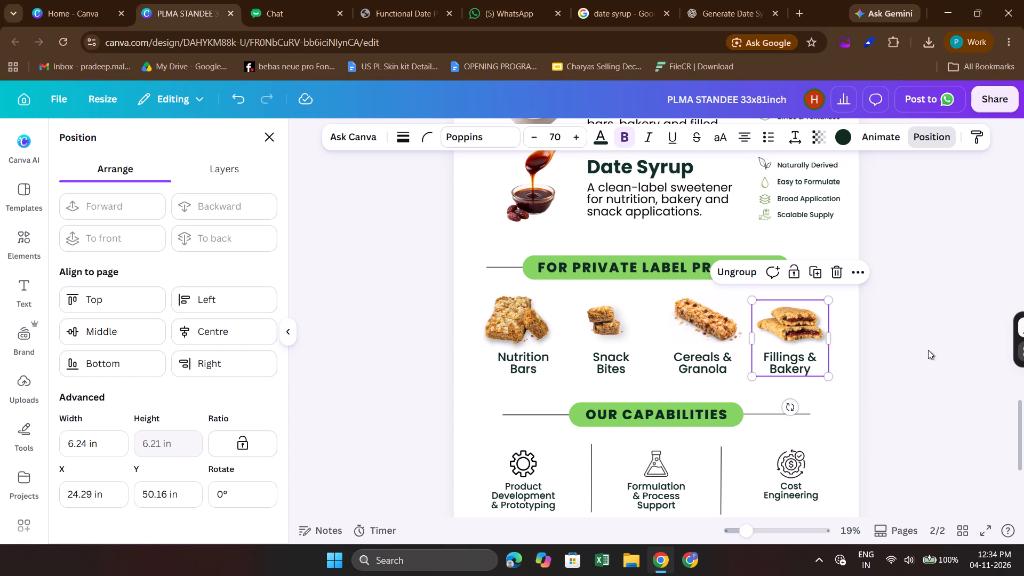
click(893, 345)
click(807, 335)
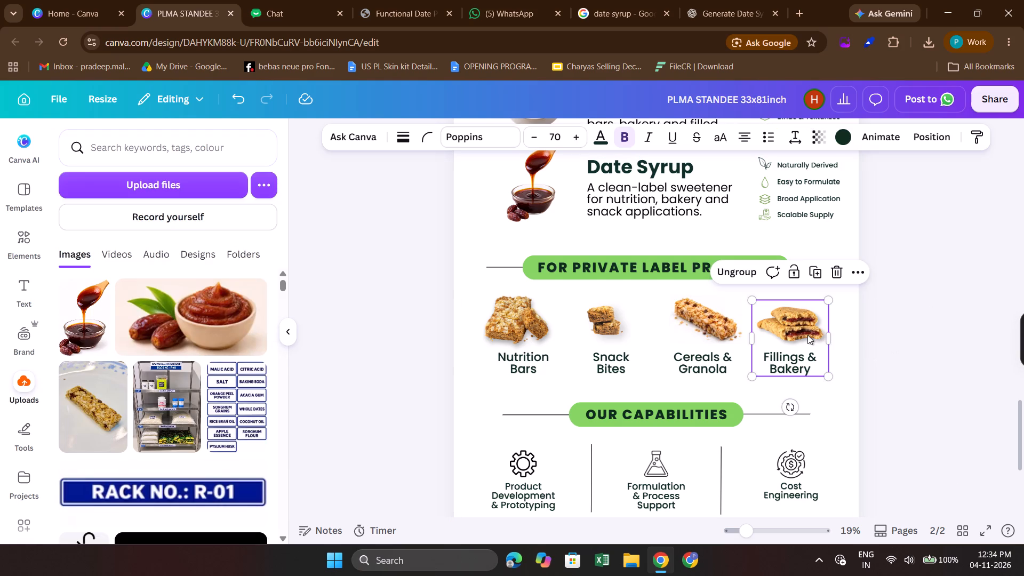
key(Right)
key(Right)
key(Right)
key(Right)
key(Right)
key(Right)
key(Right)
key(Right)
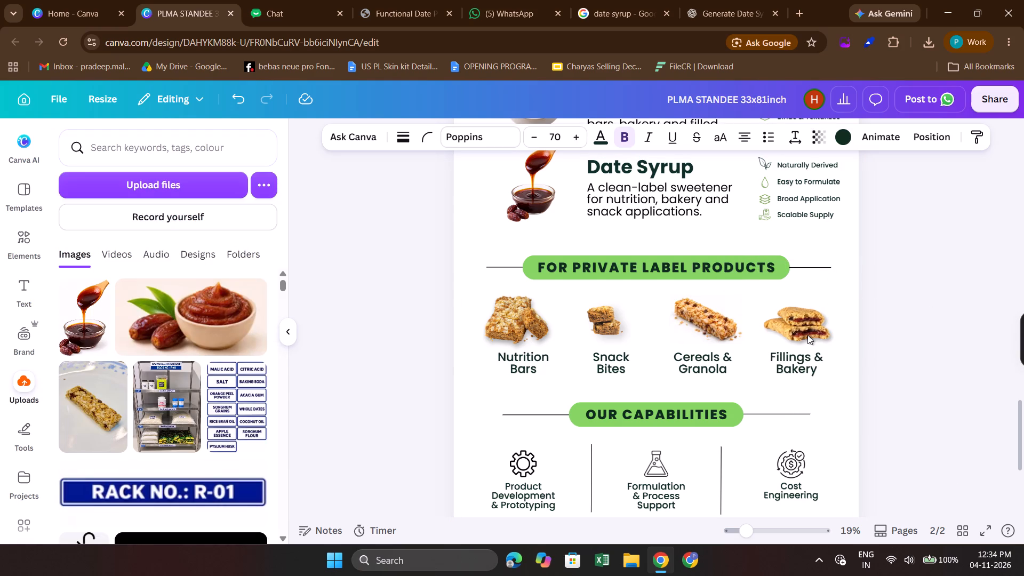
Centre-align the Nutrition Bars image and caption with each other and group them.
click(522, 340)
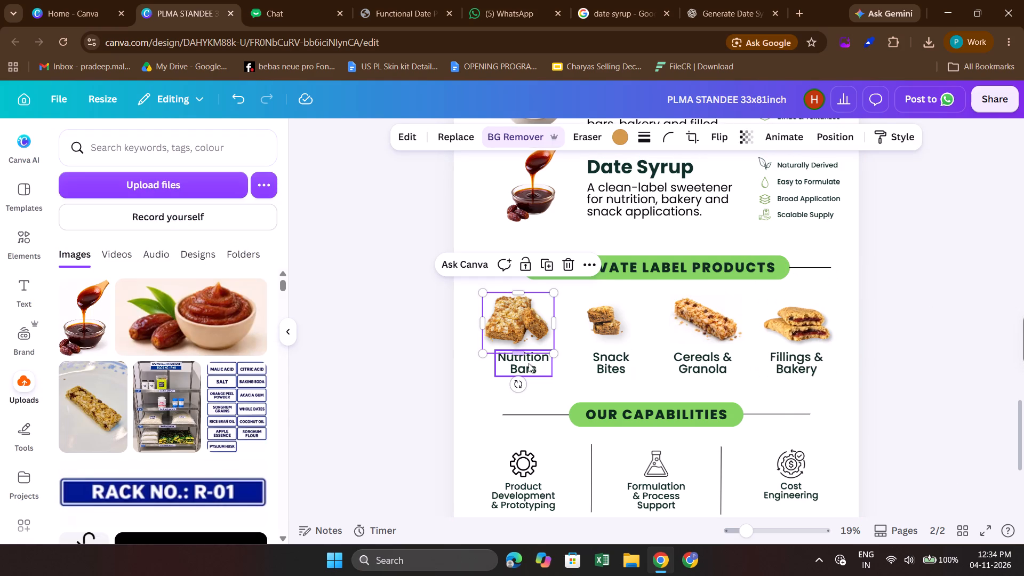
shift+click(529, 364)
click(922, 142)
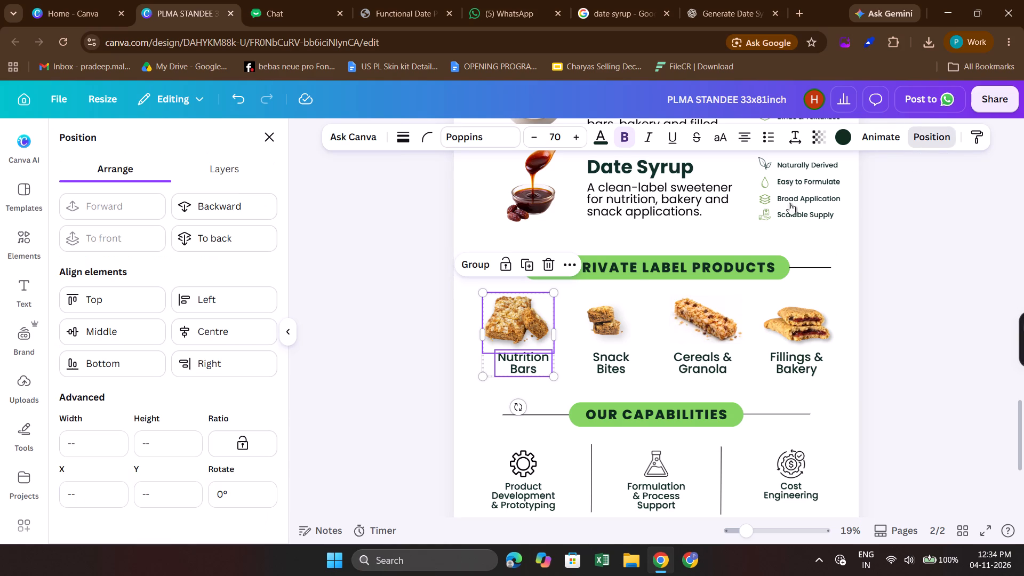
click(220, 343)
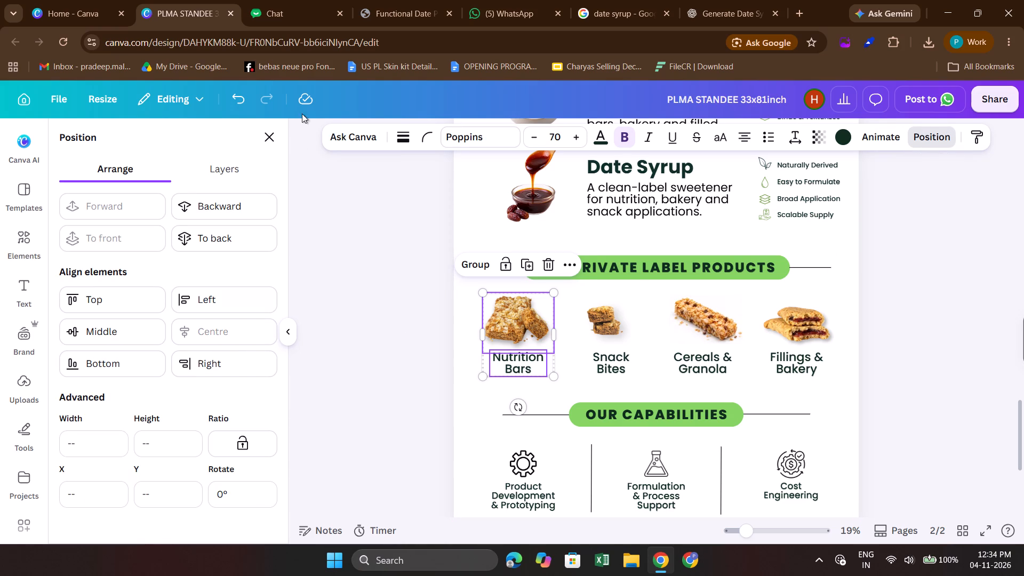
click(267, 130)
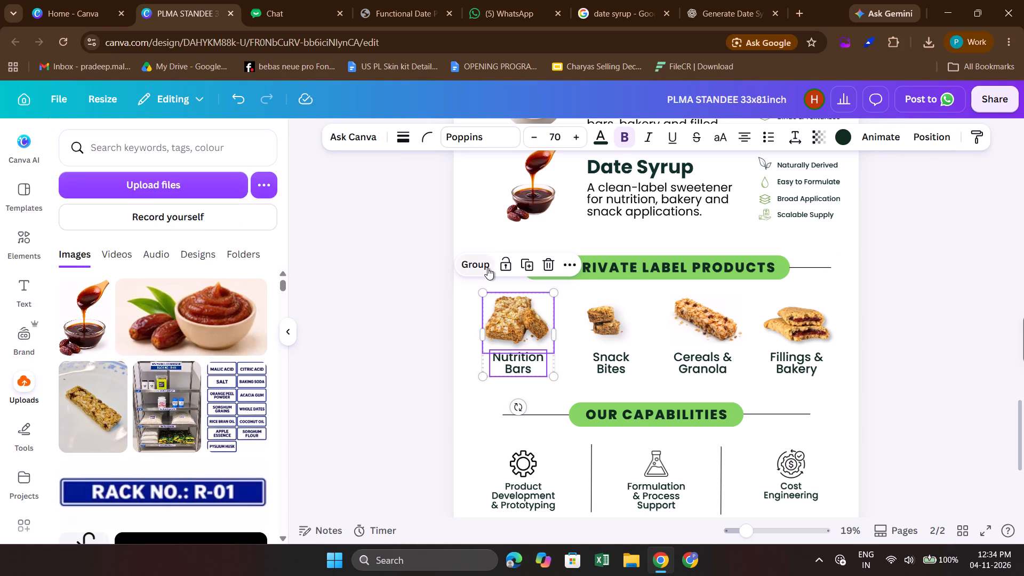
click(487, 268)
Slightly enlarge the Snack Bites image, keeping its proportions.
click(601, 333)
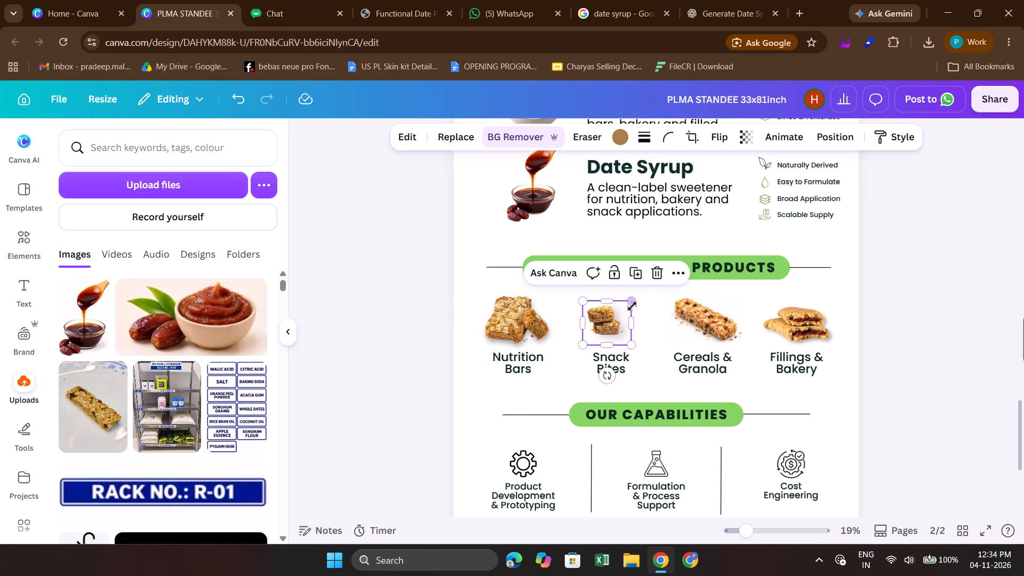
drag(632, 305, 637, 296)
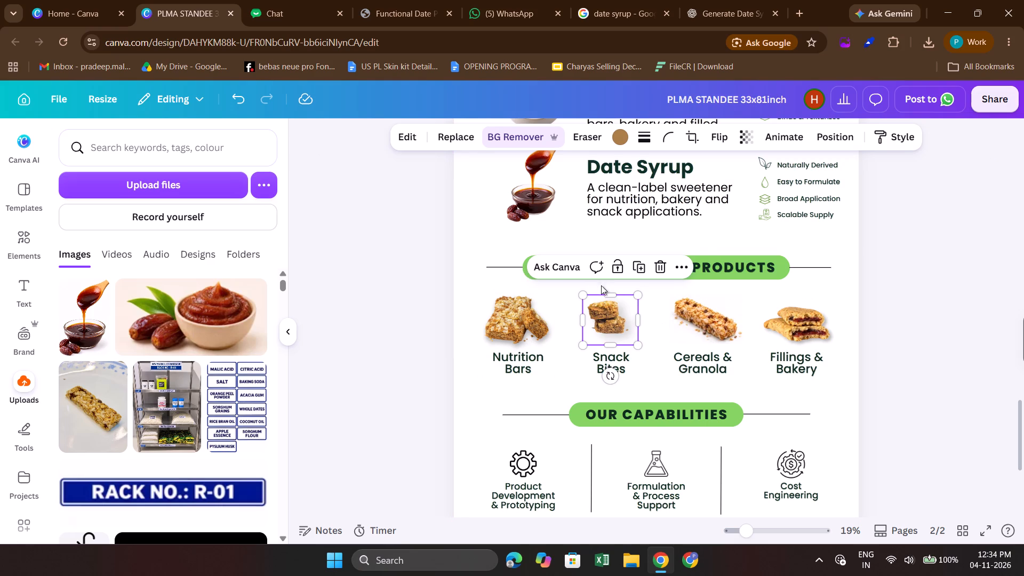
Centre-align the Snack Bites image and caption with each other and group them.
shift+click(612, 358)
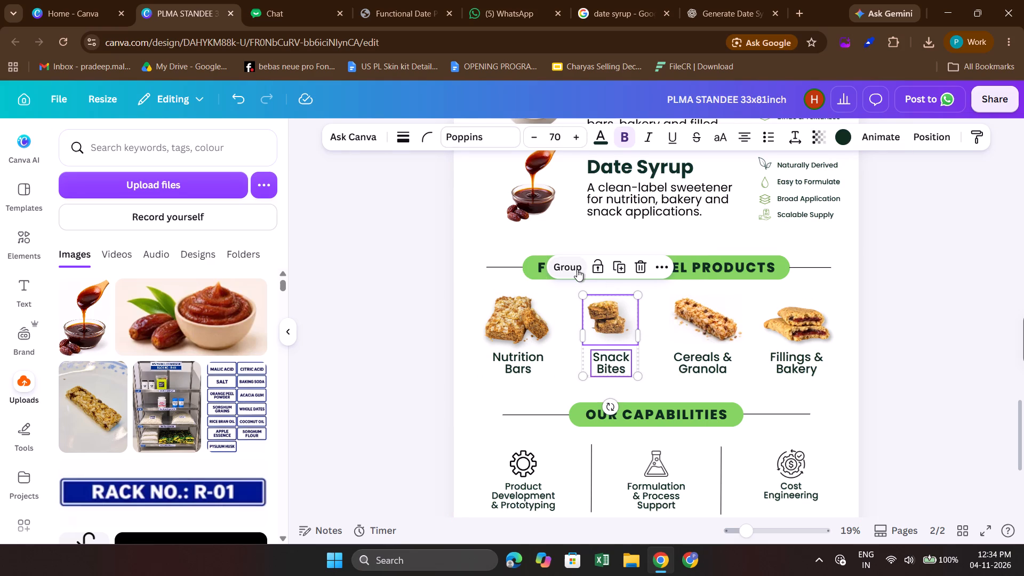
click(940, 150)
click(933, 141)
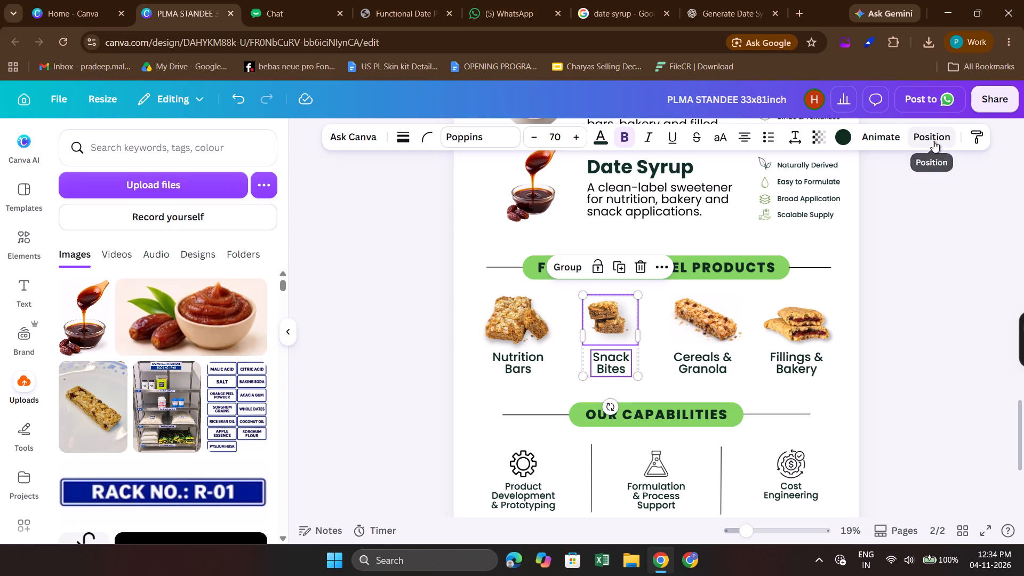
click(217, 327)
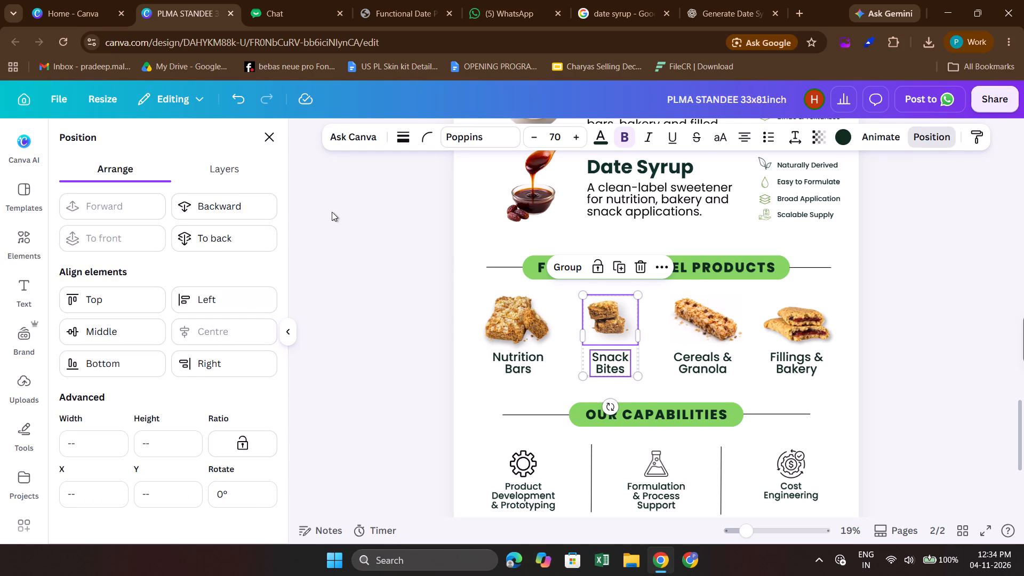
click(267, 143)
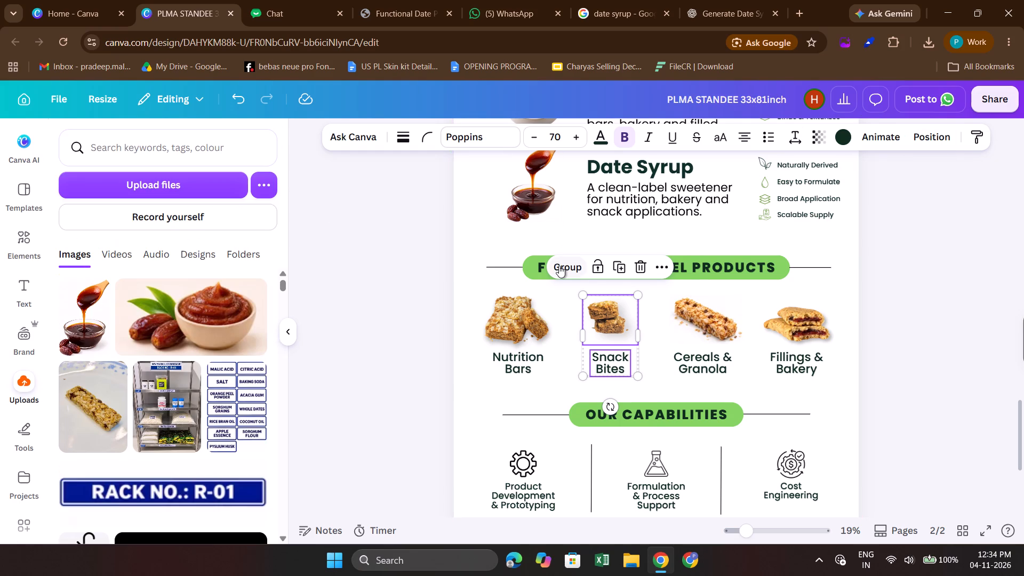
click(559, 266)
click(416, 296)
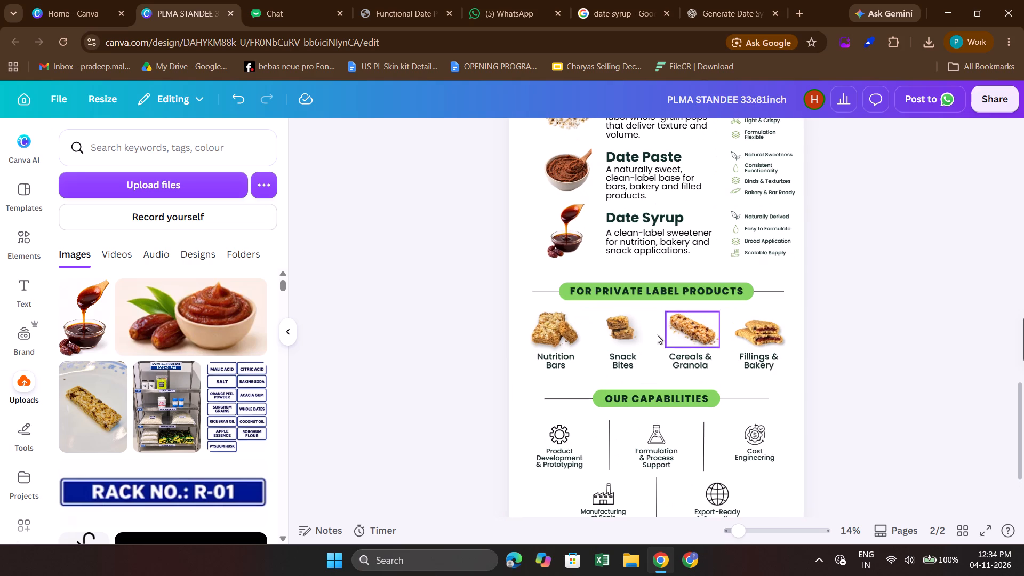
Ungroup the Snack Bites image and caption and nudge the image slightly down towards the caption.
click(630, 331)
click(575, 284)
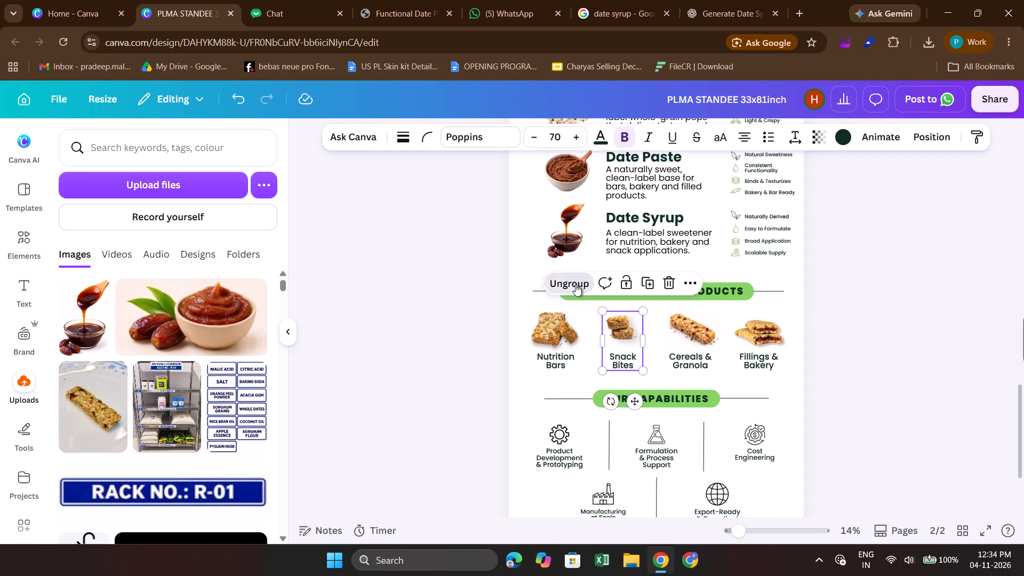
drag(441, 292, 640, 354)
click(425, 304)
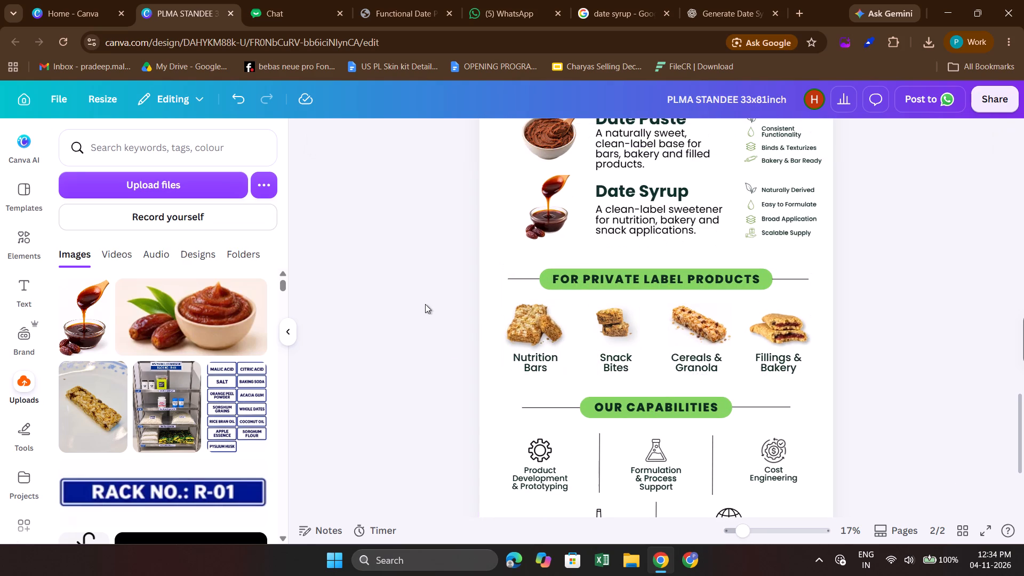
click(601, 329)
key(Down)
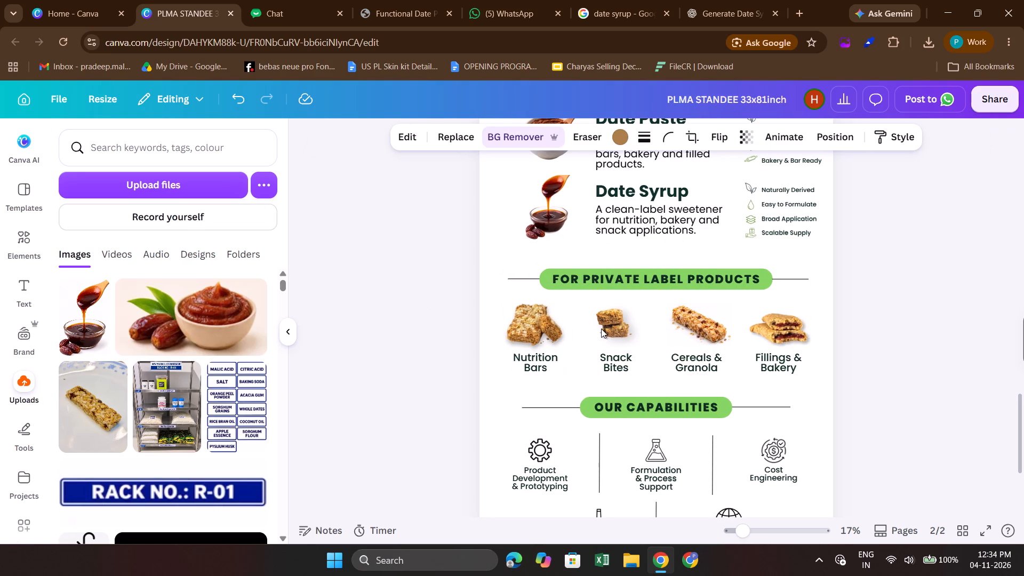
key(Down)
key(Down)
Centre-align the Cereals & Granola image and caption with each other and group them.
click(714, 329)
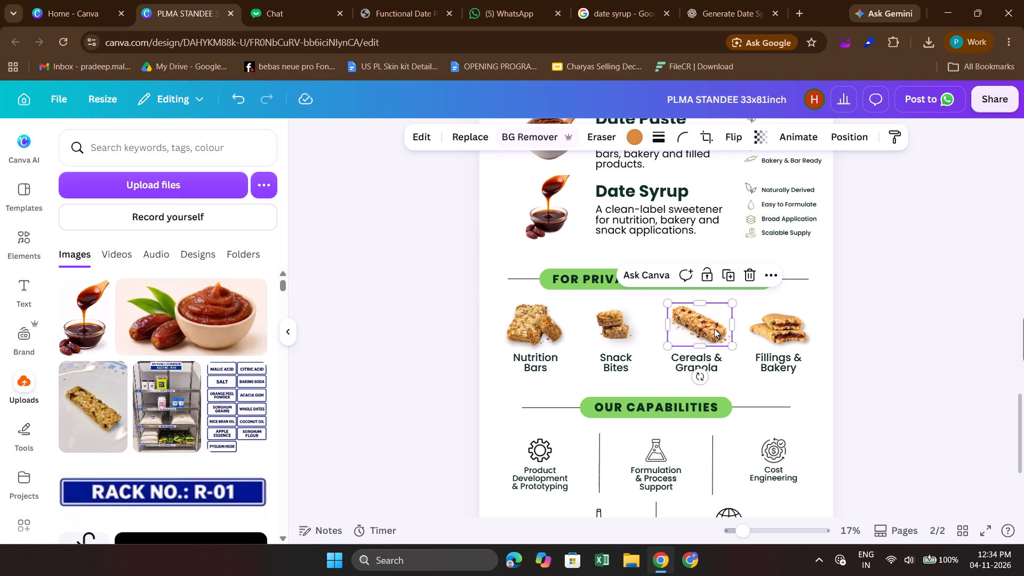
shift+click(696, 362)
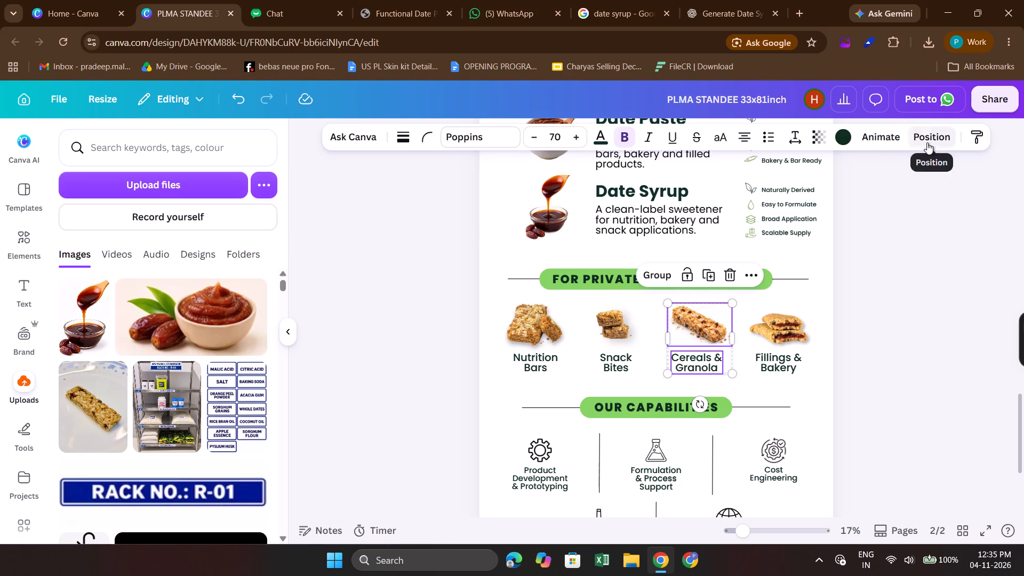
click(927, 142)
click(202, 331)
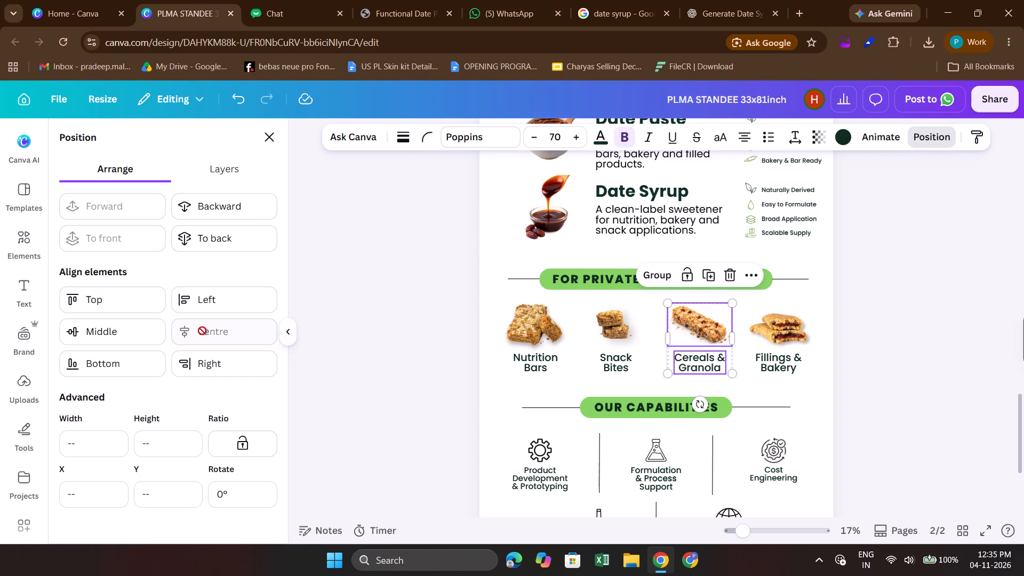
click(258, 145)
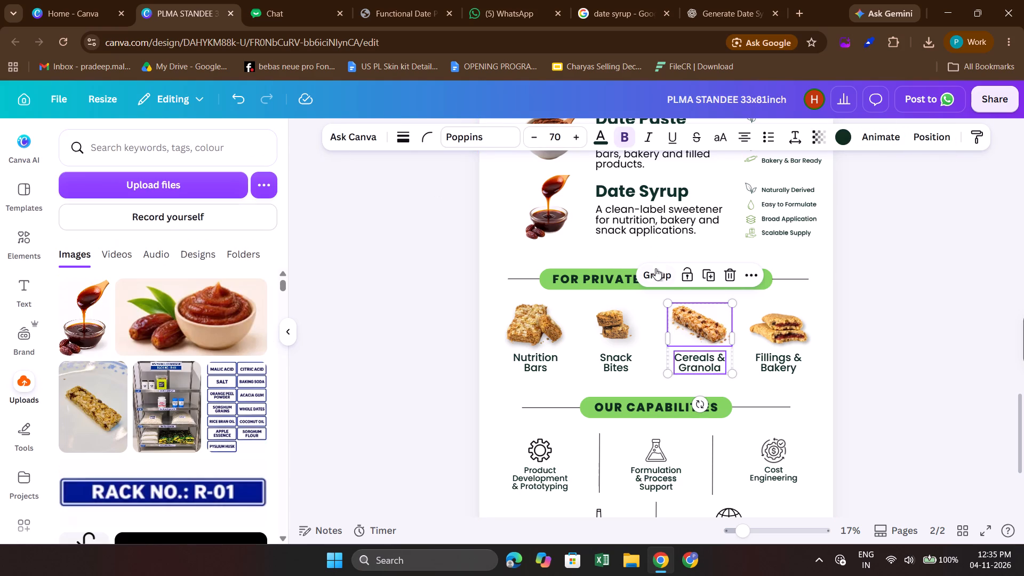
click(655, 270)
click(942, 307)
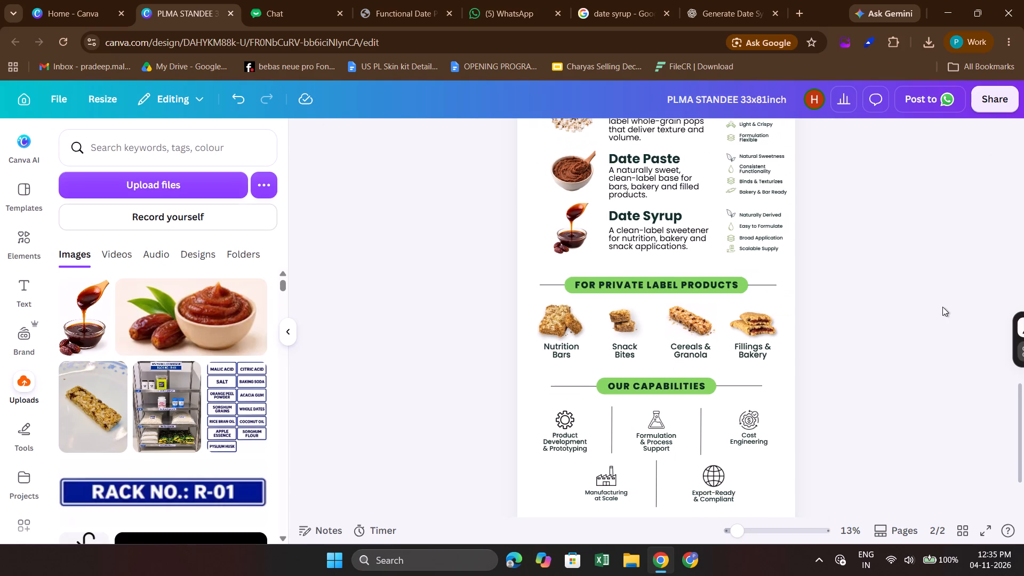
Review the ingredient, private label product and capability sections of page 2.
scroll(942, 307, down, 1)
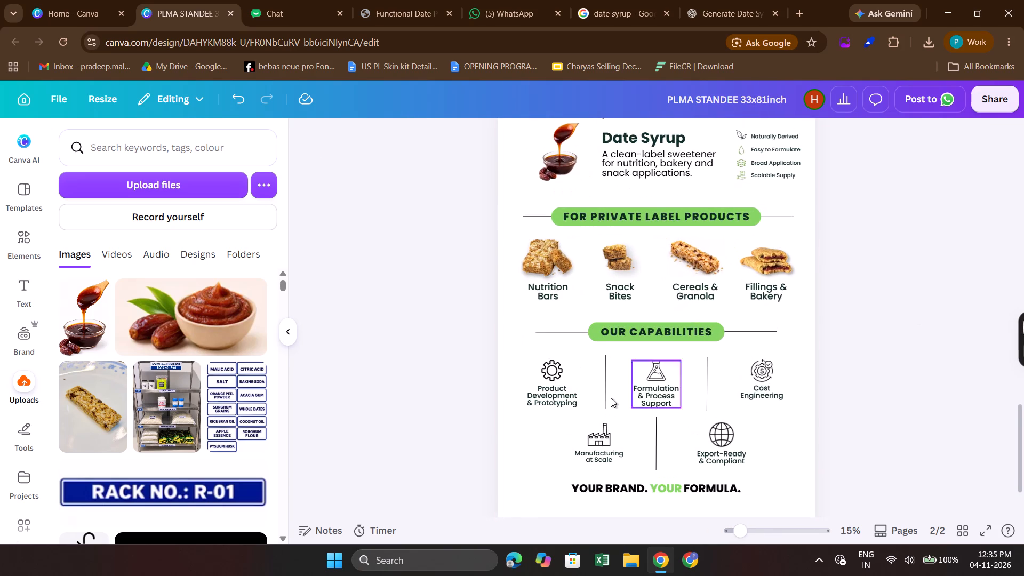
scroll(611, 398, down, 1)
click(518, 330)
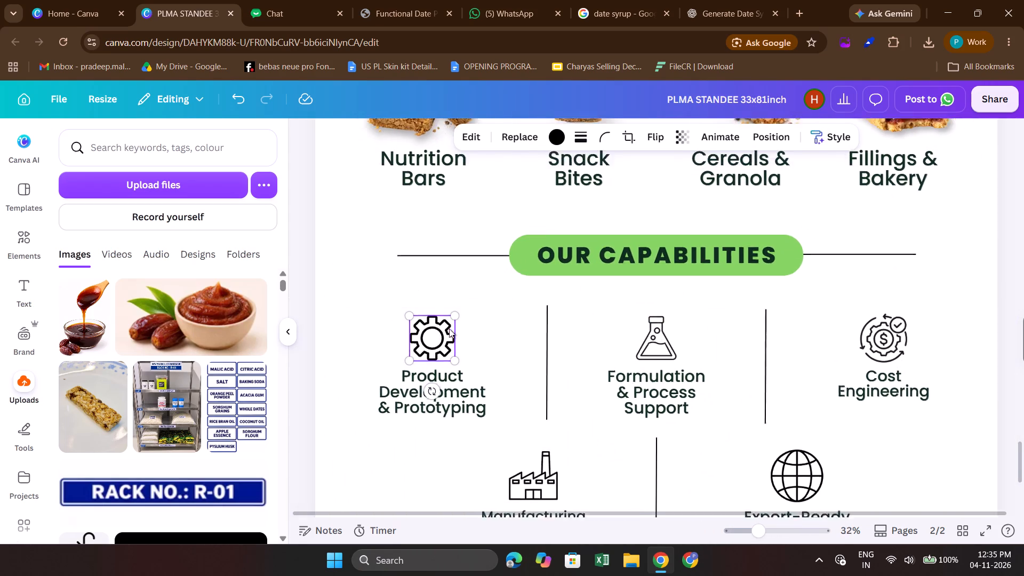
scroll(484, 302, right, 1)
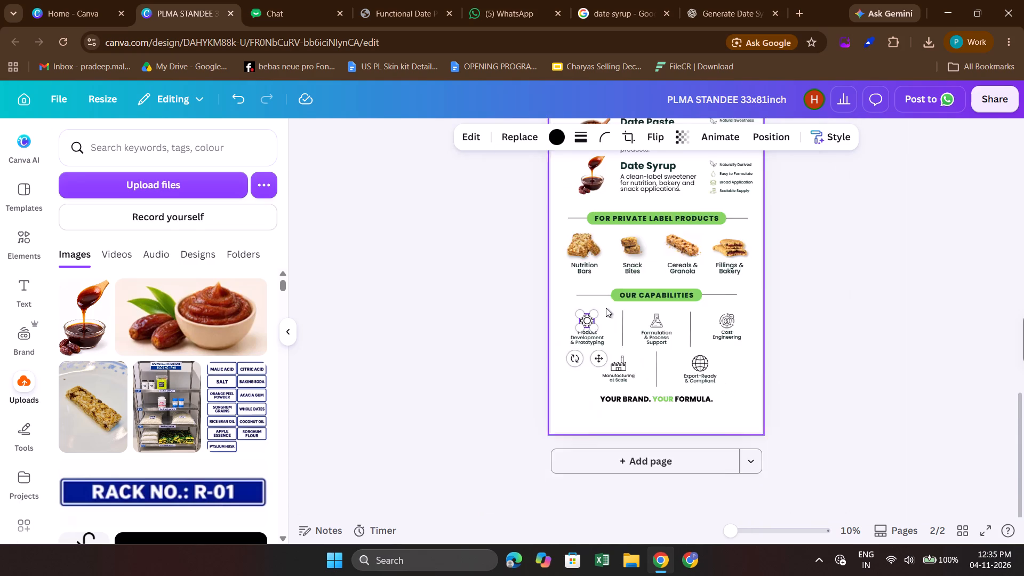
click(855, 286)
scroll(855, 286, up, 3)
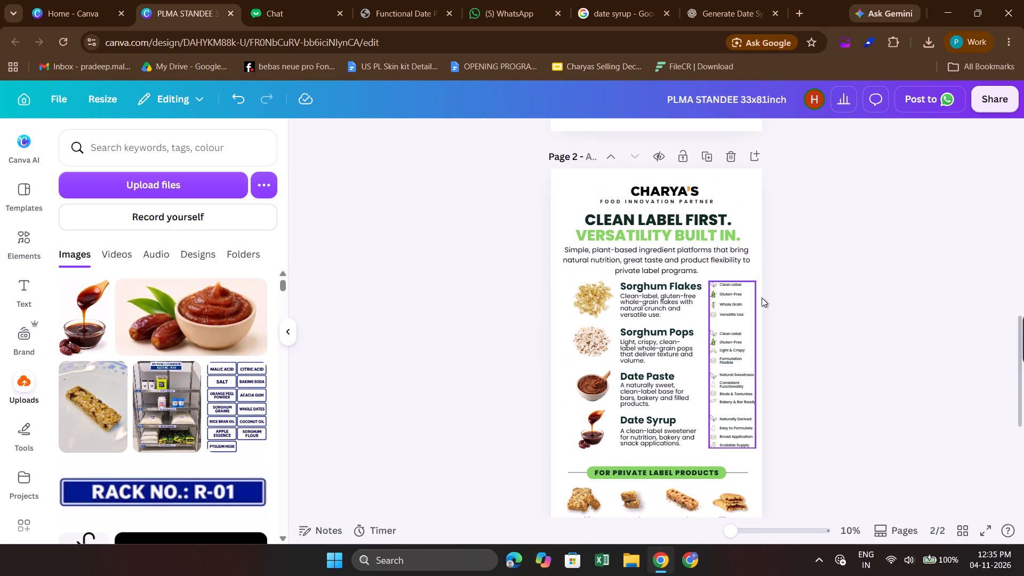
scroll(762, 298, down, 1)
click(827, 333)
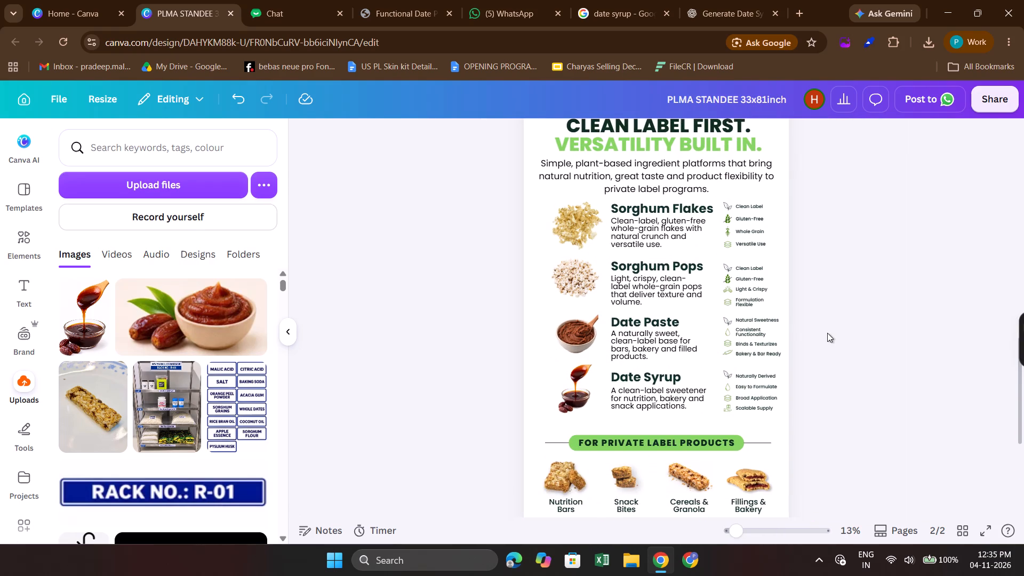
scroll(827, 333, down, 1)
scroll(769, 401, down, 2)
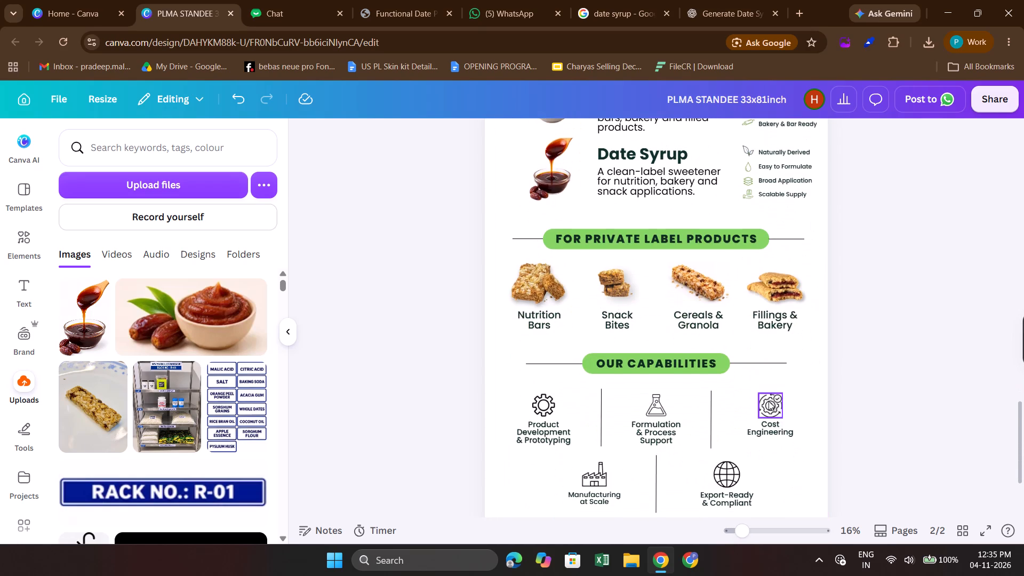
scroll(769, 401, down, 1)
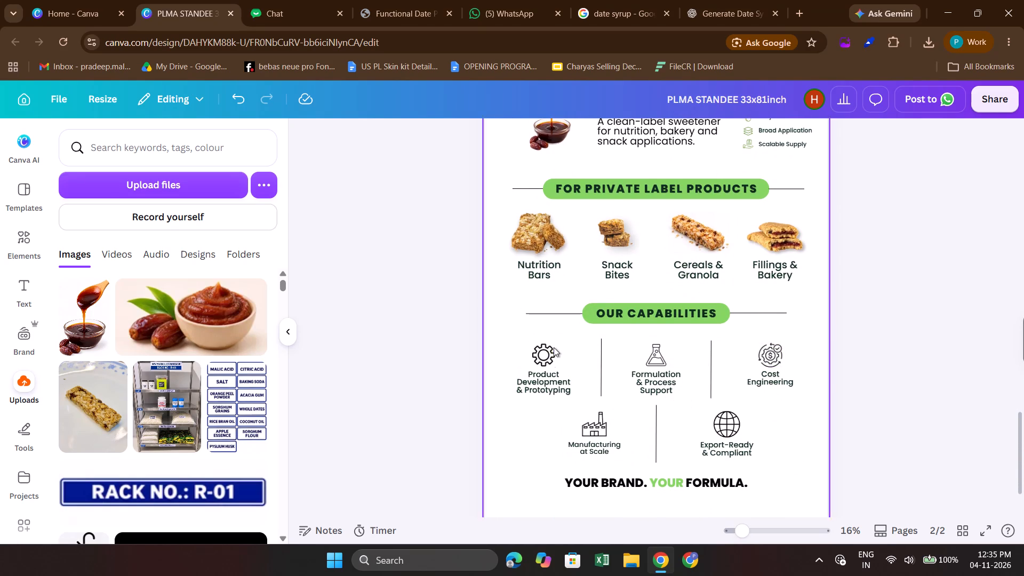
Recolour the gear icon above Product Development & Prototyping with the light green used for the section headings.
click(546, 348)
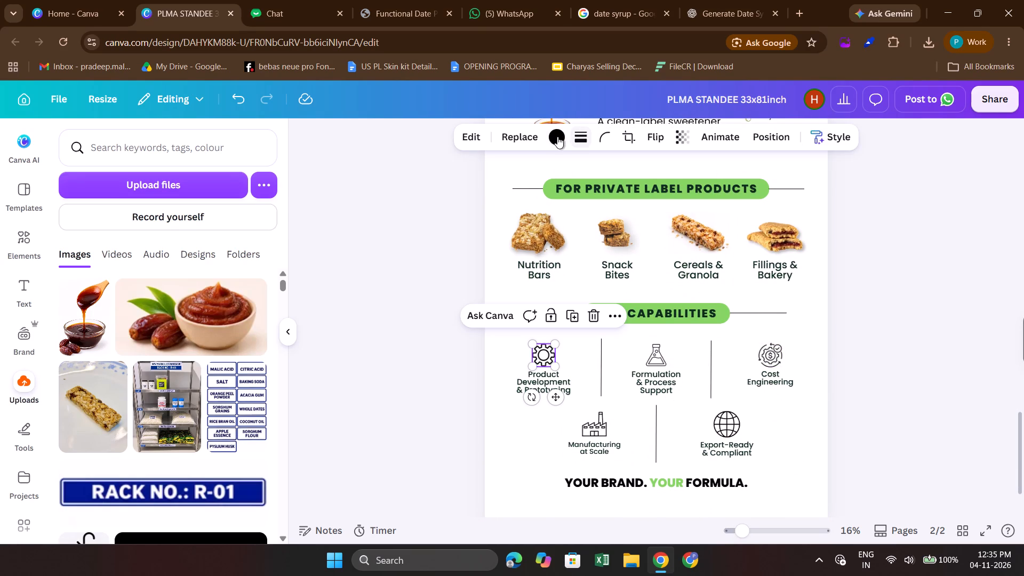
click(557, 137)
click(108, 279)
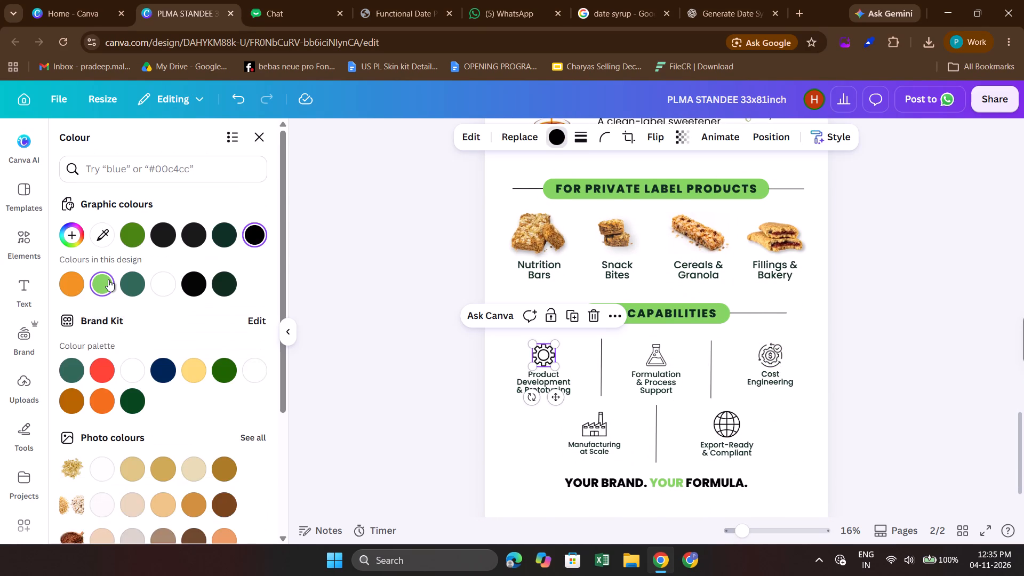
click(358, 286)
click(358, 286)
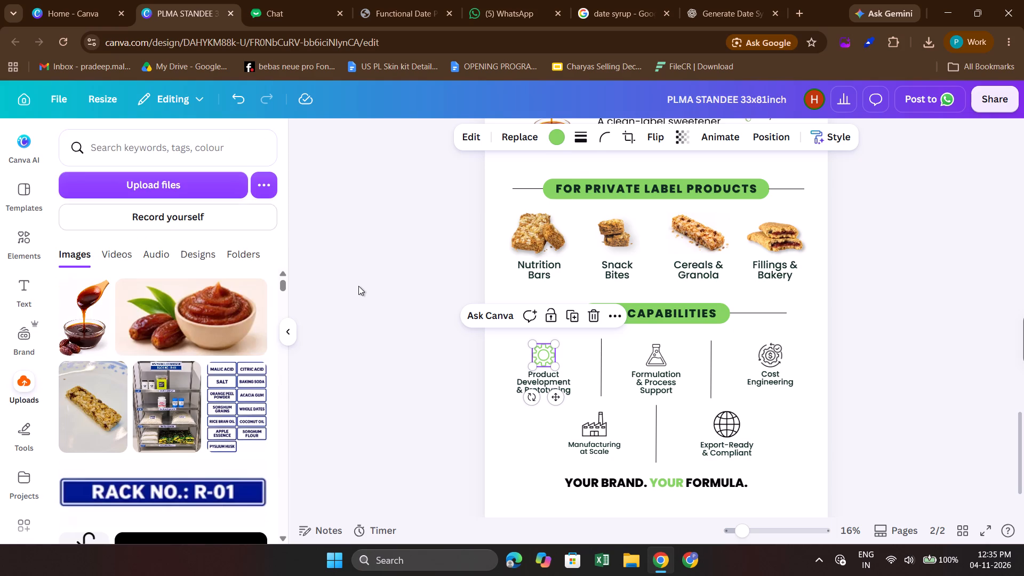
Recolour the gear icon above Product Development & Prototyping with the darker leaf green already used on the page's graphics.
scroll(358, 286, up, 4)
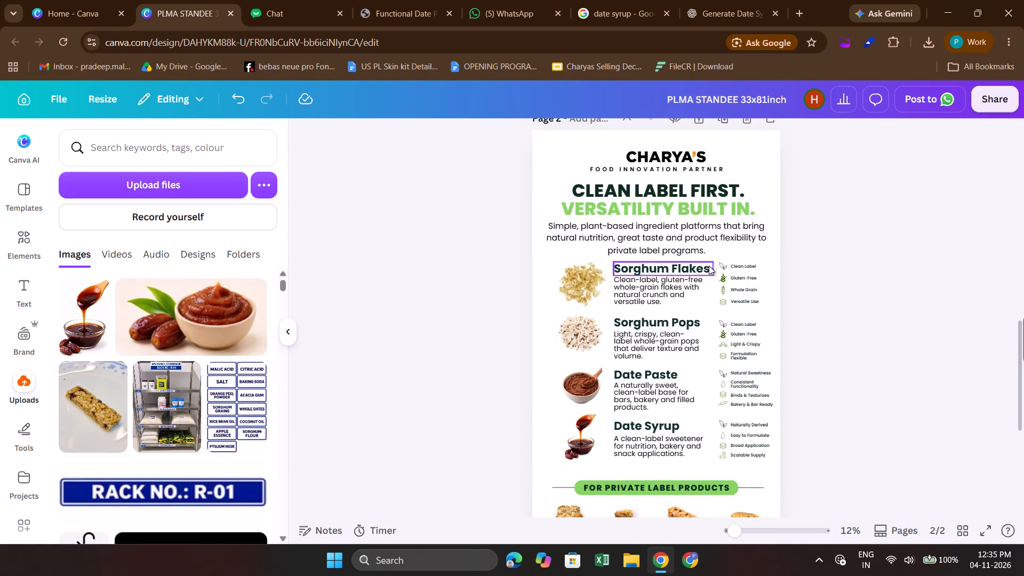
scroll(709, 266, down, 1)
scroll(652, 389, down, 1)
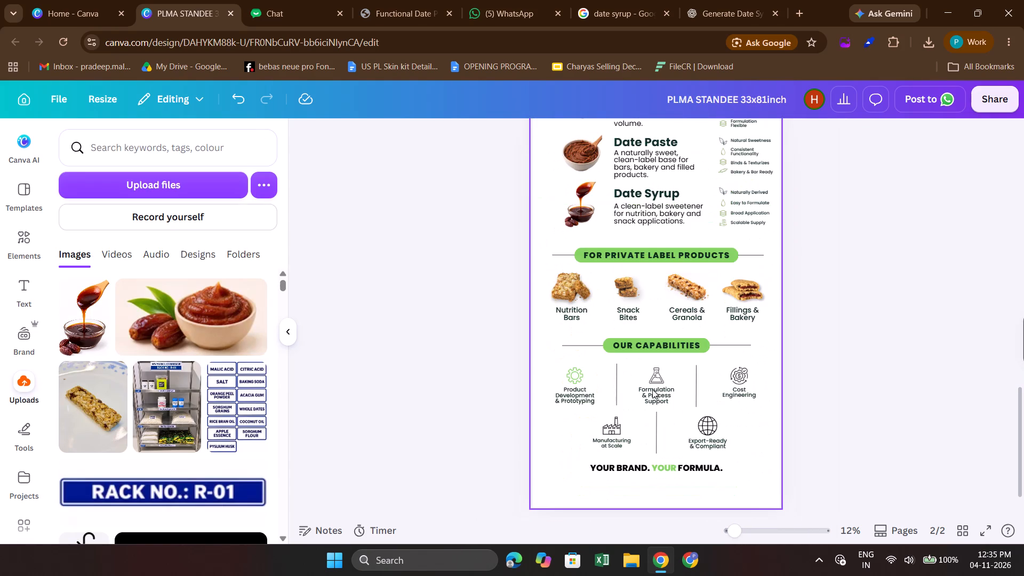
click(581, 366)
click(554, 135)
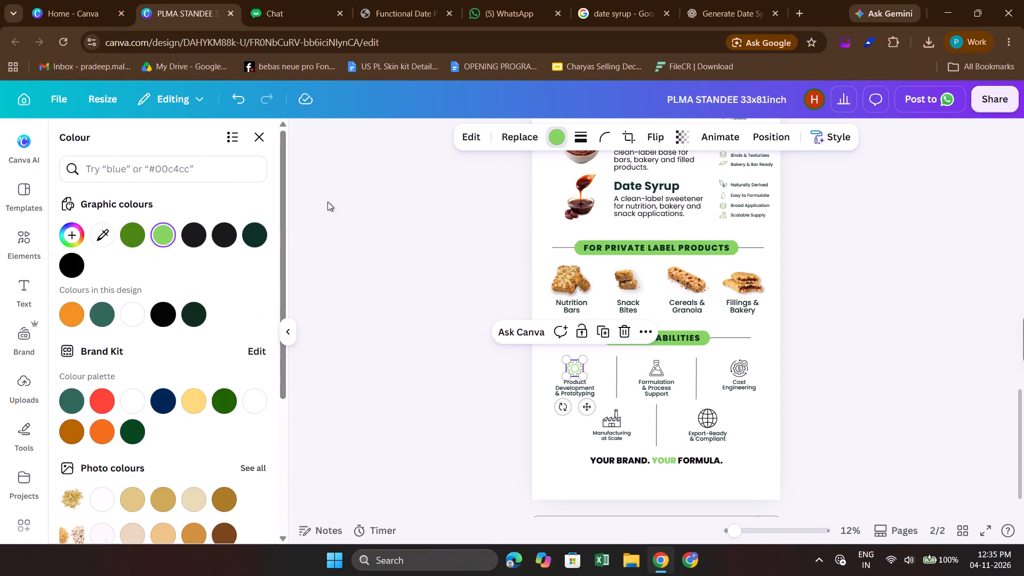
click(124, 237)
click(381, 277)
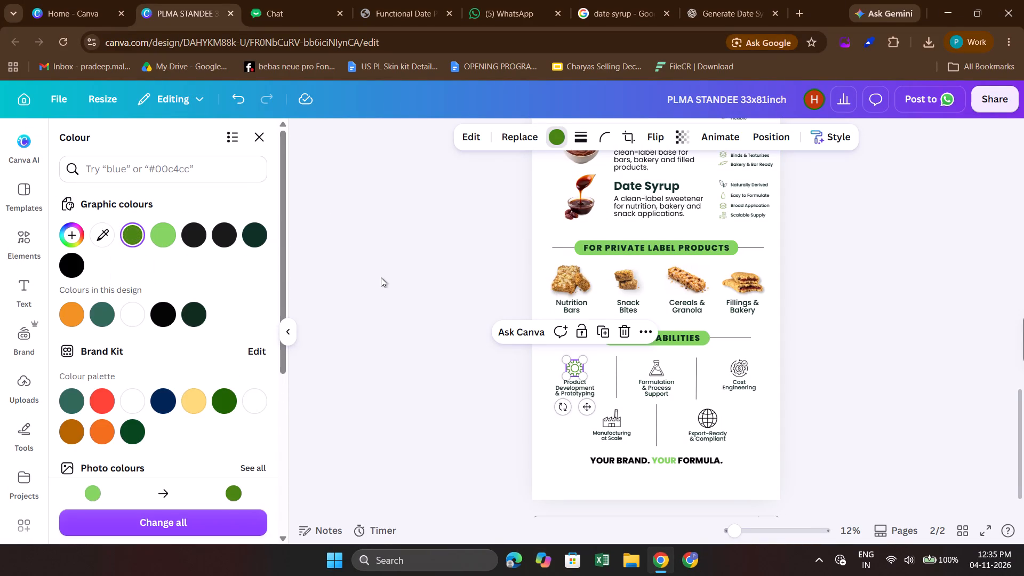
Ungroup the Formulation & Process Support icon and caption and recolour the flask icon the same darker leaf green.
click(662, 380)
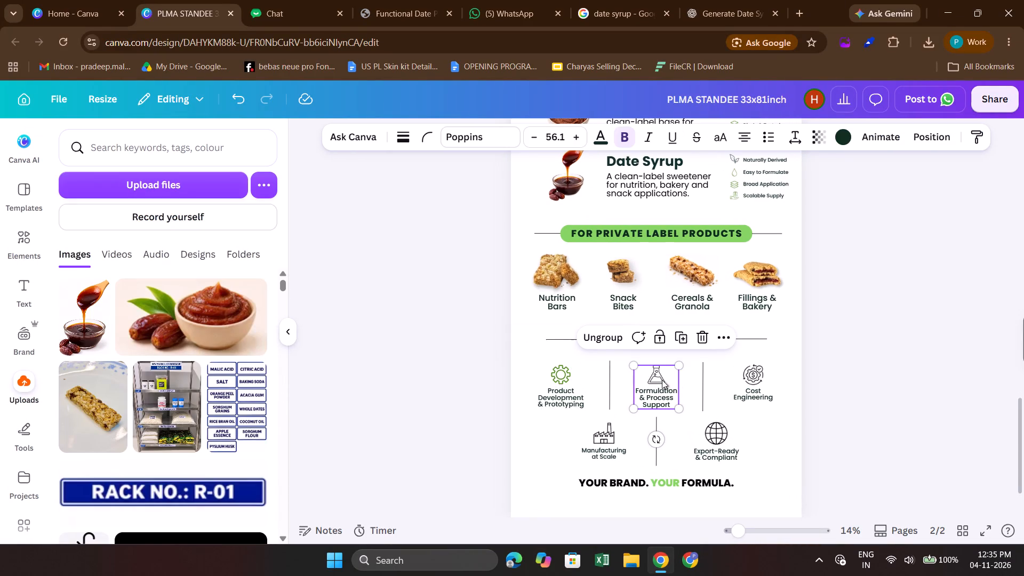
click(609, 341)
click(814, 330)
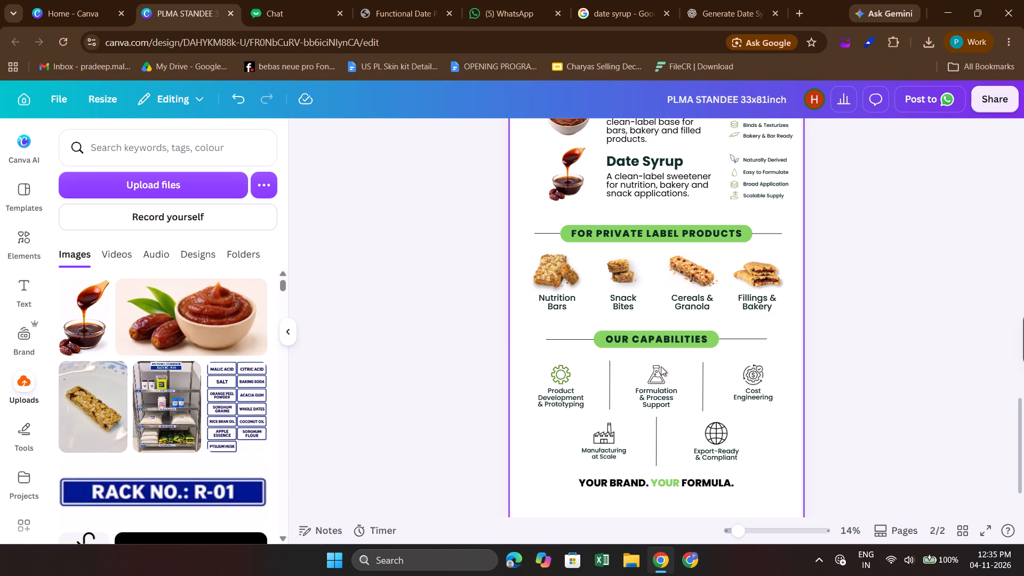
click(655, 377)
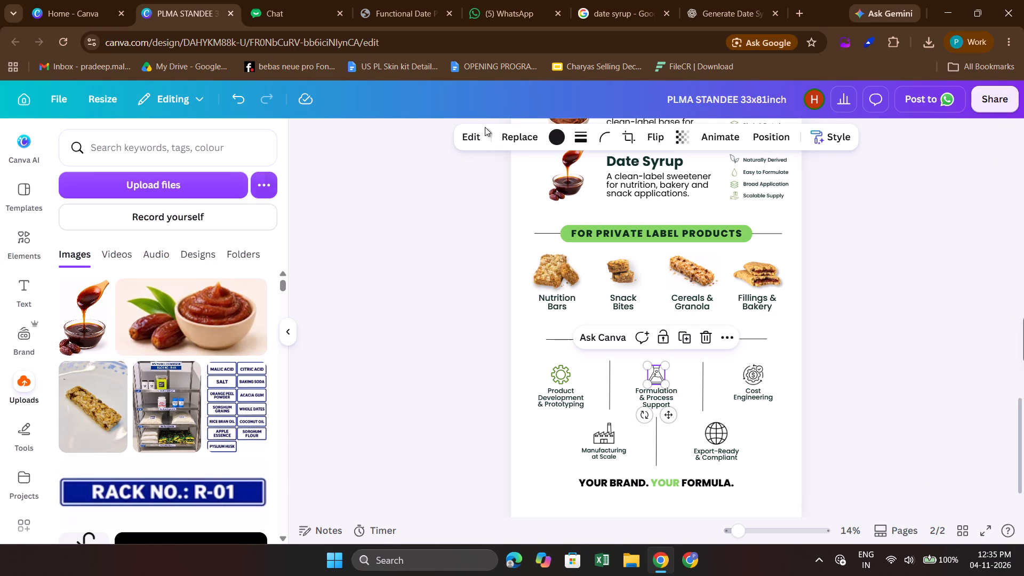
click(476, 134)
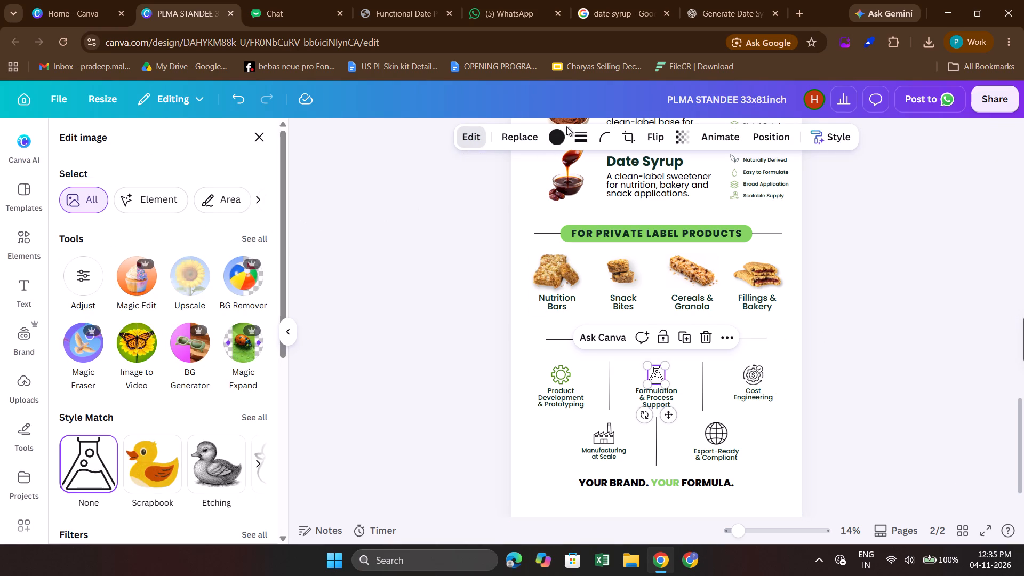
click(562, 137)
click(134, 236)
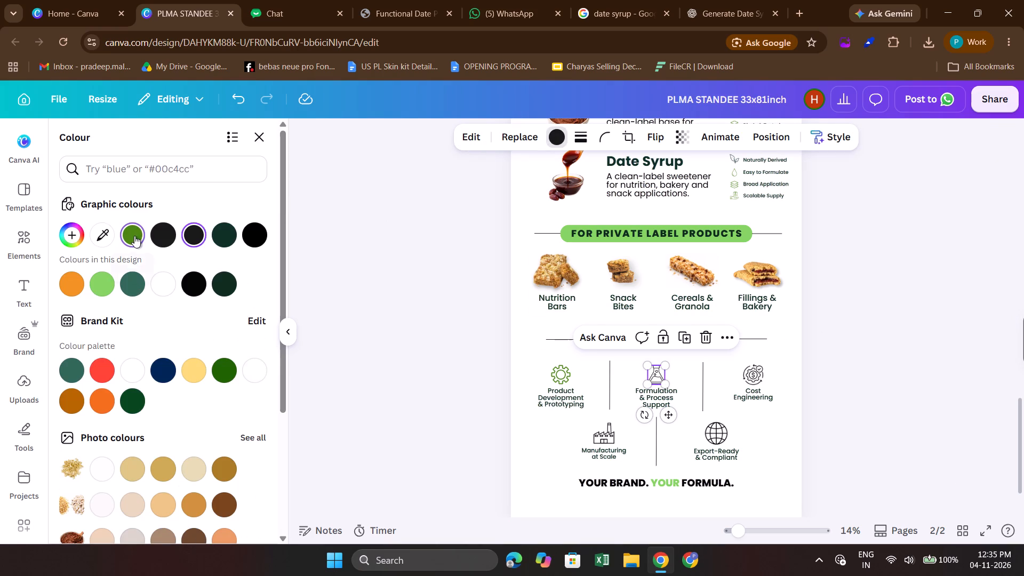
Recolour the Cost Engineering icon the same darker leaf green.
click(754, 380)
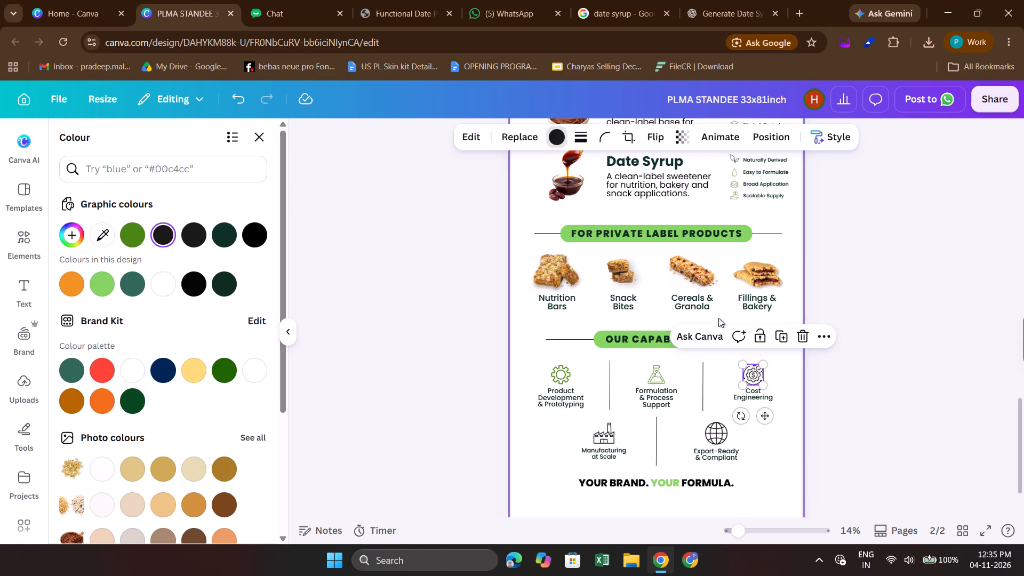
click(133, 233)
Ungroup the Manufacturing at Scale icon and caption and recolour the factory icon the same darker leaf green.
click(613, 431)
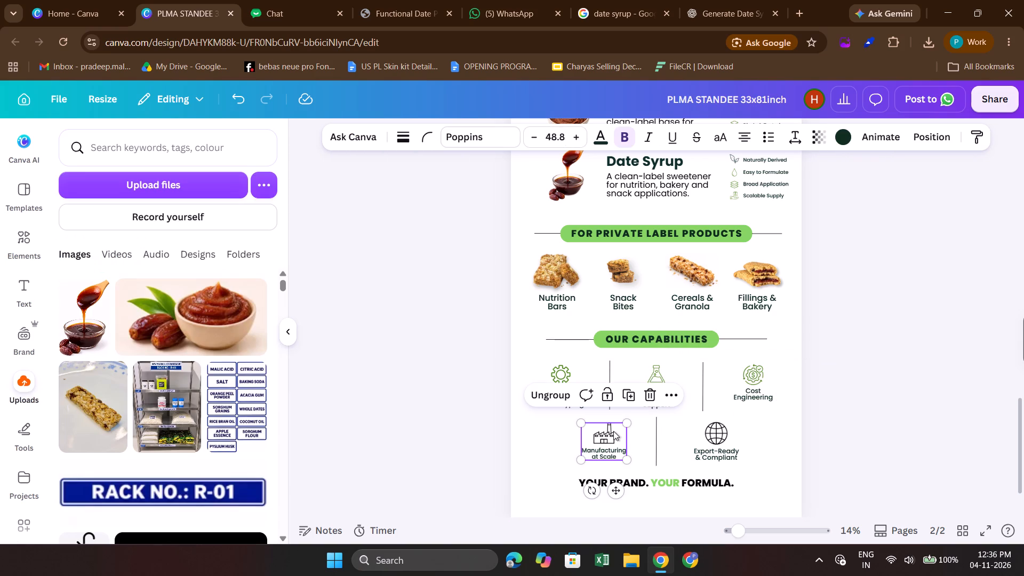
click(556, 395)
click(463, 416)
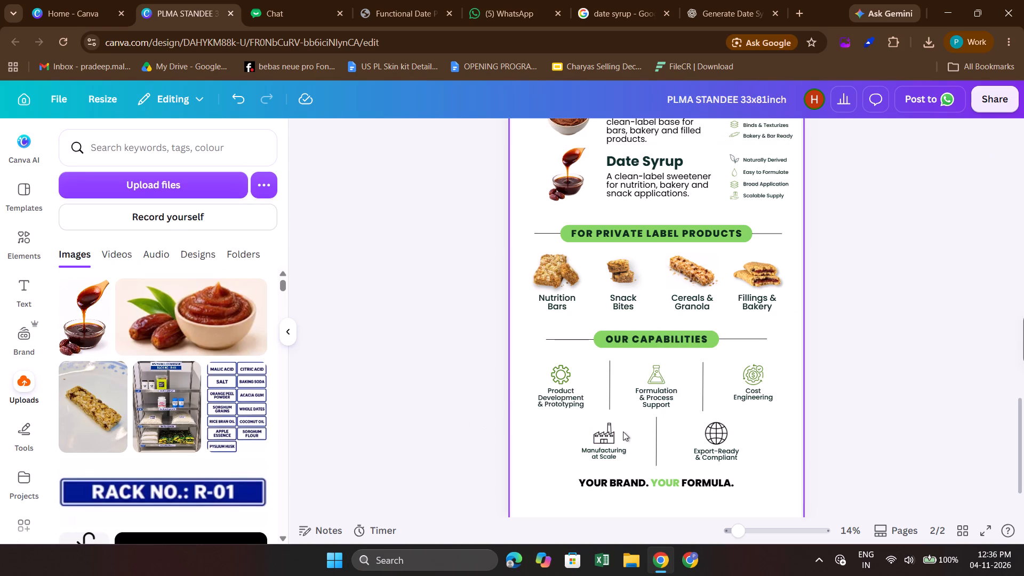
click(611, 435)
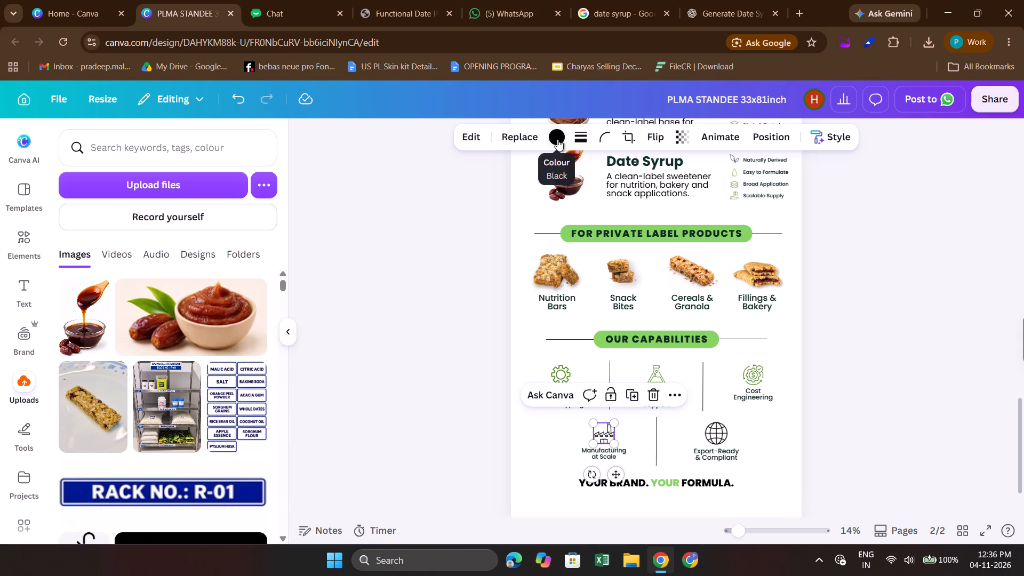
click(557, 139)
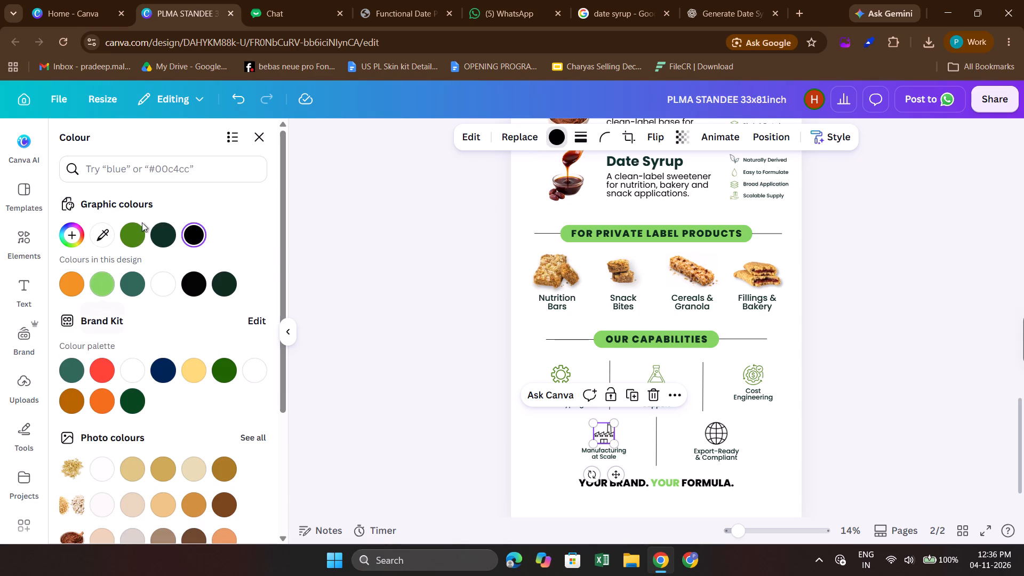
click(133, 233)
Ungroup the Export-Ready & Compliant icon and caption and recolour the globe icon the same darker leaf green.
click(713, 423)
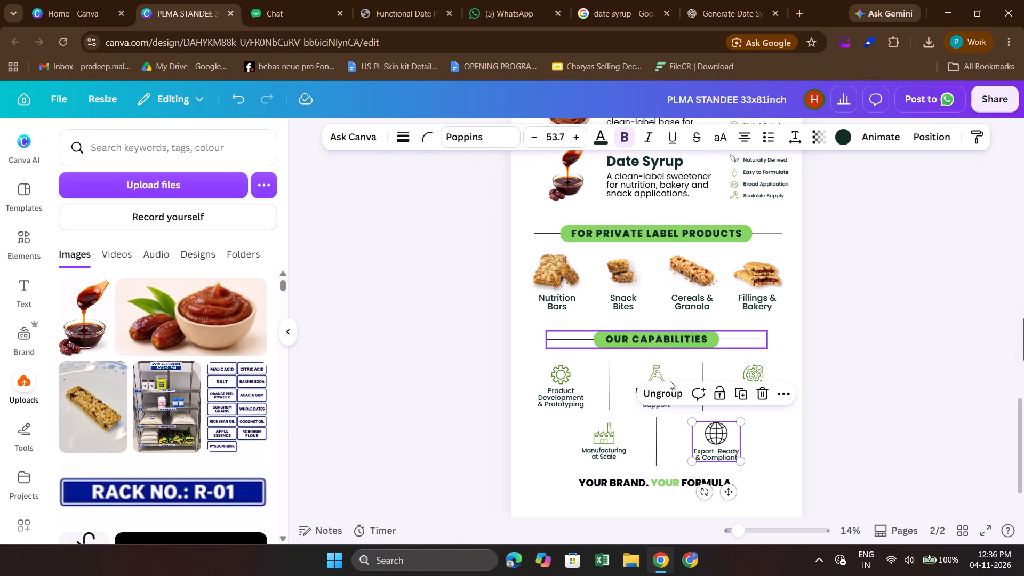
click(669, 391)
click(889, 338)
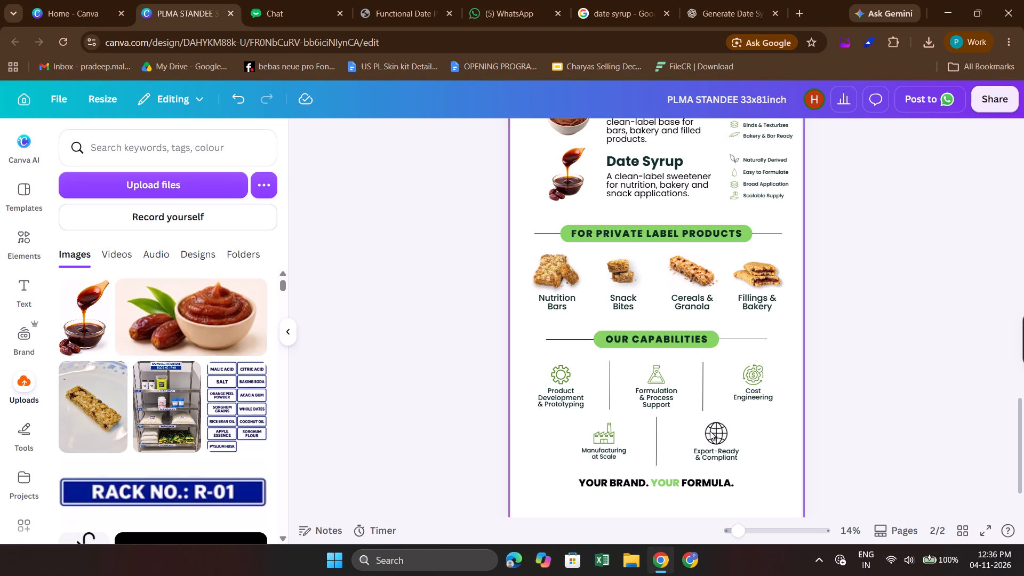
click(710, 431)
click(561, 141)
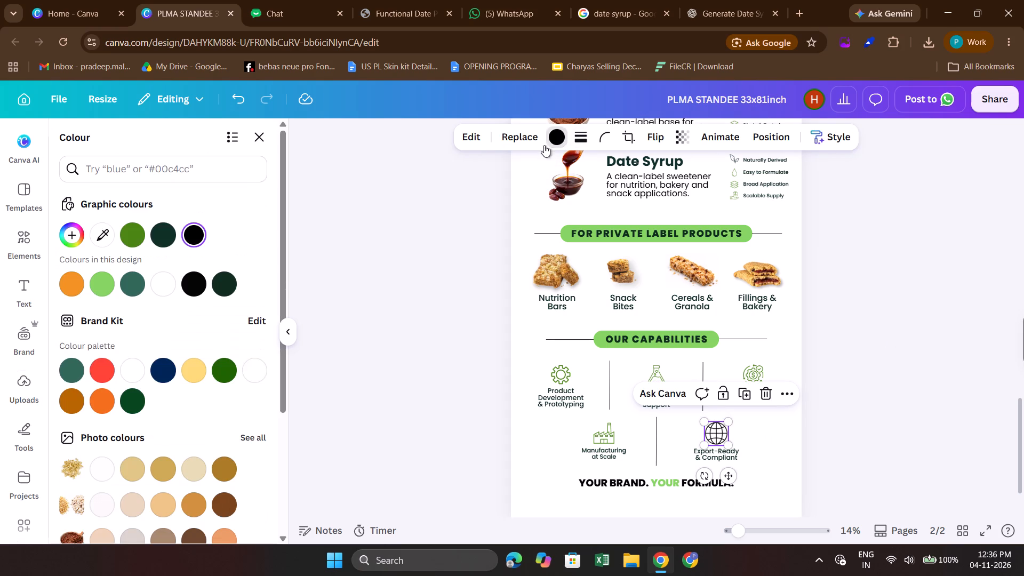
click(125, 227)
click(387, 281)
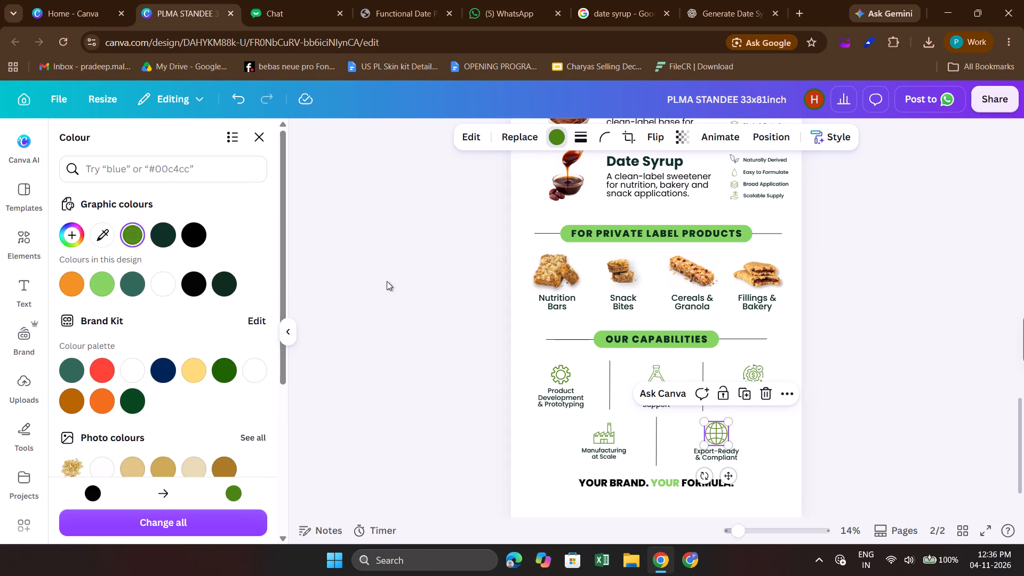
click(387, 281)
Set the font size of all five capability captions to 70.
scroll(387, 281, down, 1)
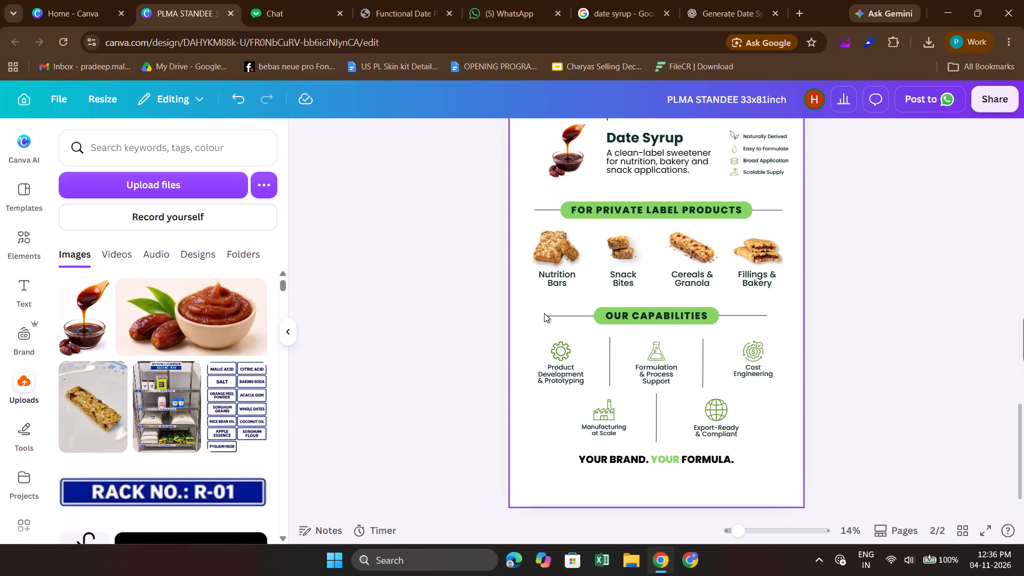
scroll(544, 313, up, 1)
scroll(647, 288, up, 1)
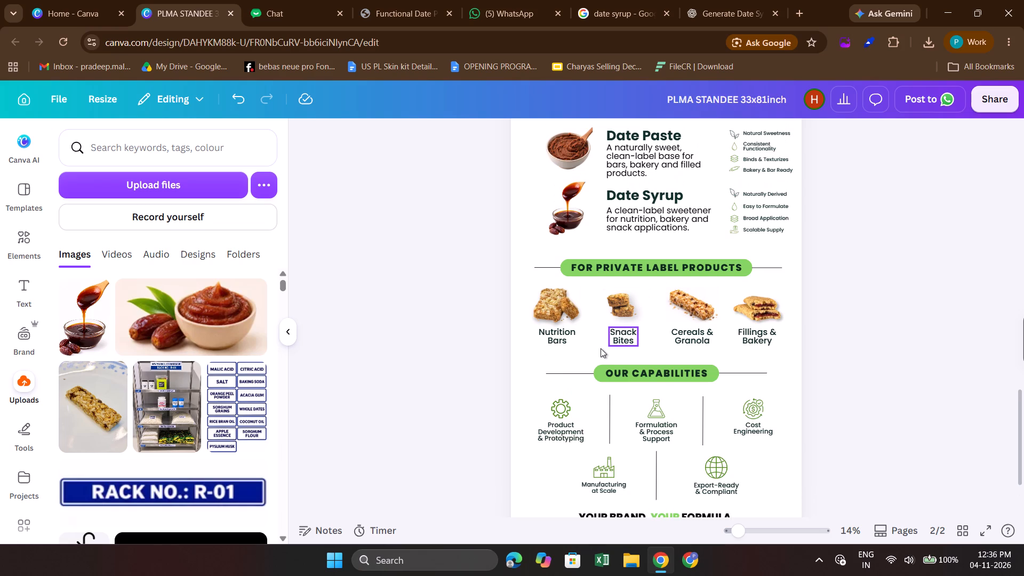
scroll(601, 348, down, 1)
click(562, 361)
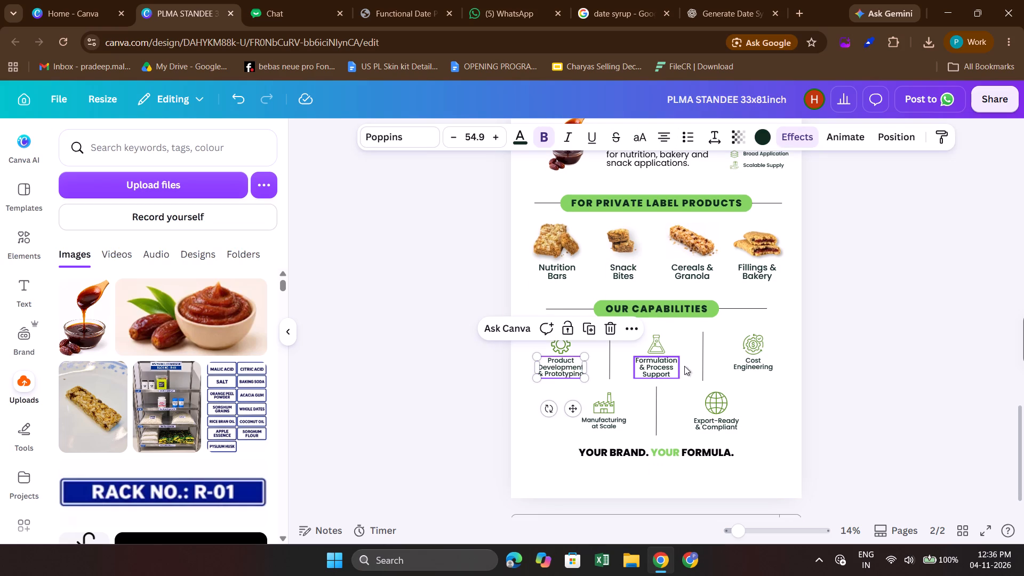
shift+click(669, 370)
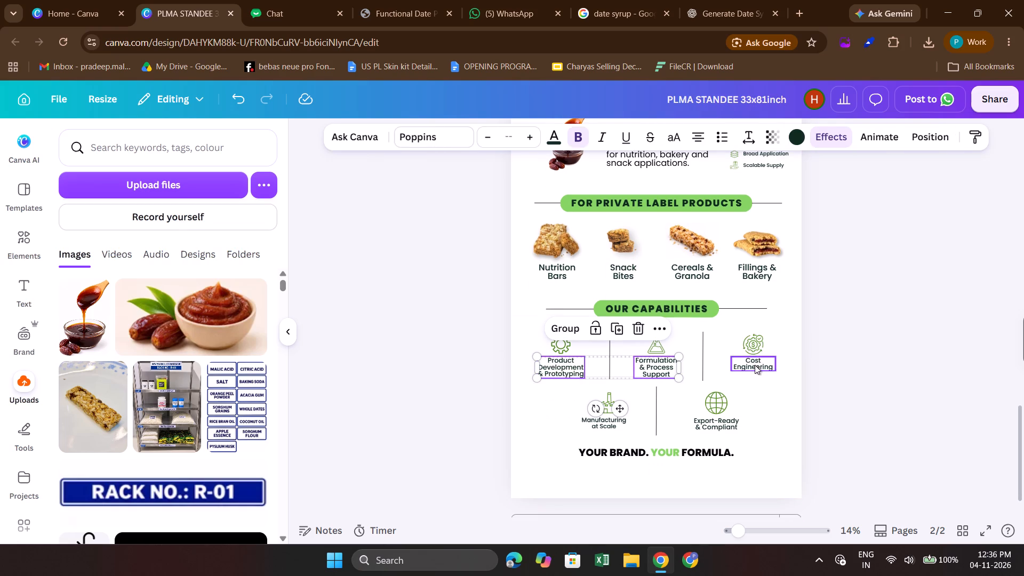
shift+click(755, 365)
shift+click(602, 420)
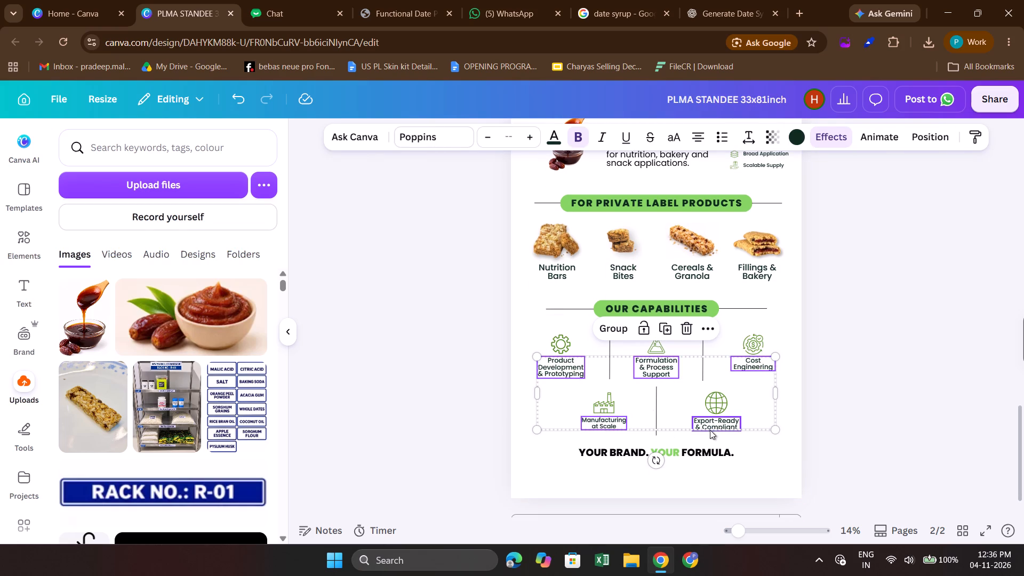
shift+click(713, 428)
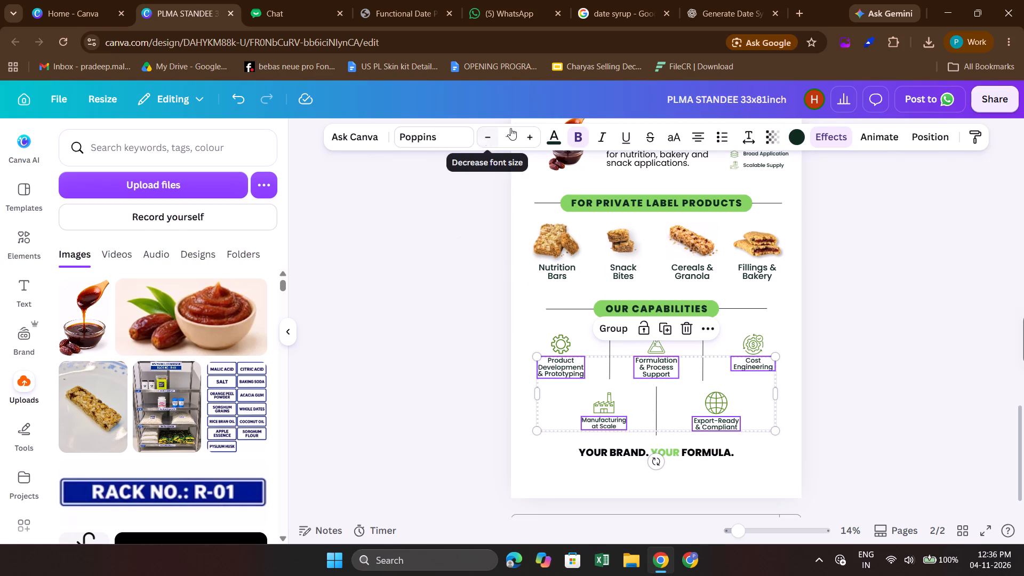
click(509, 137)
text(70)
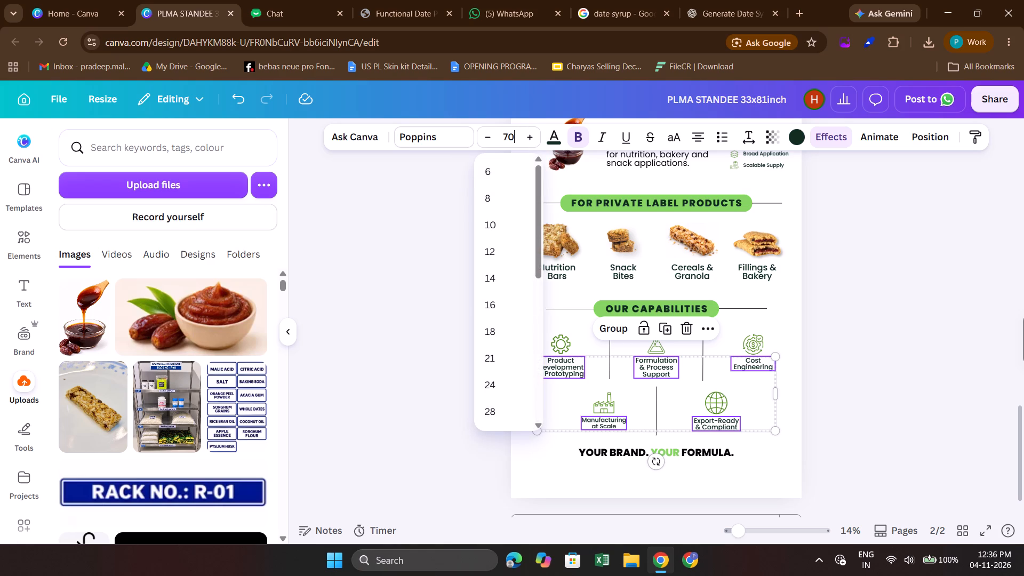
key(Return)
click(434, 292)
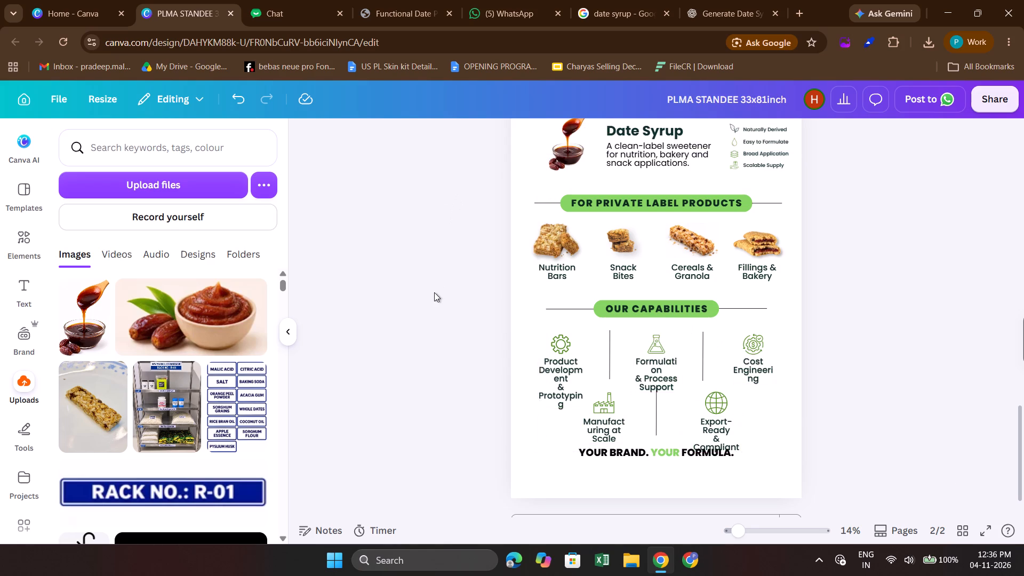
Widen the Product Development & Prototyping caption to wrap onto three lines without broken words and centre it under the gear icon.
click(549, 397)
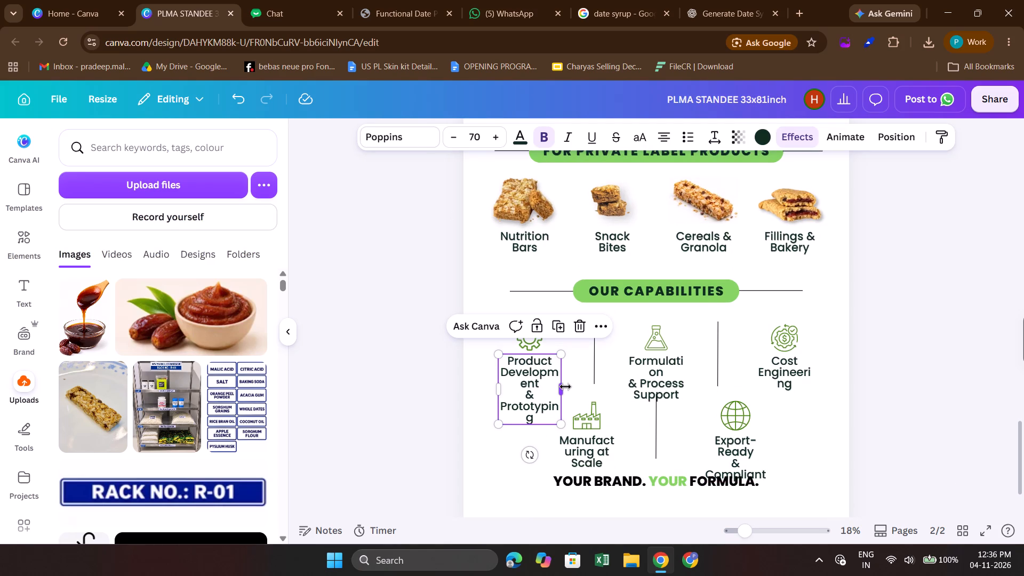
drag(565, 387, 591, 385)
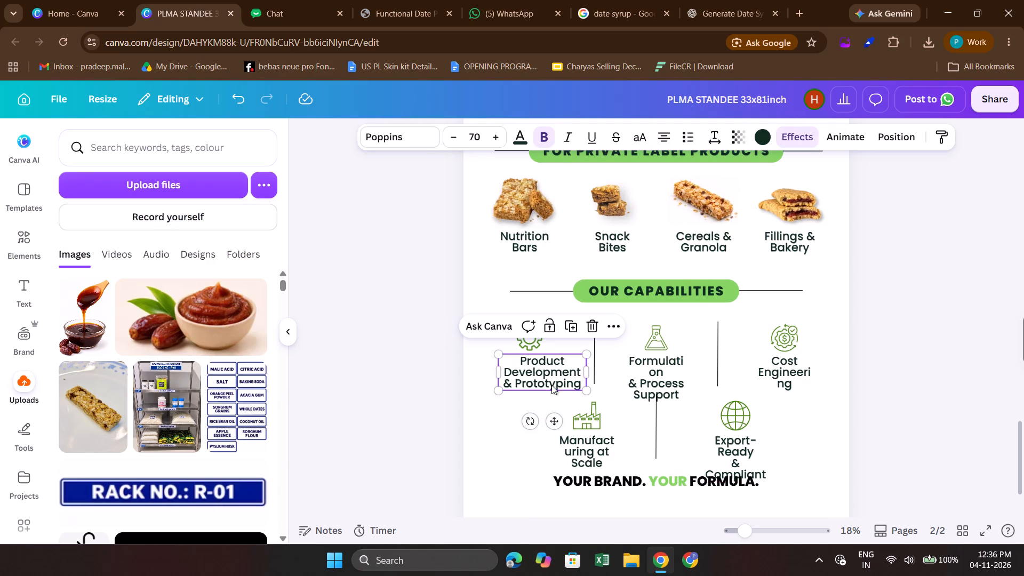
drag(551, 385, 540, 385)
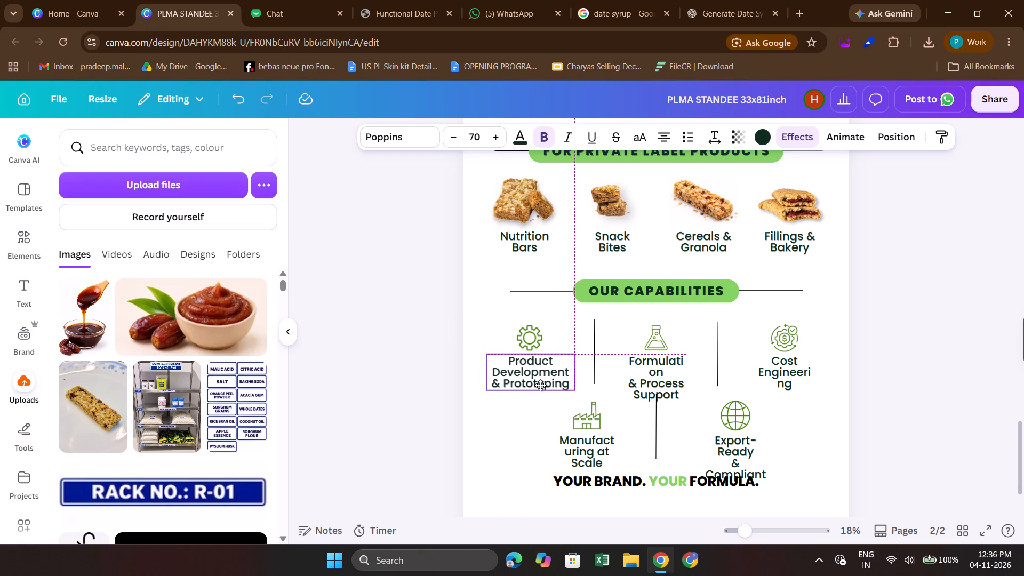
drag(540, 385, 542, 385)
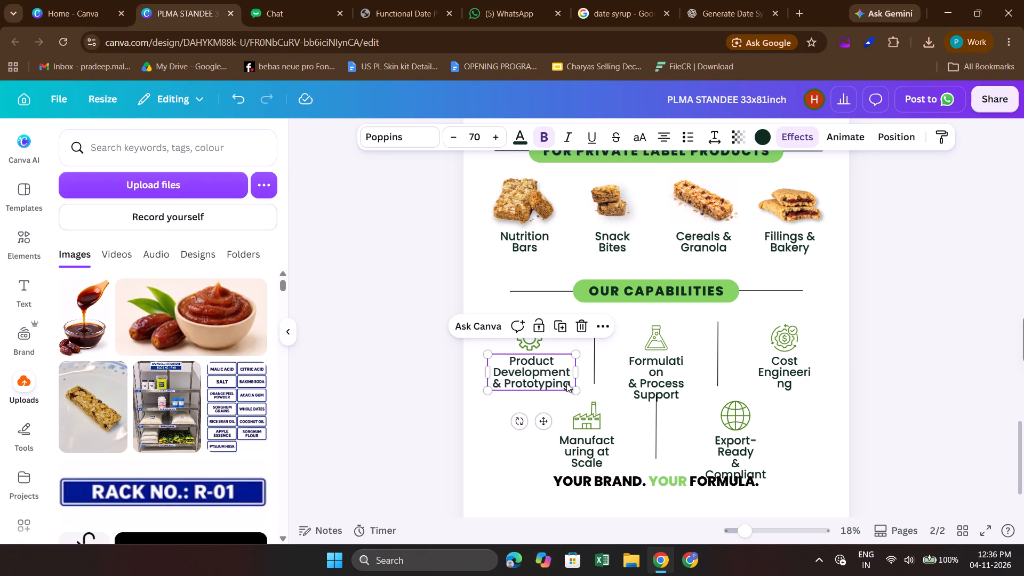
Widen the Formulation & Process Support caption so Formulation fits on one line and centre it under the flask icon.
click(660, 381)
drag(696, 379, 716, 376)
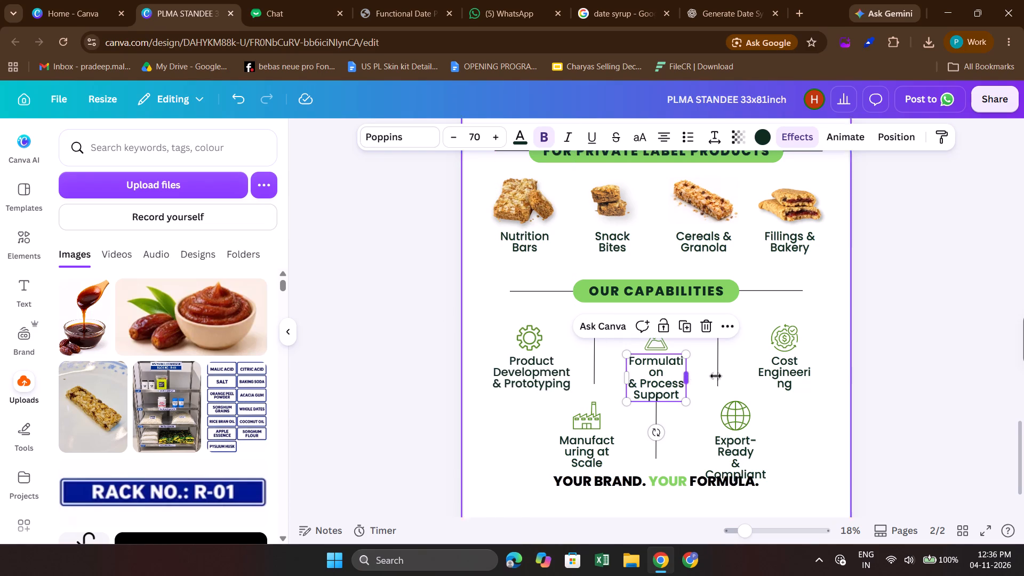
drag(716, 376, 718, 375)
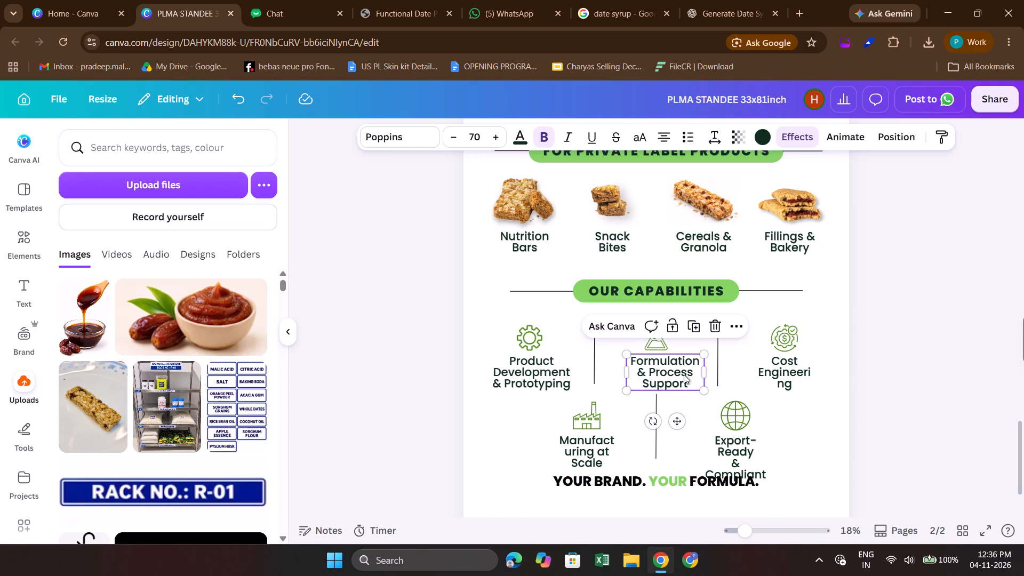
drag(683, 374, 676, 373)
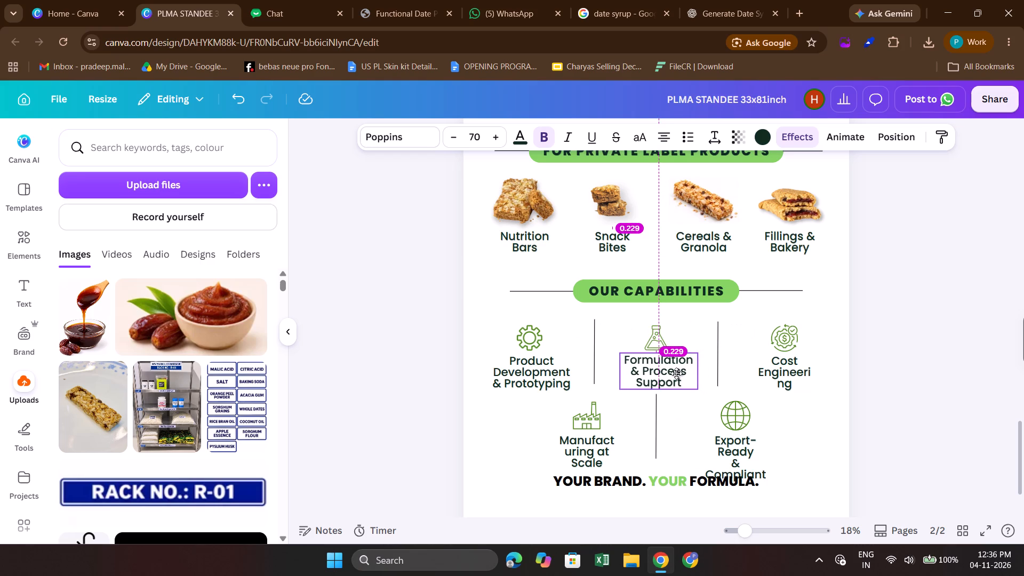
drag(676, 373, 674, 373)
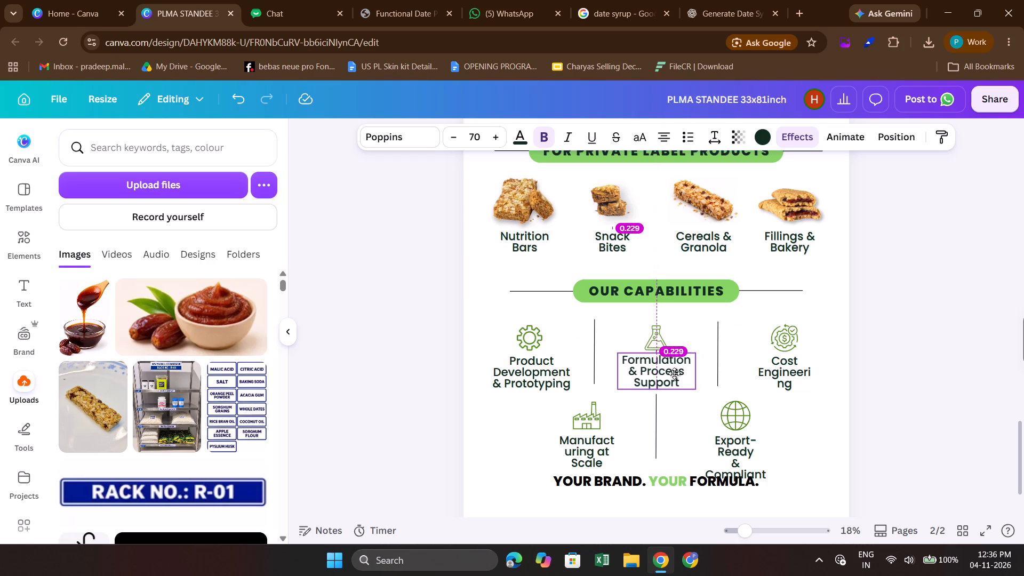
drag(674, 373, 675, 373)
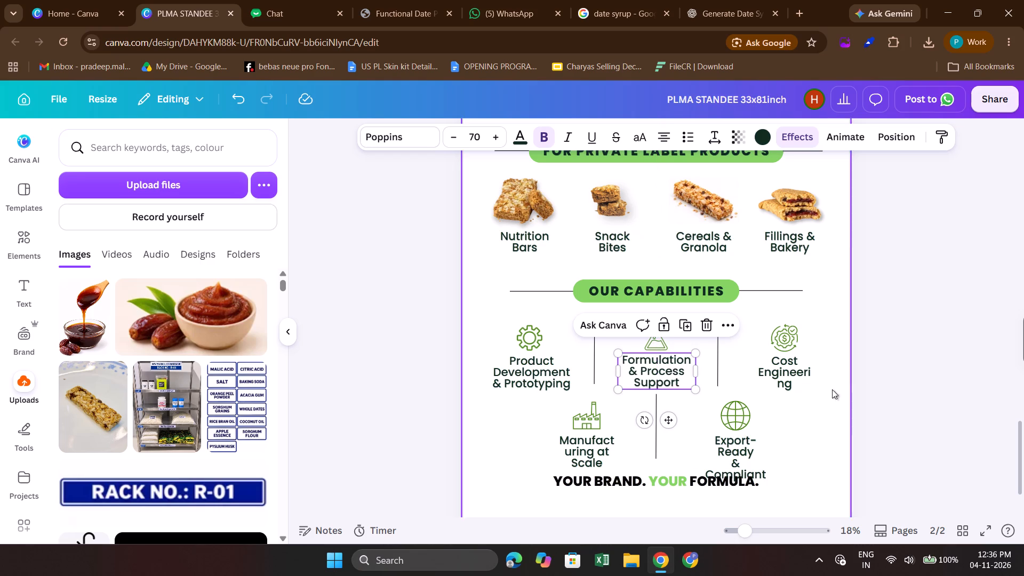
click(918, 374)
Nudge the vertical divider between Manufacturing at Scale and Export-Ready & Compliant slightly down, clear of the Formulation & Process Support caption.
scroll(918, 374, down, 1)
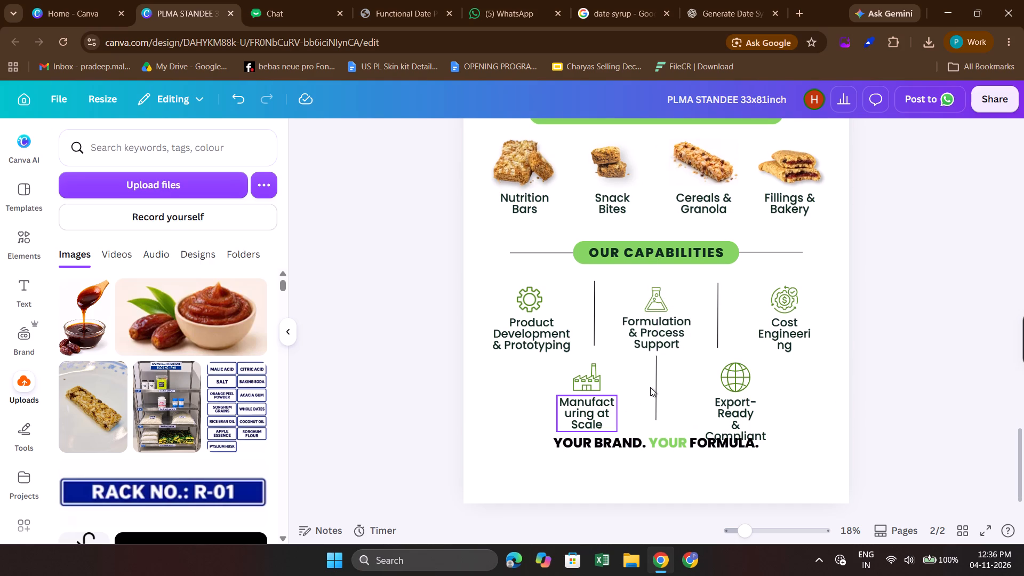
click(657, 390)
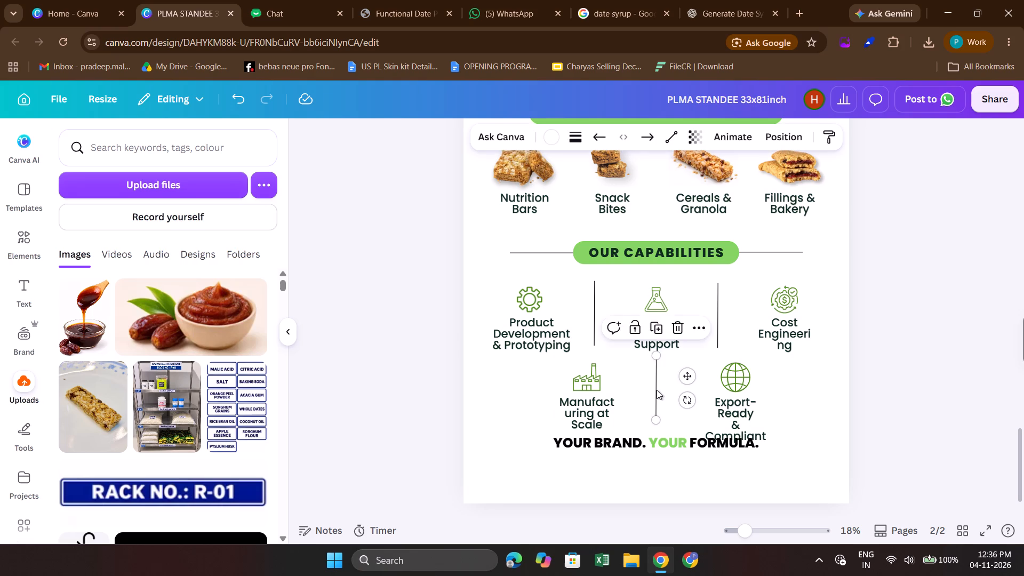
key(Down)
key(Down)
key(Down)
key(Down)
key(Down)
key(Down)
key(Down)
key(Down)
key(Down)
key(Down)
key(Down)
key(Down)
key(Down)
key(Down)
key(Down)
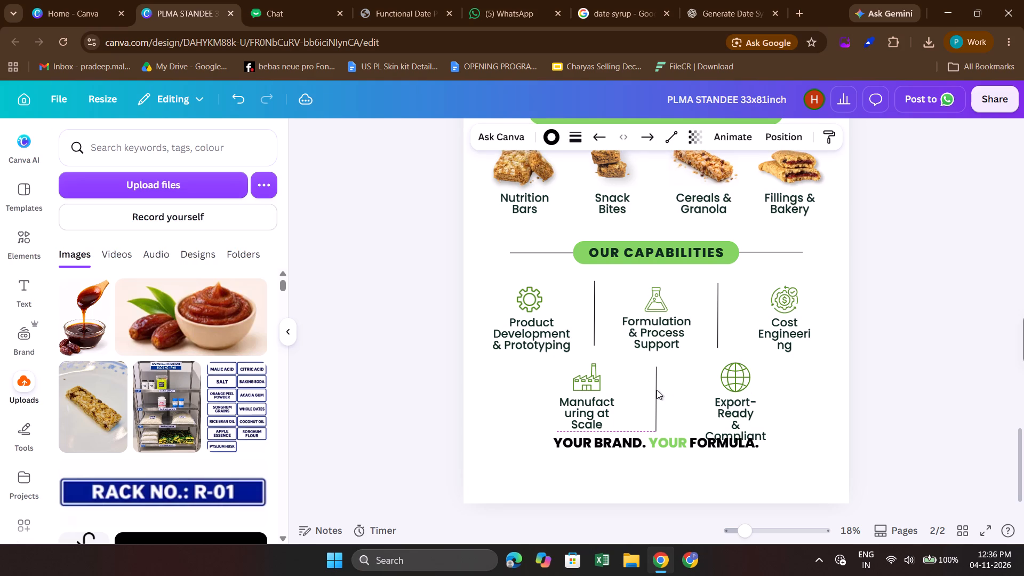
key(Up)
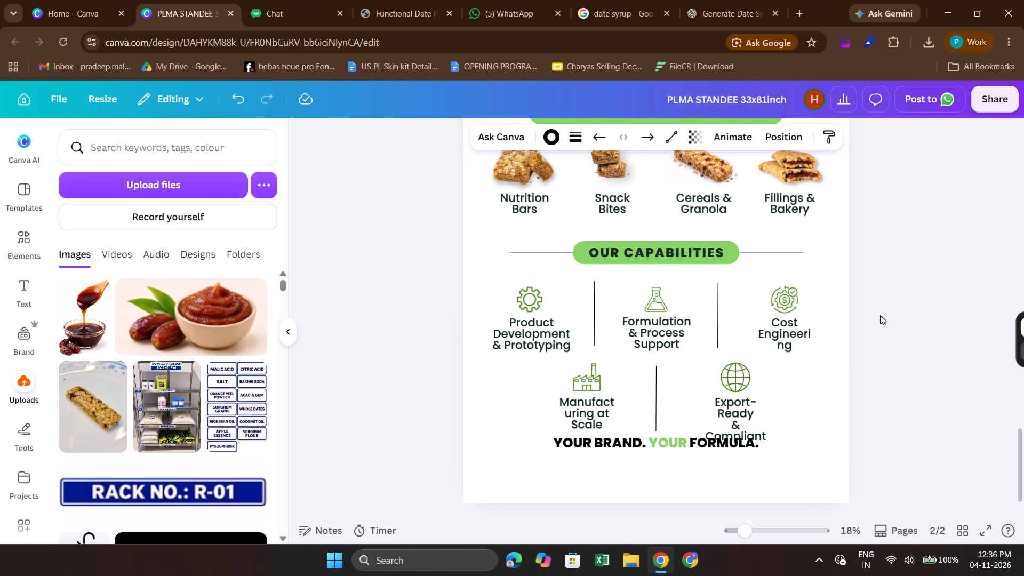
click(927, 328)
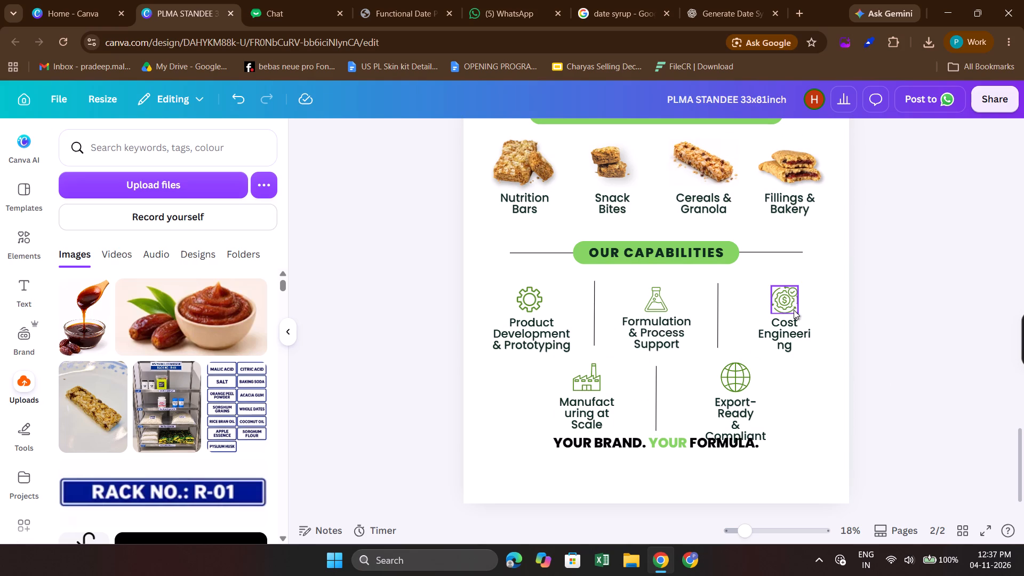
Widen the Cost Engineering caption so Engineering fits on one line and centre it under the cost icon.
click(783, 335)
drag(818, 337, 833, 338)
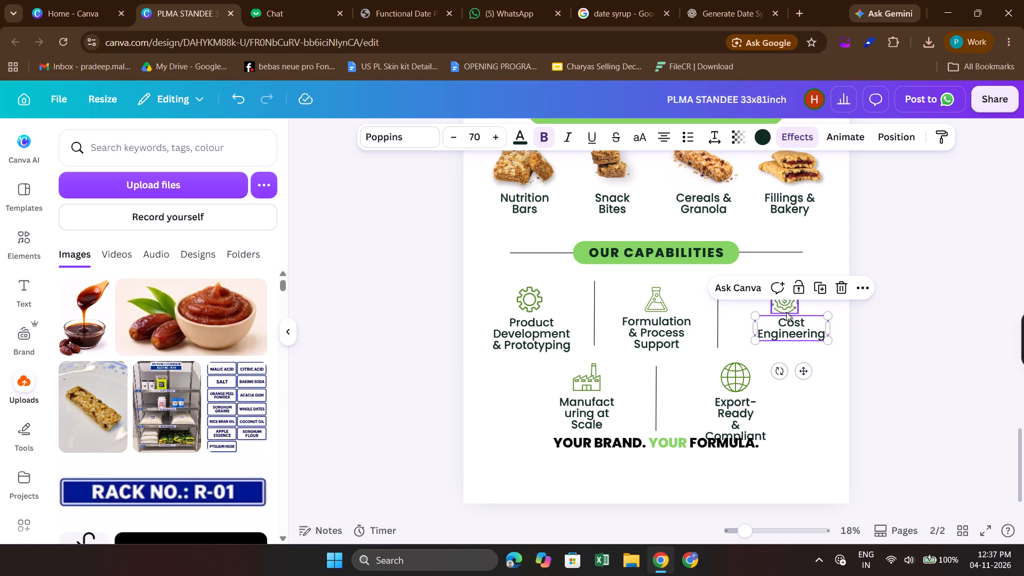
drag(797, 326, 793, 326)
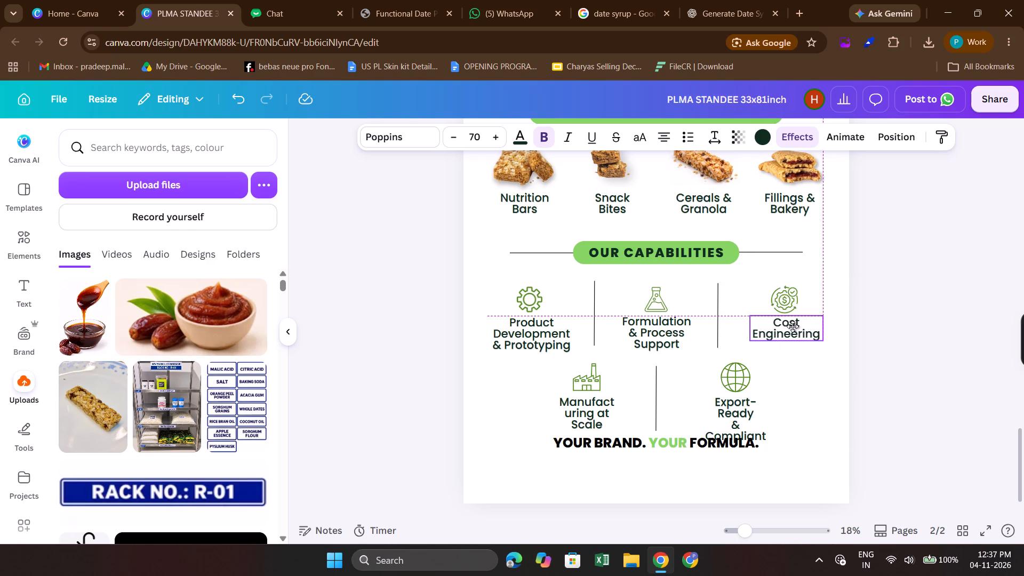
drag(793, 326, 791, 326)
click(905, 341)
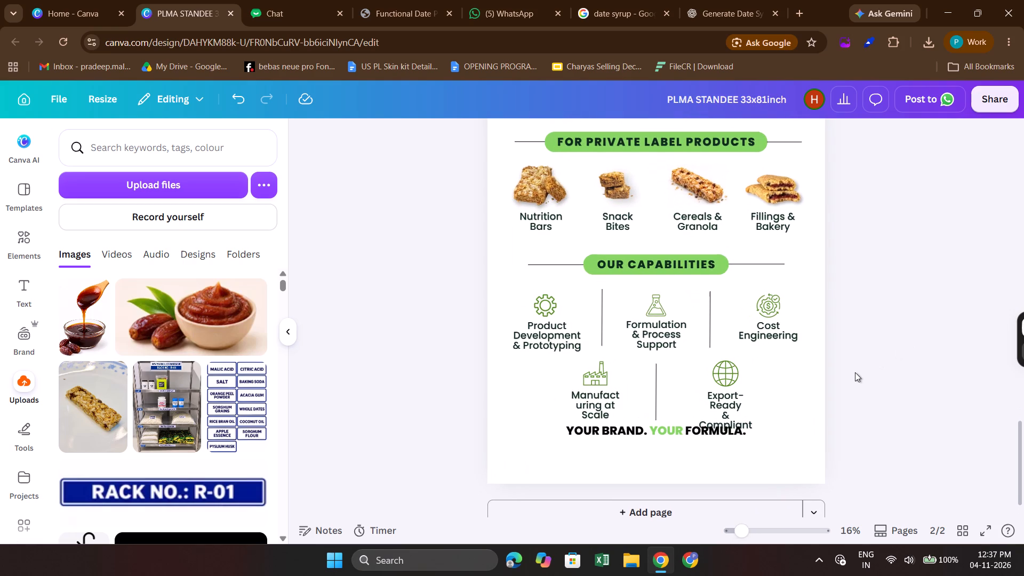
Widen the Export-Ready & Compliant caption to wrap onto two lines, clear of the closing tagline.
scroll(855, 372, down, 1)
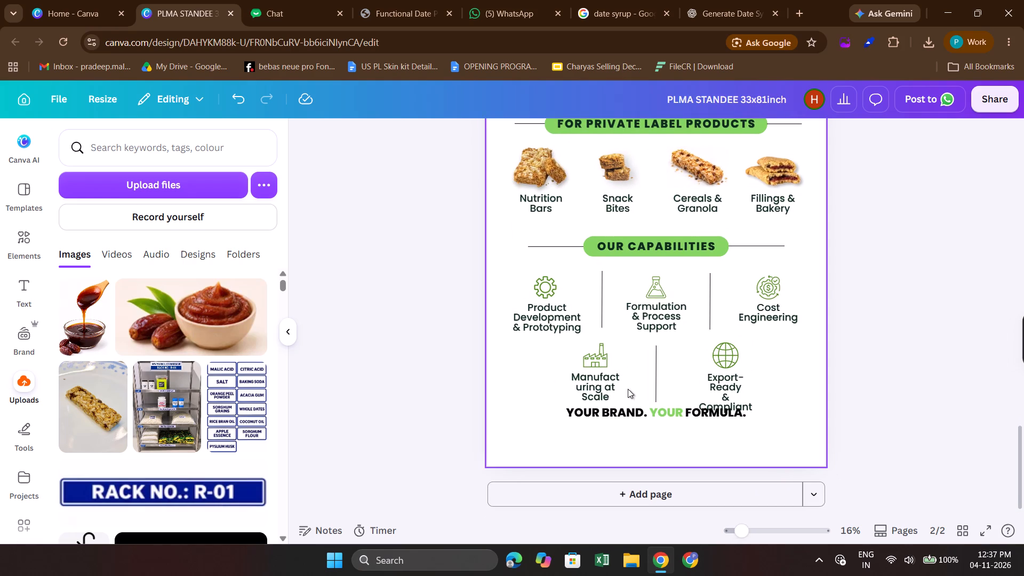
click(712, 383)
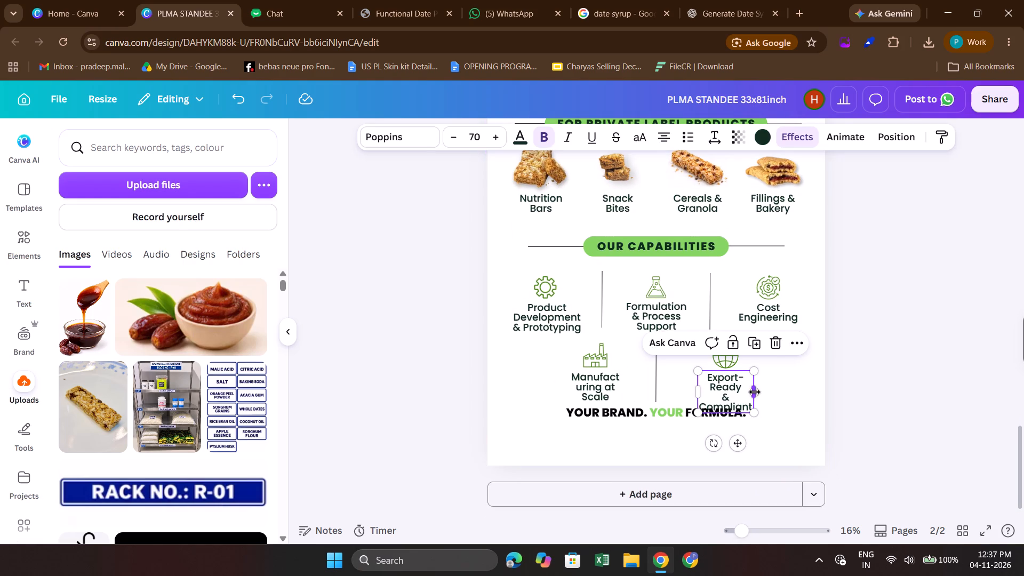
drag(755, 392, 775, 392)
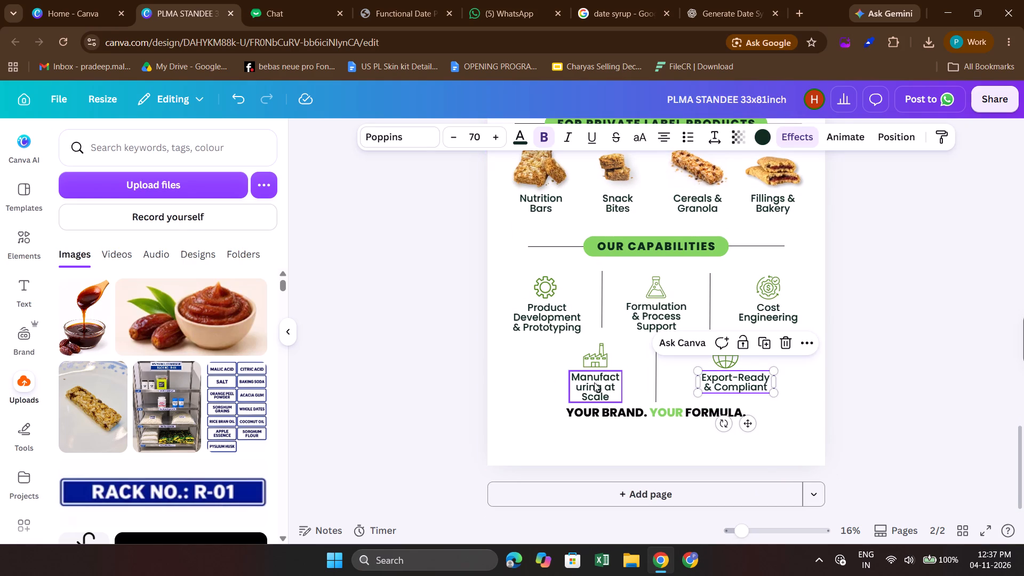
Widen the Manufacturing at Scale caption to wrap onto two lines and centre it under the factory icon.
click(595, 382)
drag(569, 387, 555, 389)
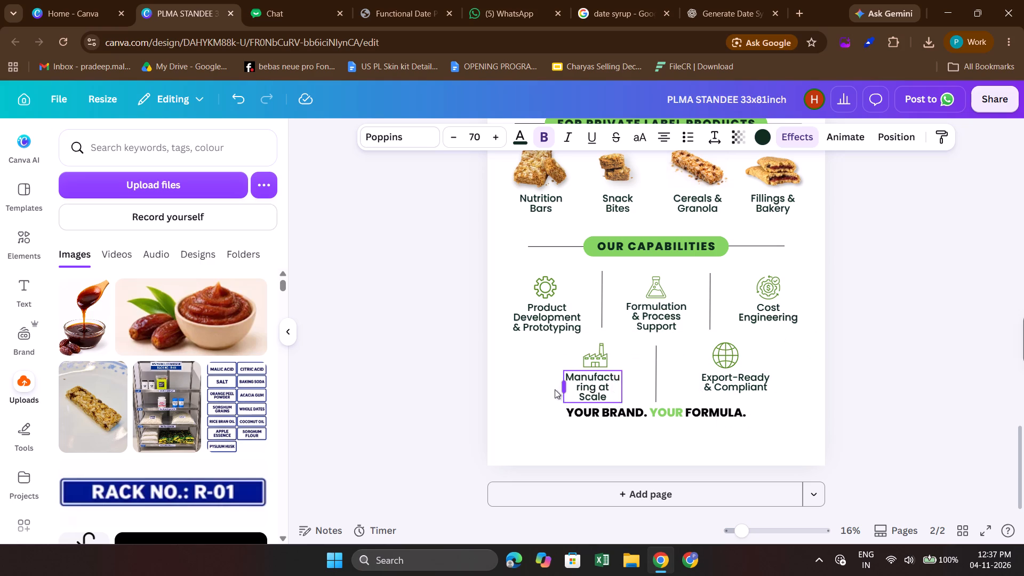
drag(555, 389, 549, 389)
click(475, 387)
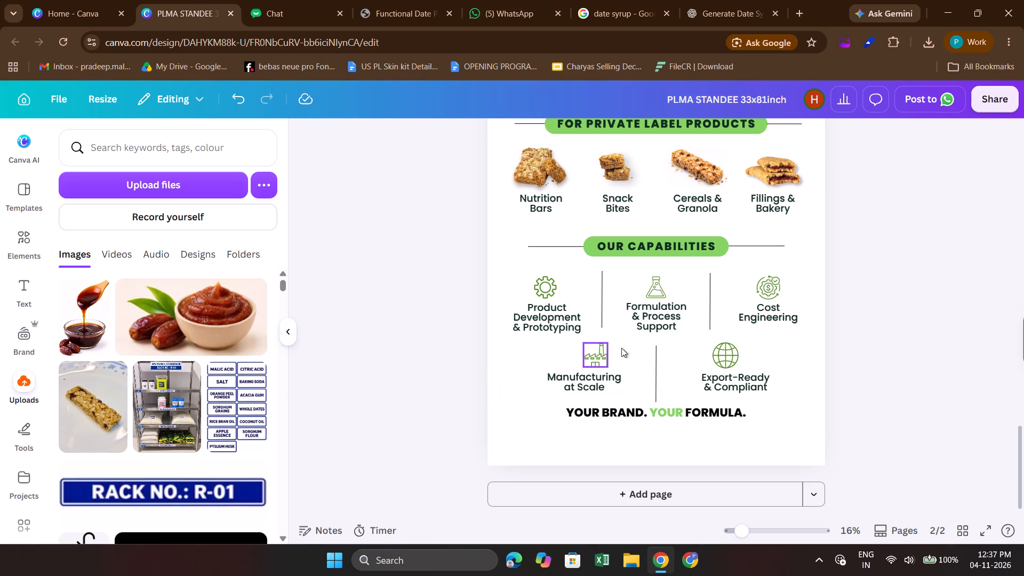
click(601, 383)
drag(601, 383, 612, 383)
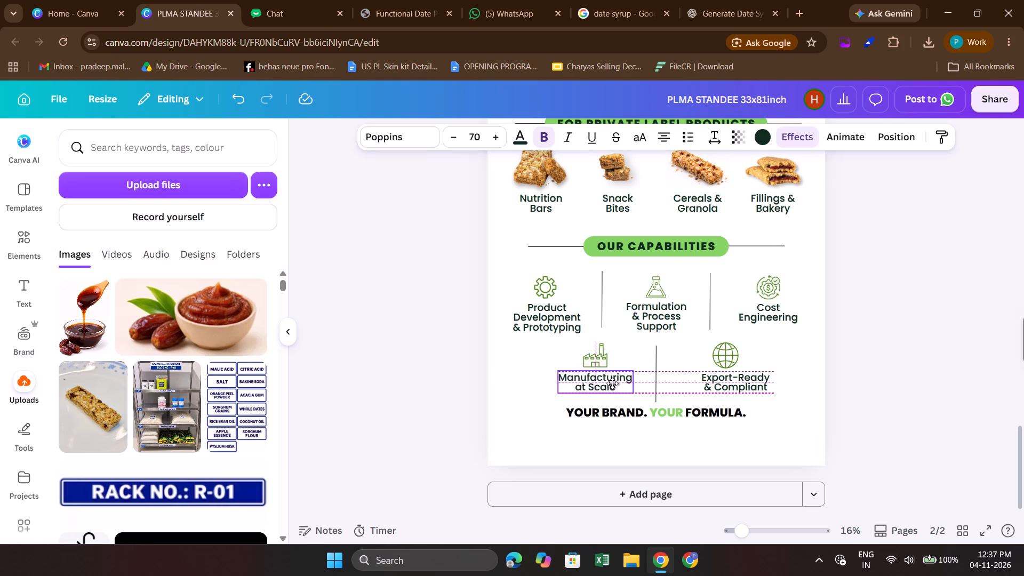
drag(612, 383, 613, 382)
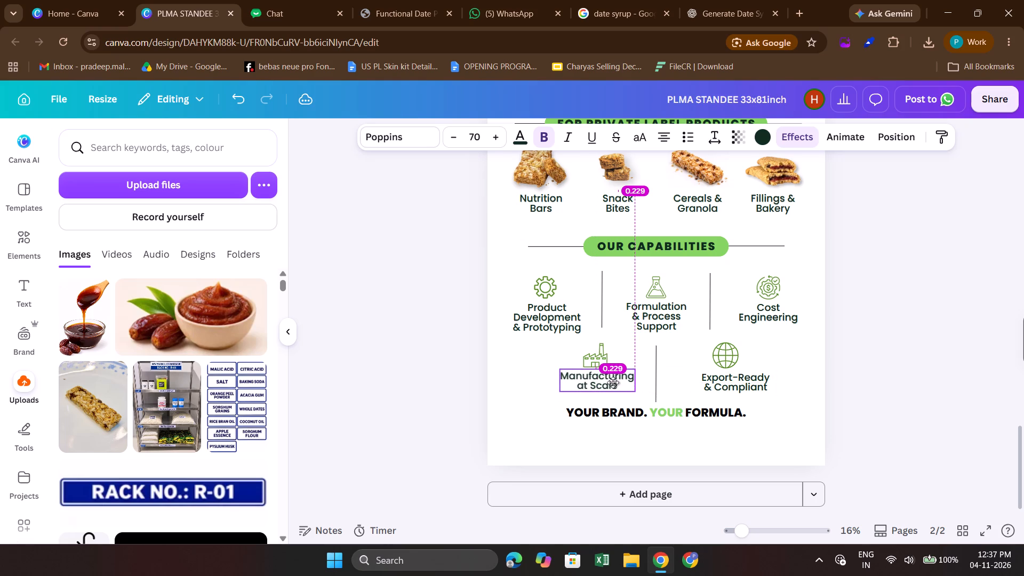
drag(613, 382, 611, 382)
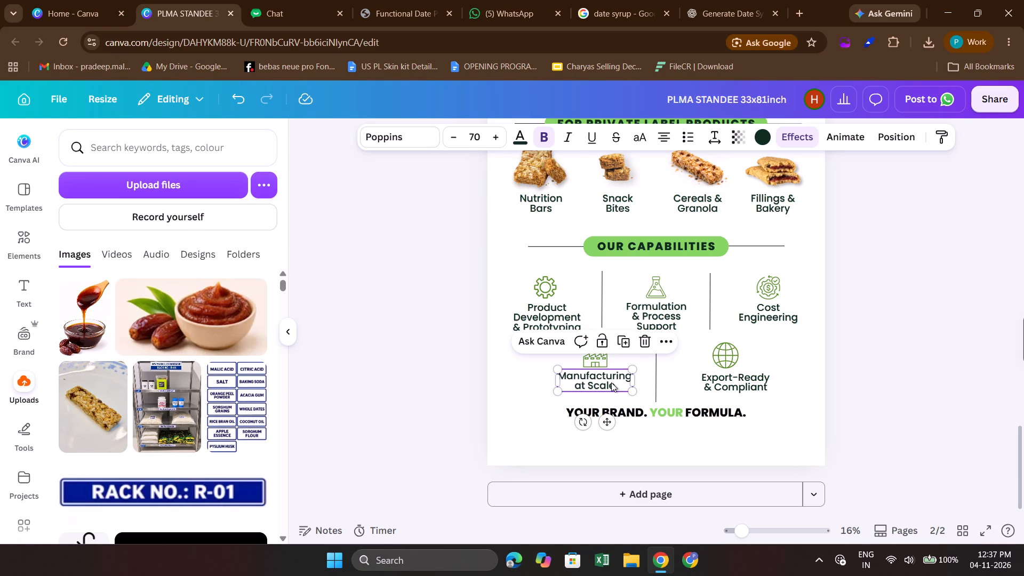
Centre the Export-Ready & Compliant caption under the globe icon, level with the Manufacturing at Scale caption.
click(728, 378)
drag(738, 378, 732, 378)
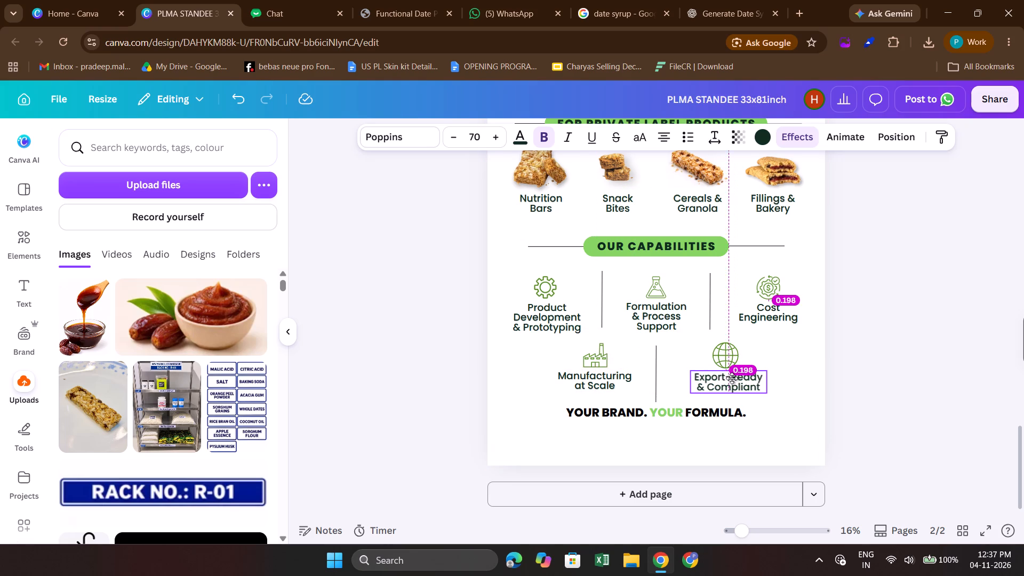
drag(732, 378, 734, 377)
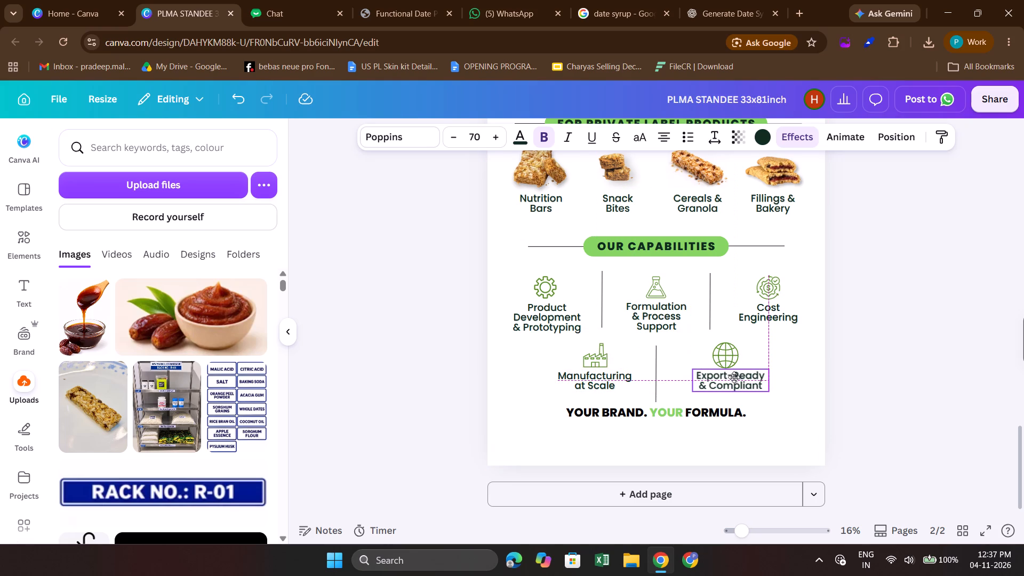
drag(734, 377, 732, 377)
drag(732, 377, 732, 377)
click(858, 339)
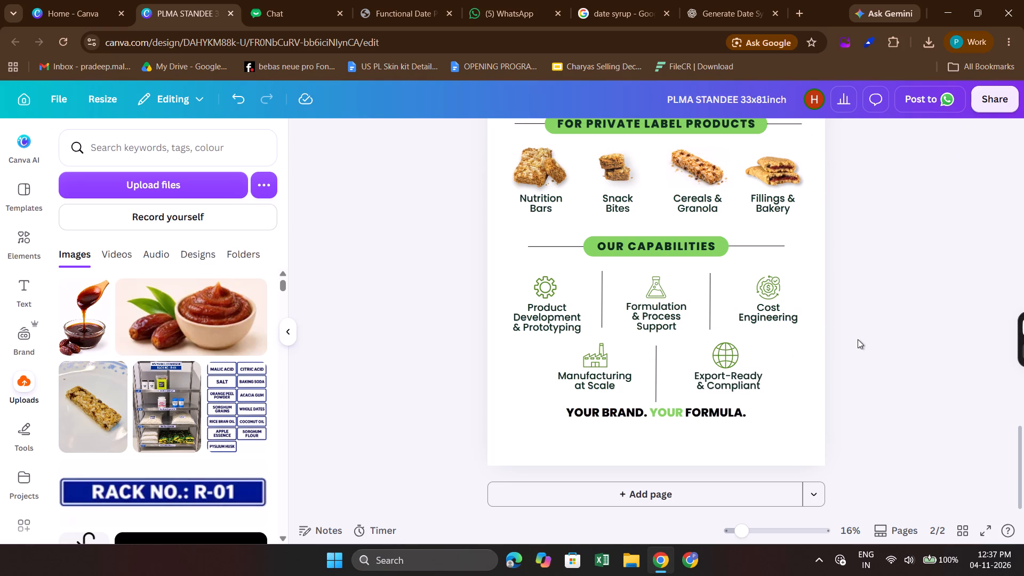
Move the Product Development & Prototyping, Formulation & Process Support and Cost Engineering captions slightly up, closer to their icons.
click(548, 325)
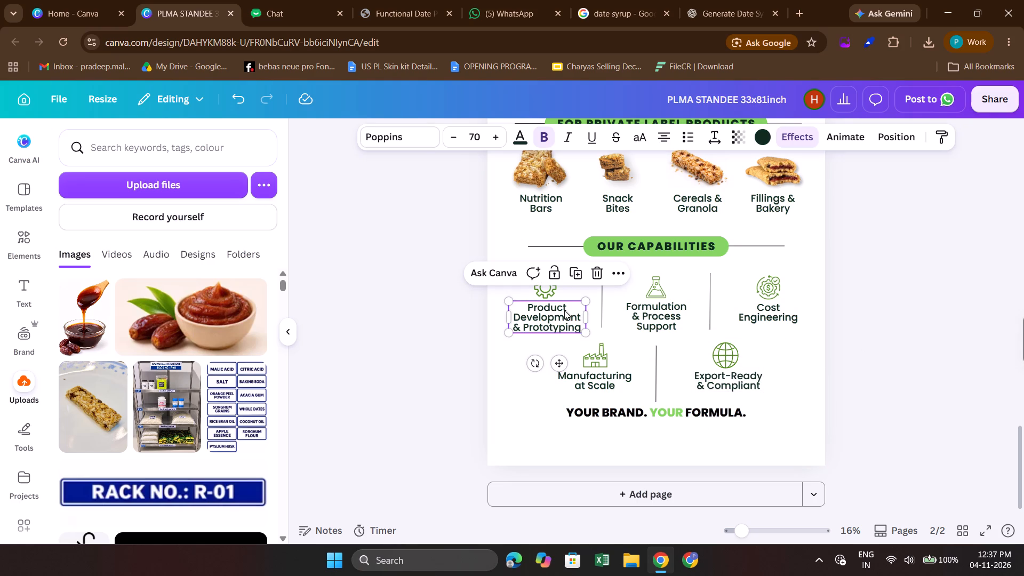
click(564, 310)
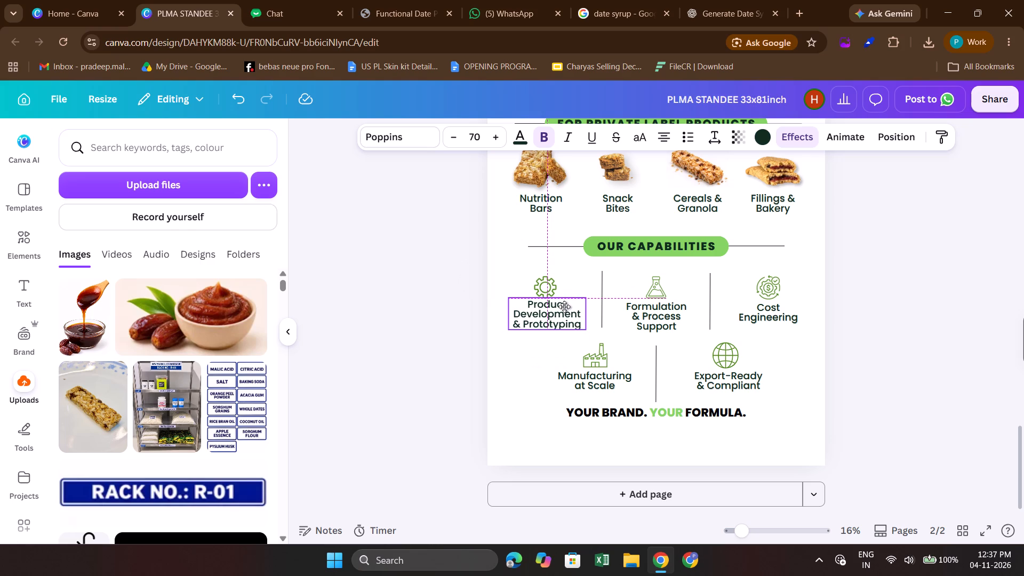
click(675, 313)
click(675, 313)
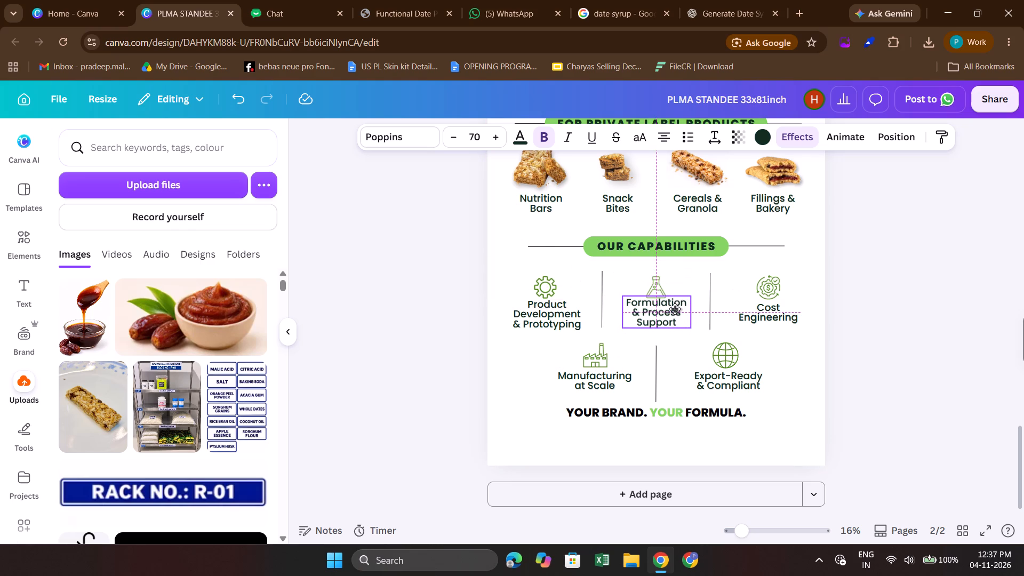
click(758, 311)
click(770, 311)
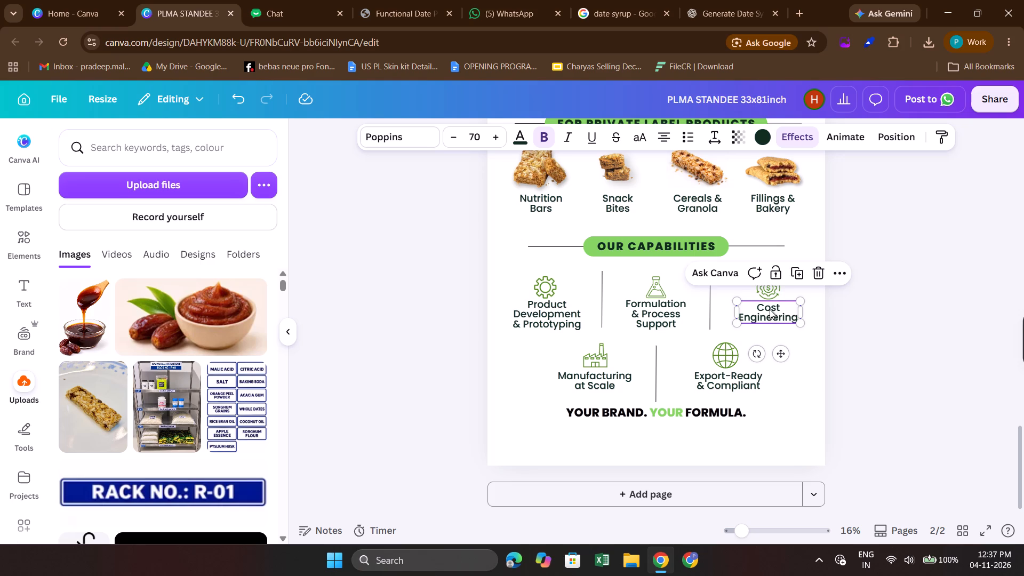
click(884, 332)
Select the three first-row capability captions together and nudge them slightly down from their icons.
scroll(884, 332, up, 1)
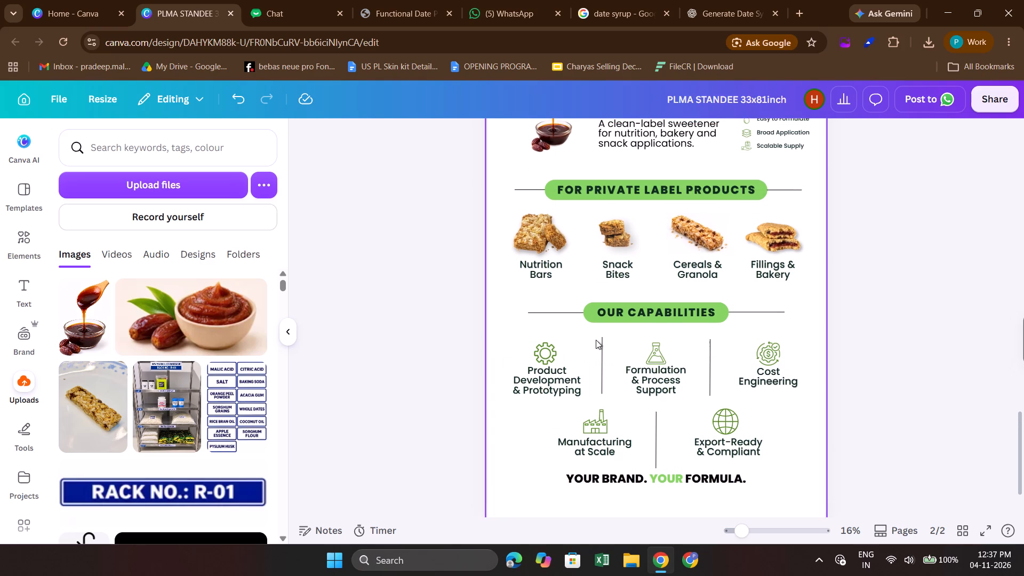
click(566, 400)
click(570, 391)
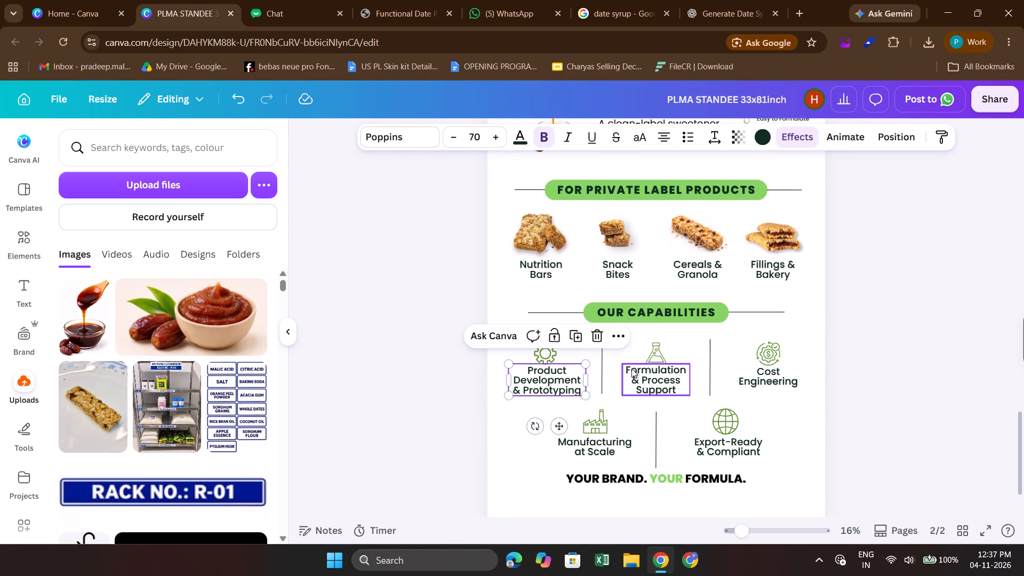
shift+click(631, 369)
shift+click(755, 383)
key(Down)
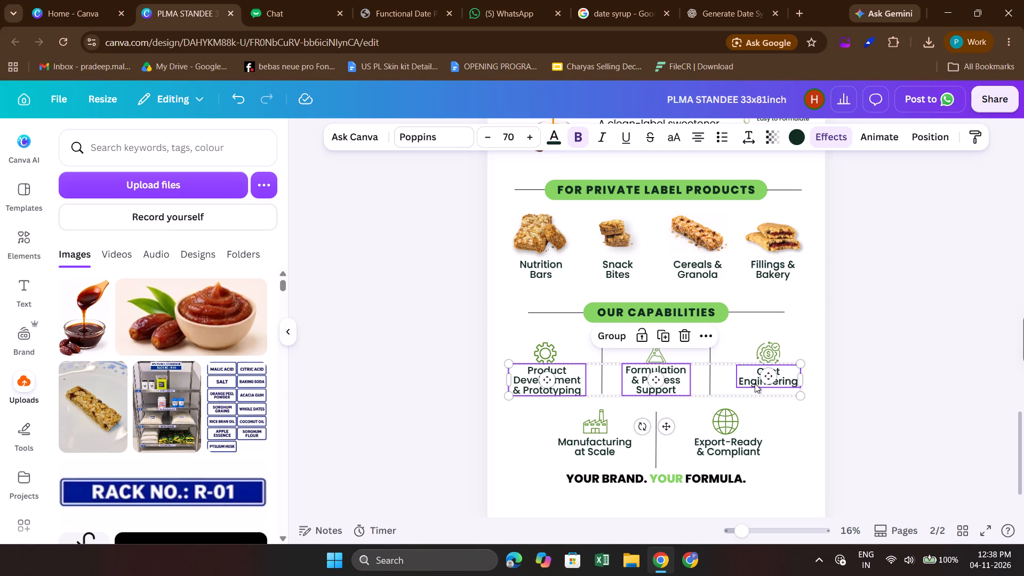
key(Down)
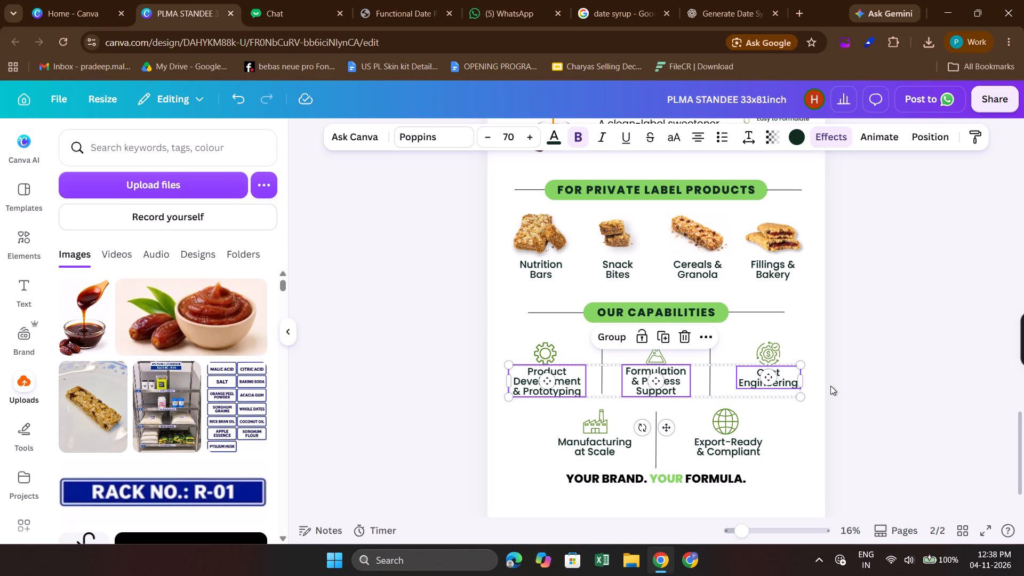
click(830, 386)
Move the YOUR BRAND. YOUR FORMULA. tagline down to leave more space below the capabilities section.
scroll(830, 386, down, 2)
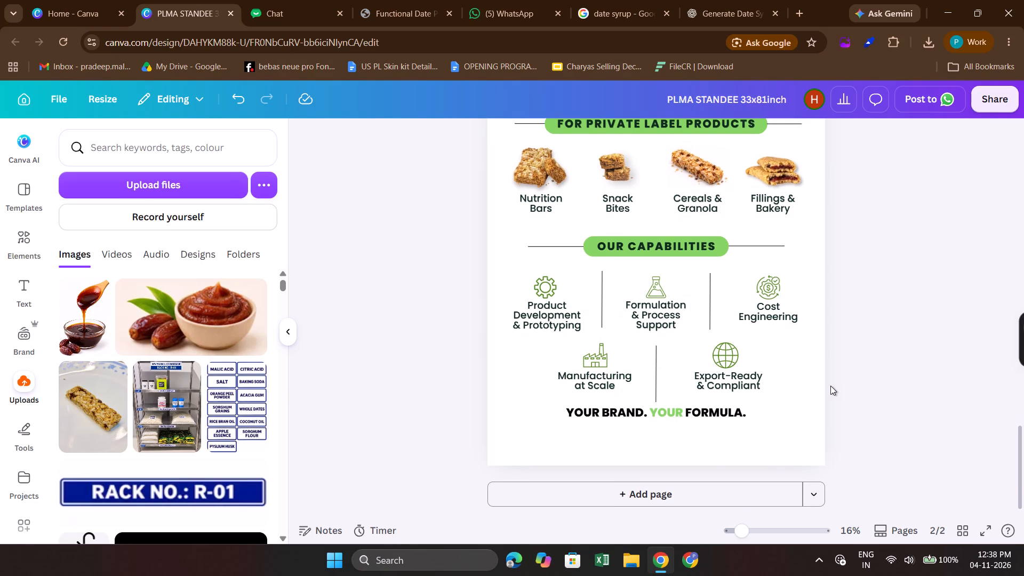
click(691, 428)
key(Down)
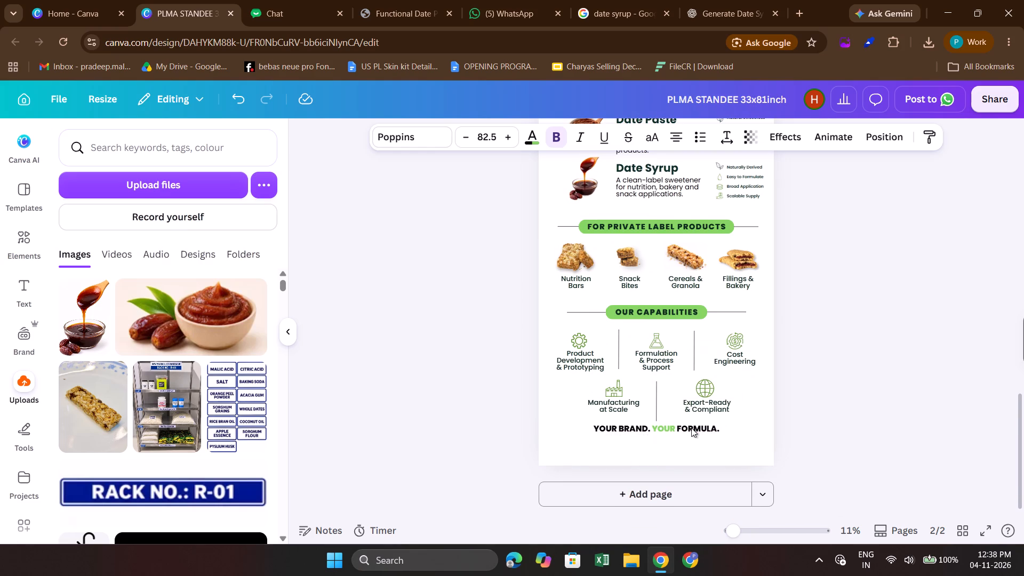
key(Down)
key(Down)
key(Down)
key(Down)
key(Down)
key(Down)
key(Down)
key(Down)
key(Down)
key(Down)
key(Down)
key(Down)
key(Down)
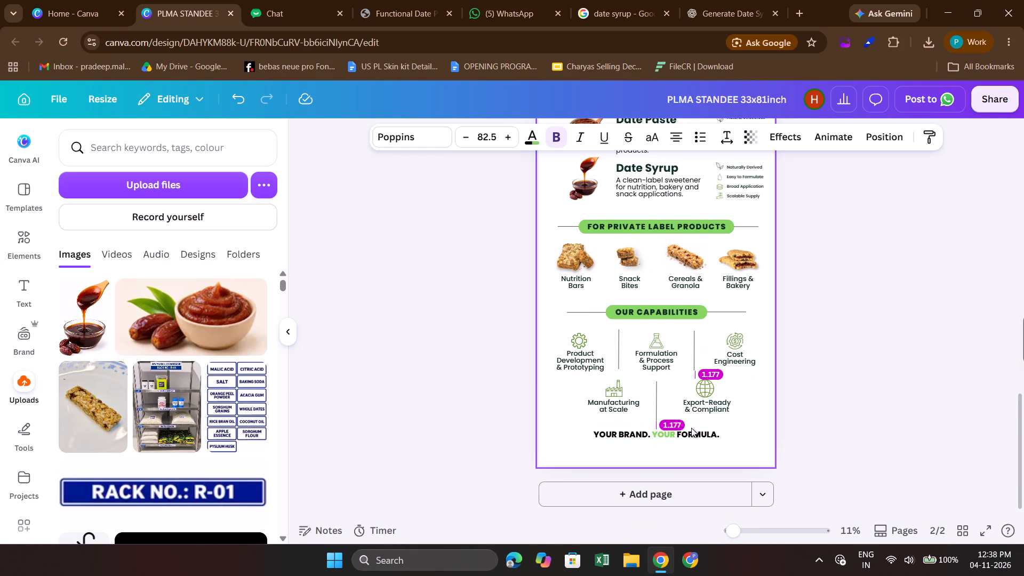
key(Down)
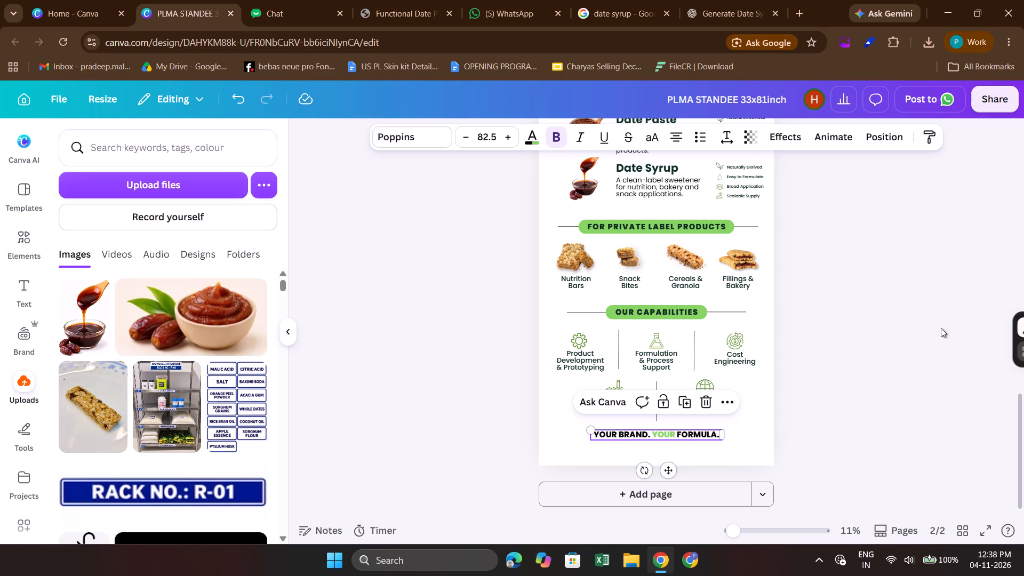
click(941, 328)
Ungroup the FOR PRIVATE LABEL PRODUCTS heading on page 2.
scroll(941, 328, up, 2)
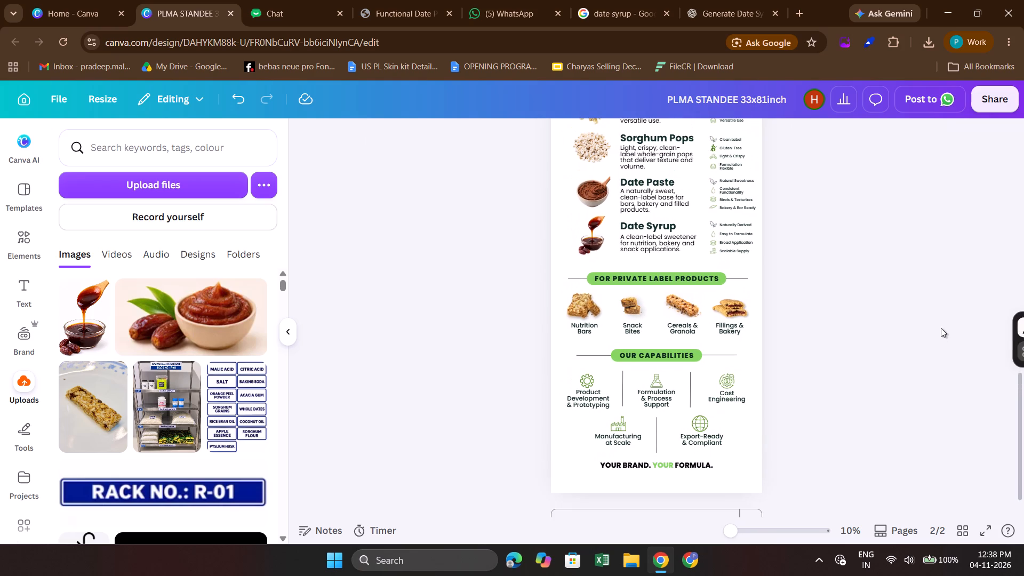
scroll(941, 328, down, 1)
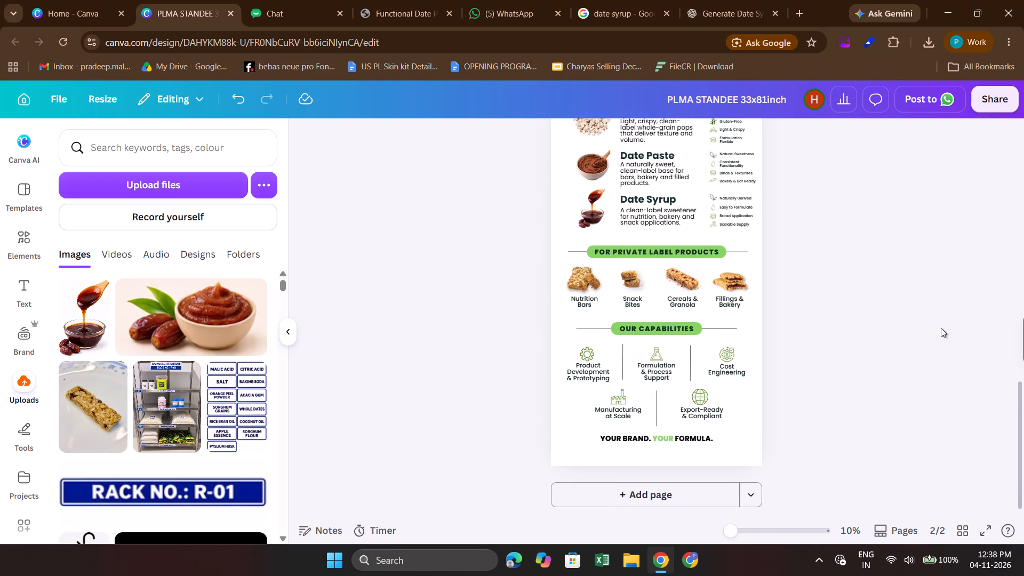
scroll(821, 348, up, 1)
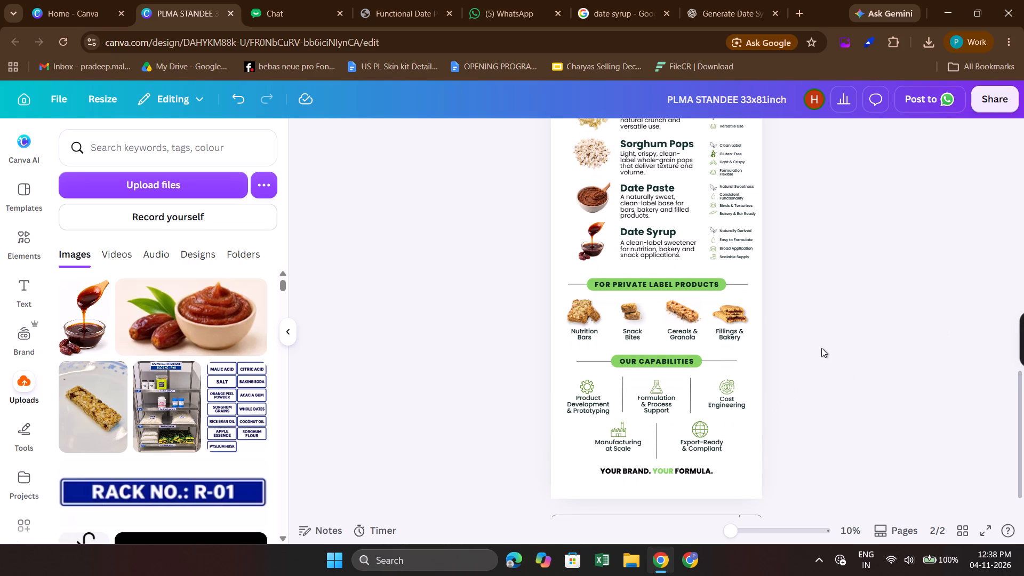
scroll(821, 348, up, 1)
scroll(728, 323, up, 2)
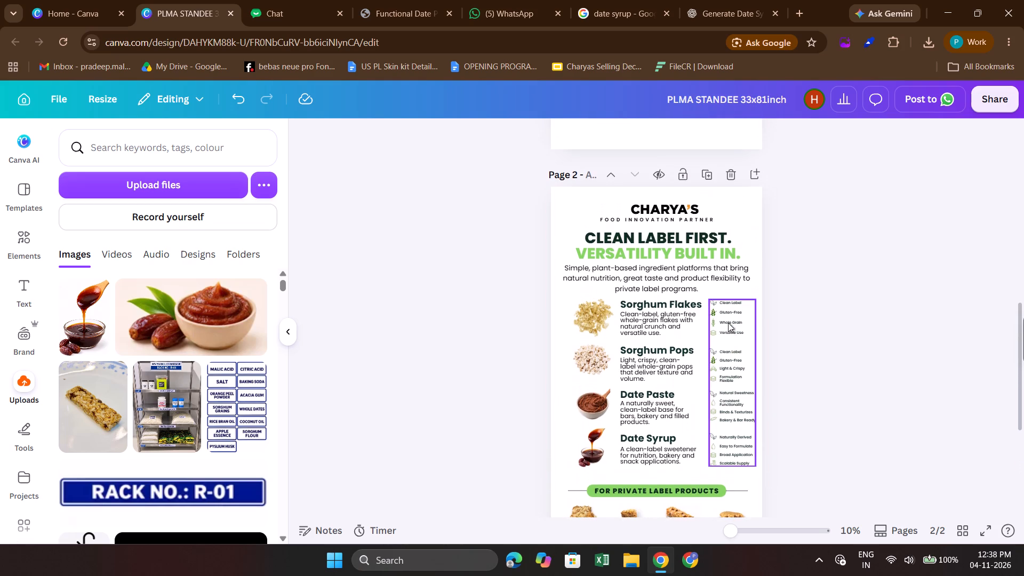
scroll(728, 323, down, 1)
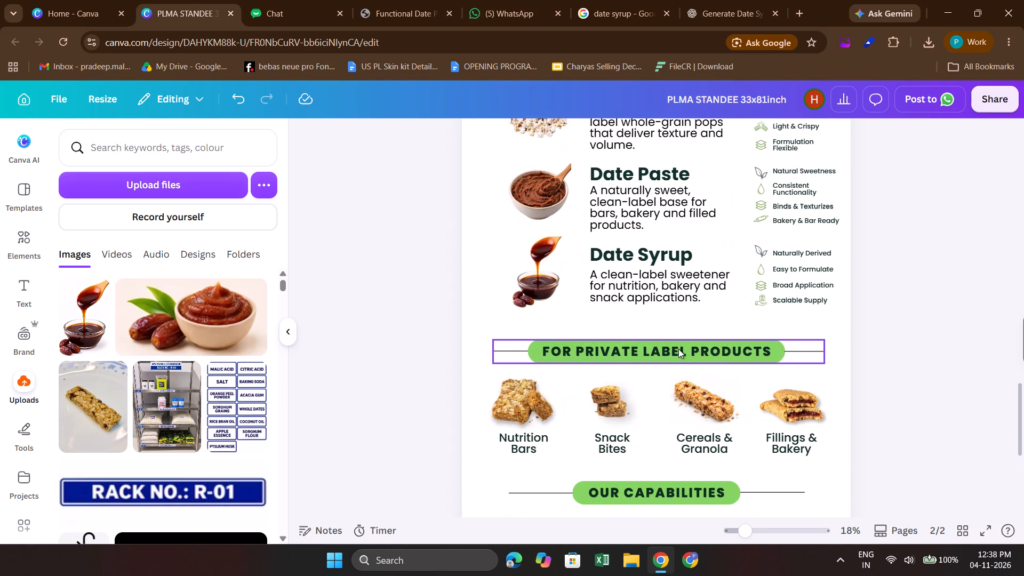
click(620, 354)
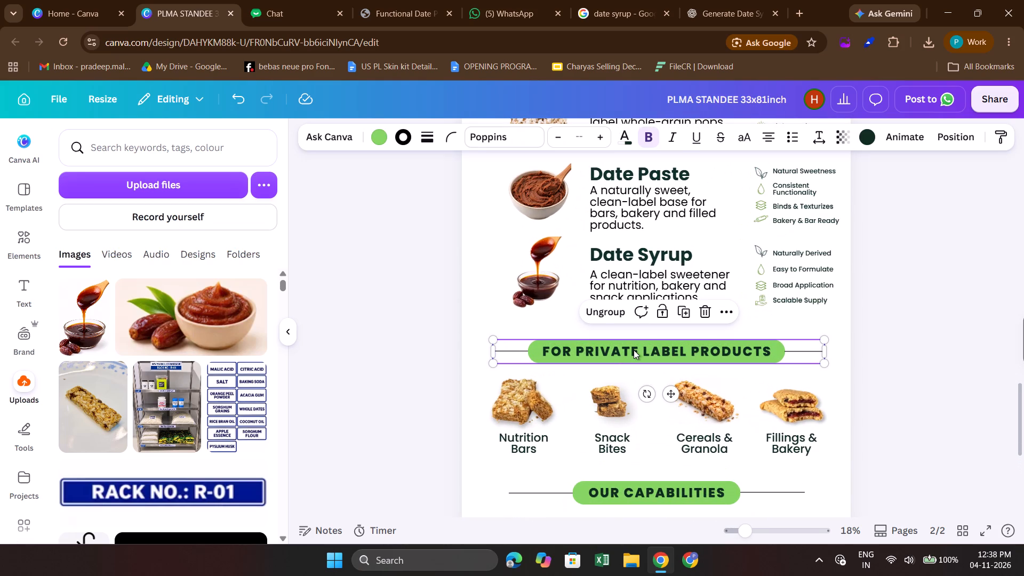
click(634, 350)
click(366, 302)
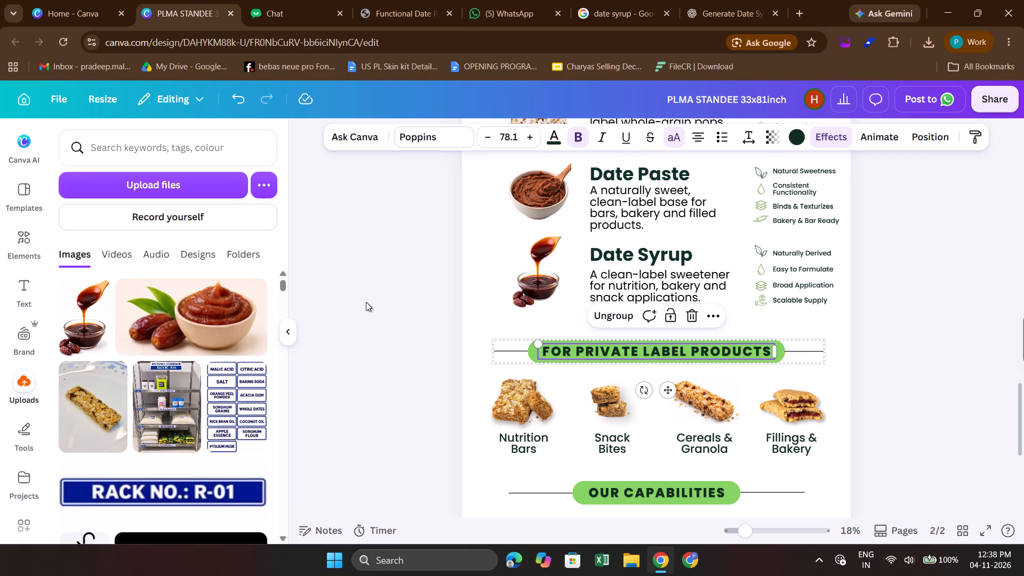
click(645, 351)
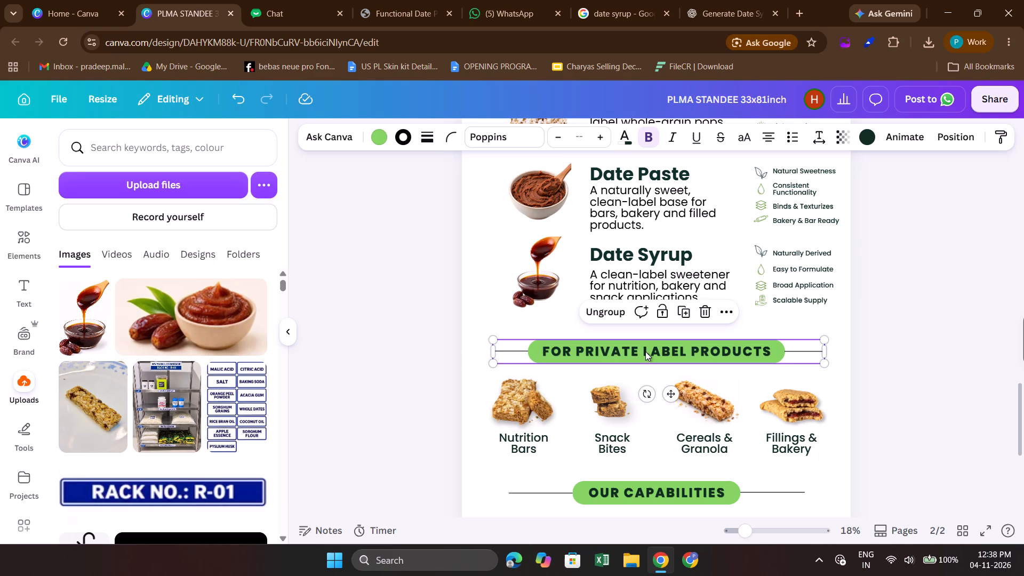
click(595, 306)
click(384, 303)
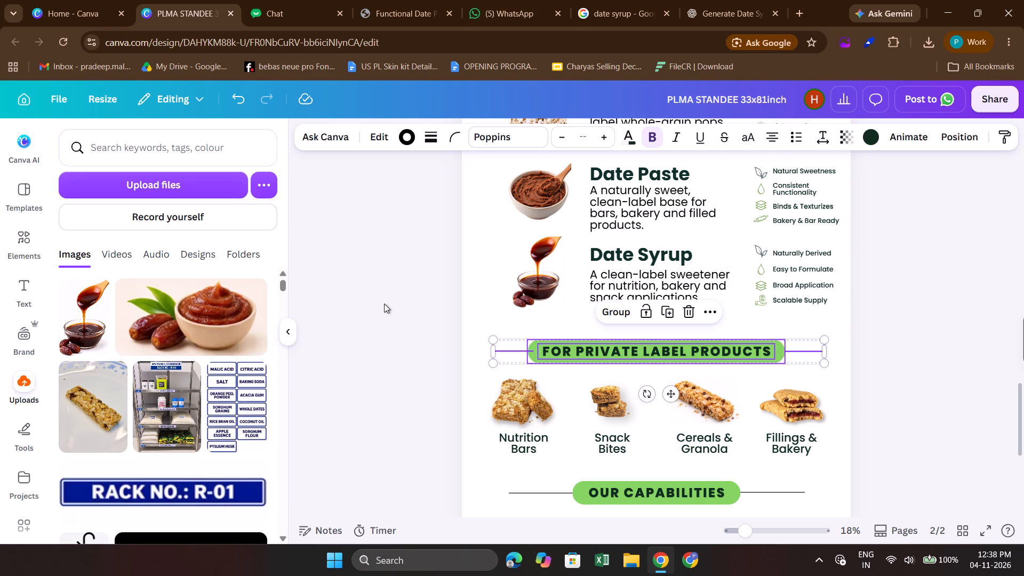
Check the text sizes of the FOR PRIVATE LABEL PRODUCTS heading and the Date Syrup title and description, and review page 2's overall layout.
click(626, 353)
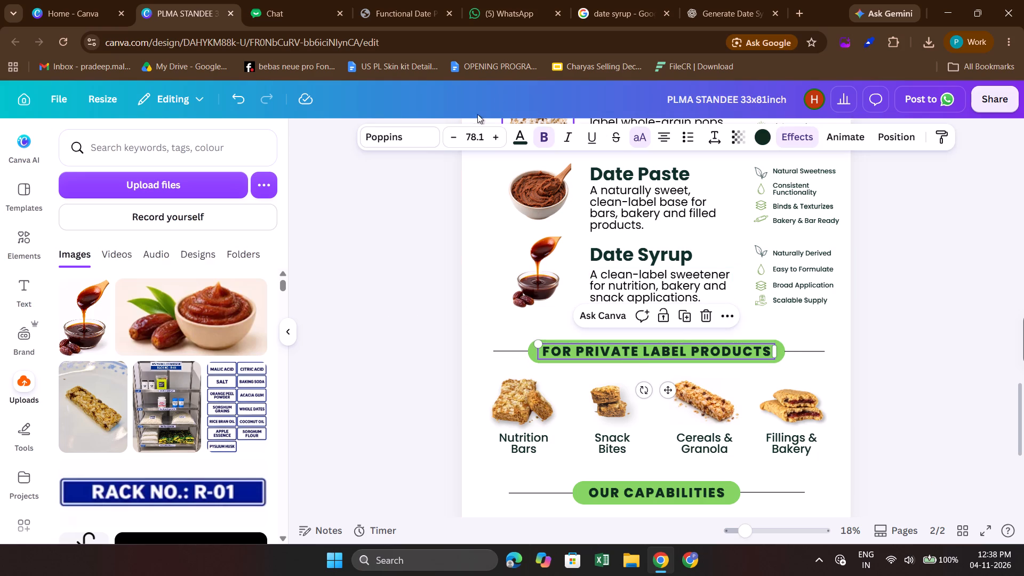
click(636, 261)
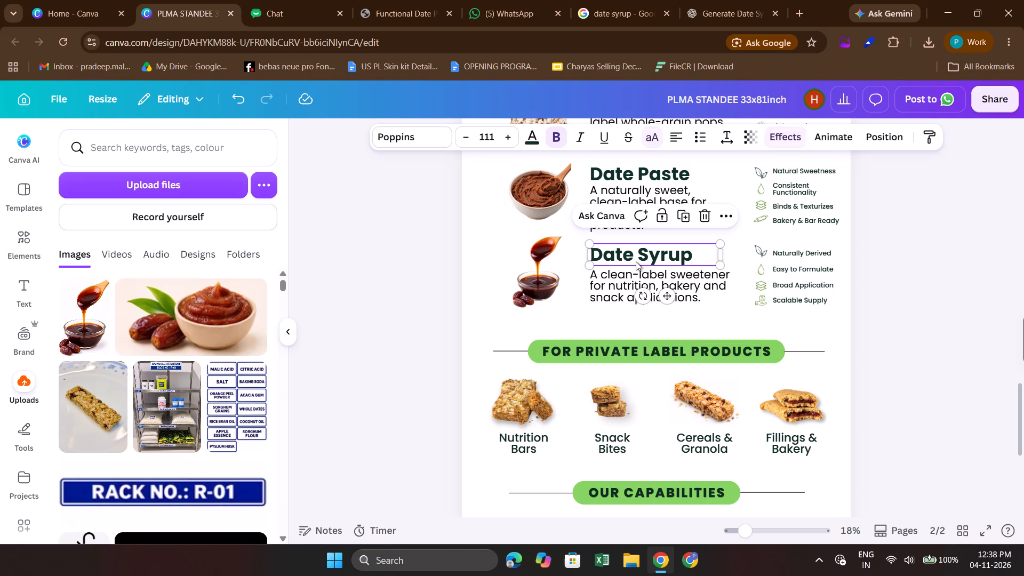
click(642, 290)
click(668, 287)
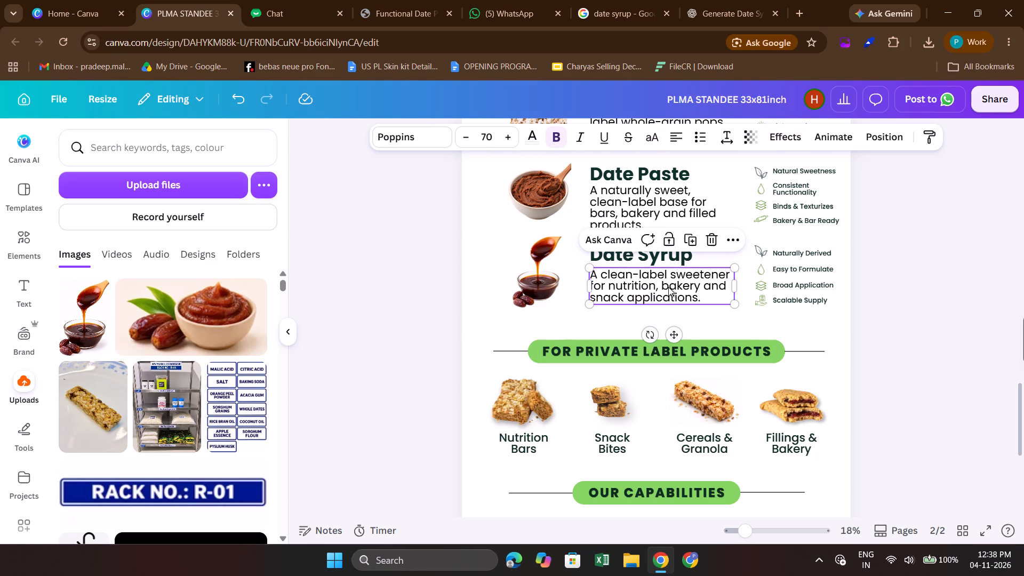
click(415, 301)
scroll(641, 369, down, 1)
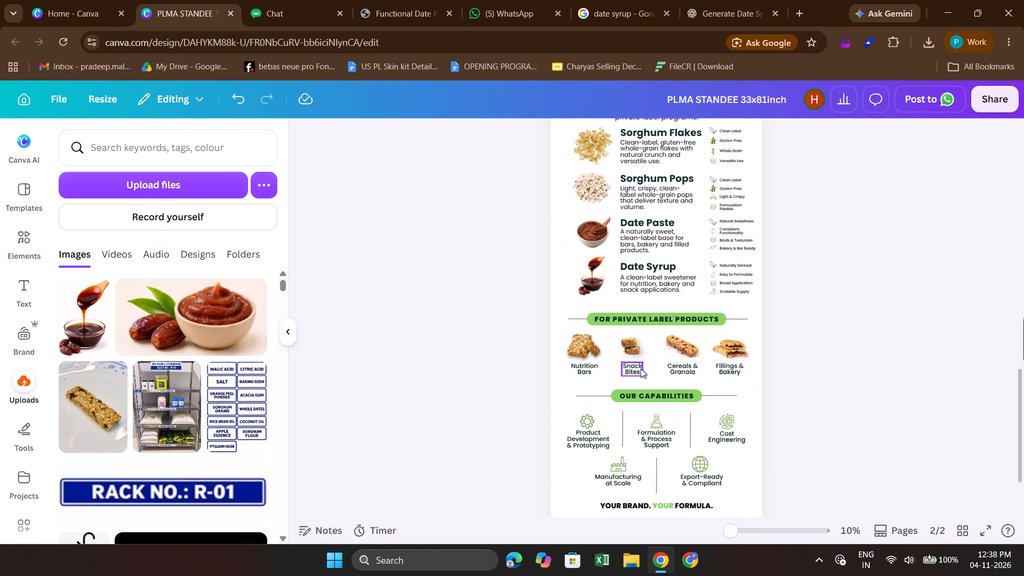
scroll(641, 369, up, 1)
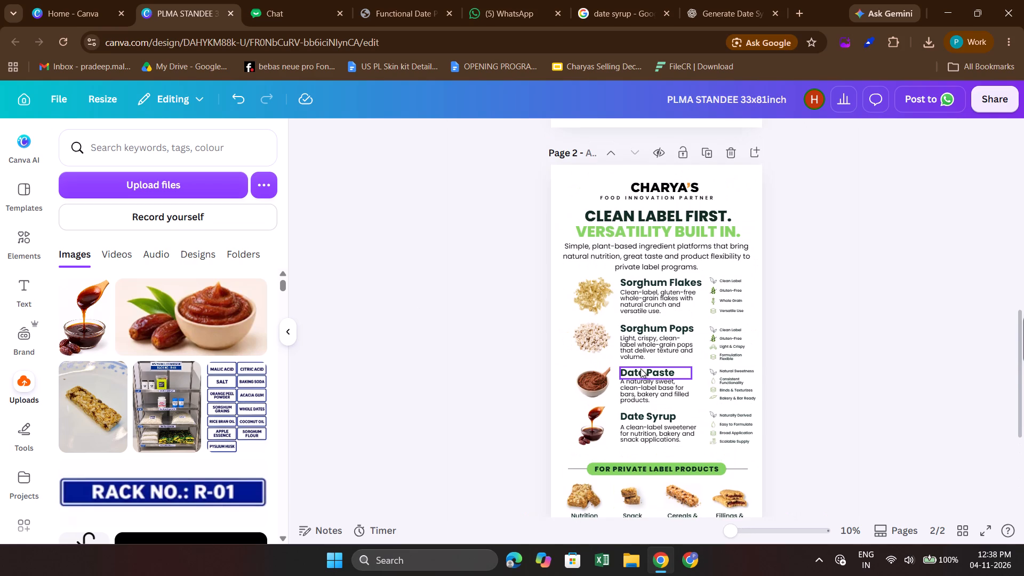
scroll(641, 369, down, 3)
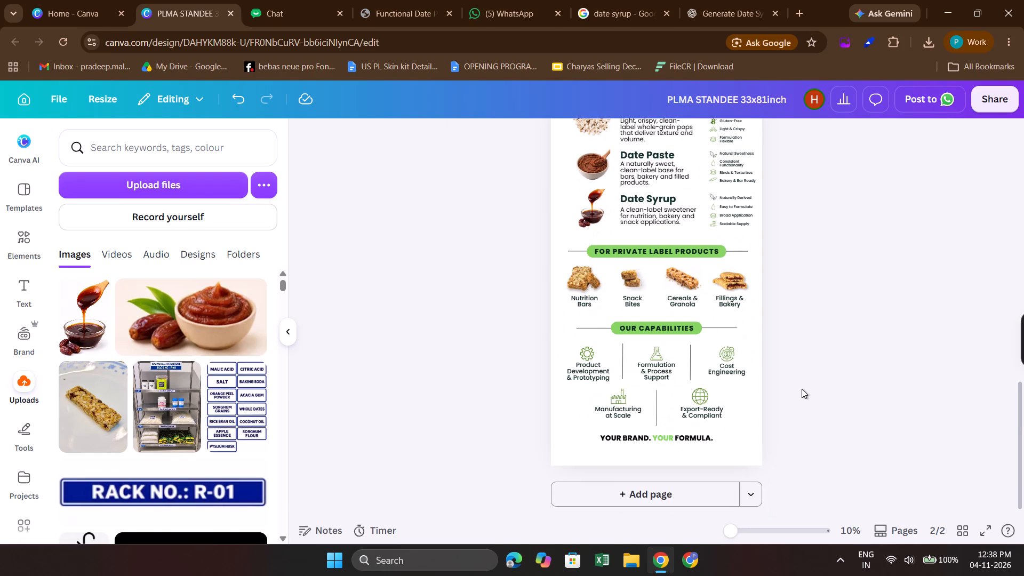
scroll(802, 389, up, 1)
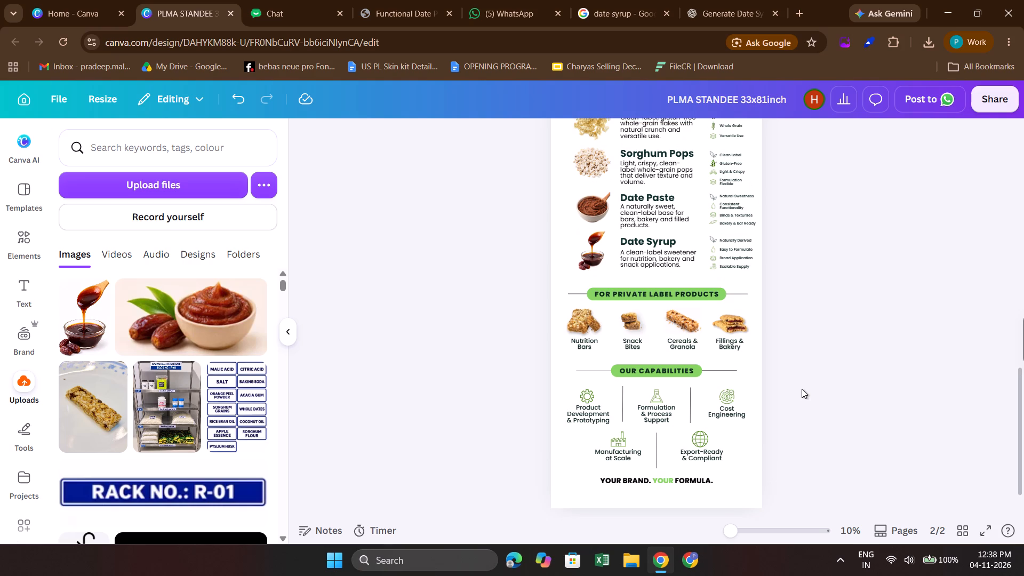
scroll(802, 389, up, 1)
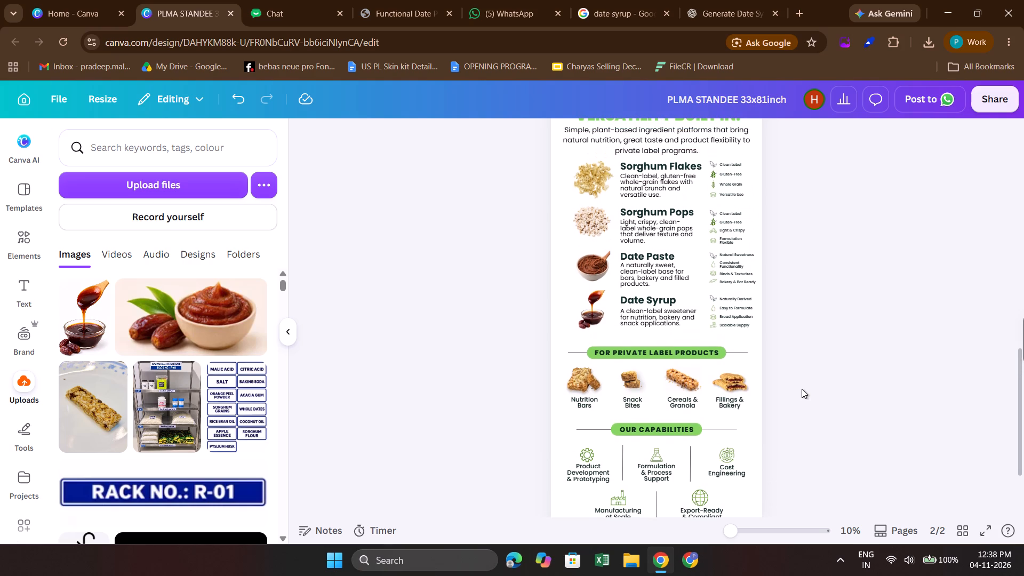
scroll(802, 389, up, 1)
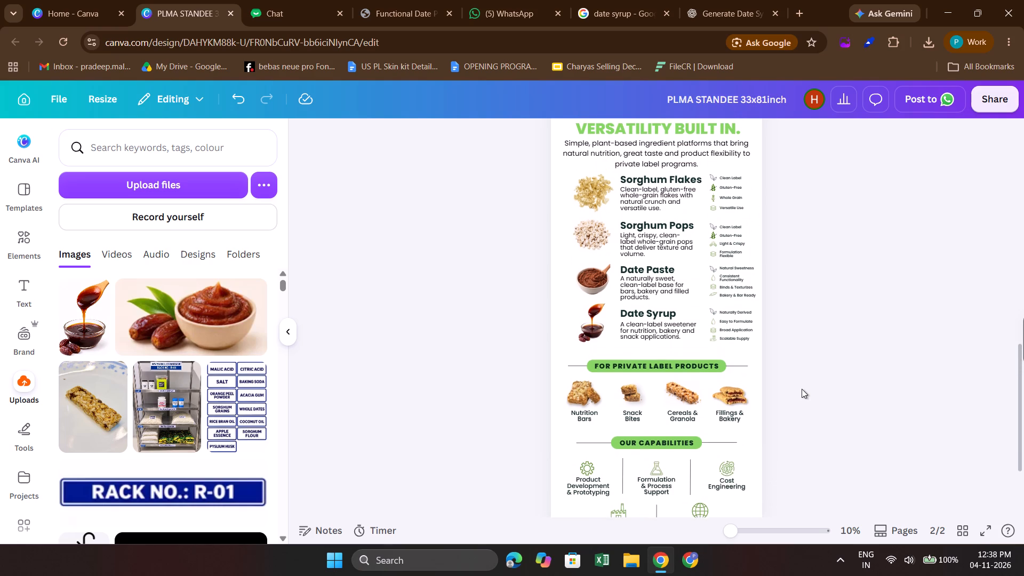
scroll(802, 389, up, 1)
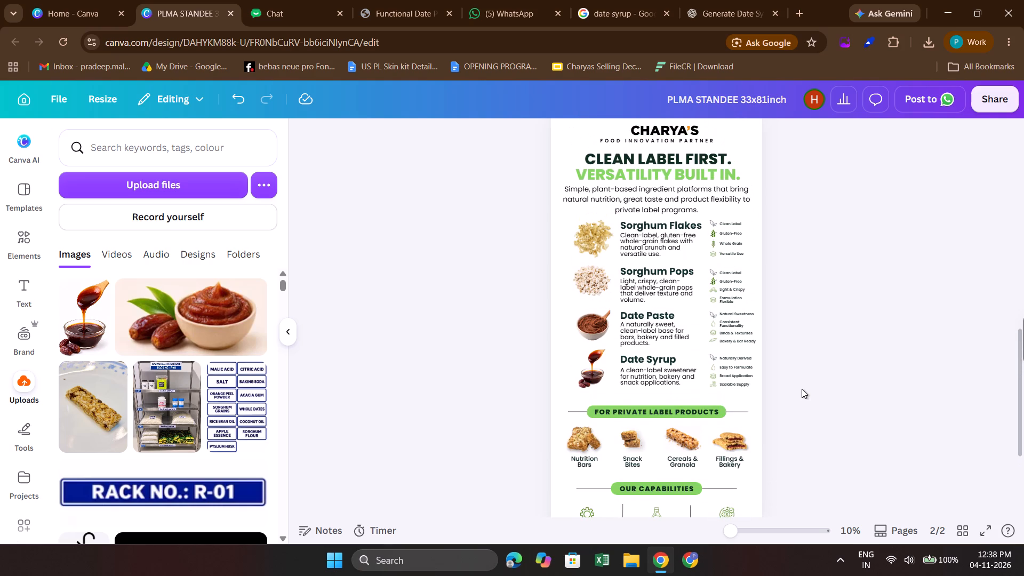
Set the FOR PRIVATE LABEL PRODUCTS heading text size to 100 and widen its text box to about 25 in so it fits one line.
scroll(802, 389, down, 1)
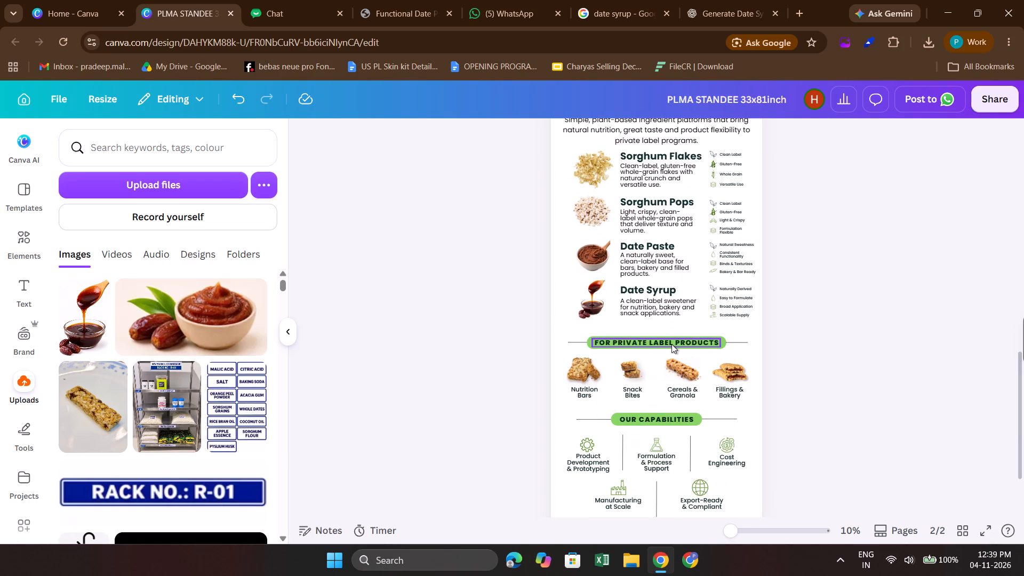
click(671, 344)
click(476, 135)
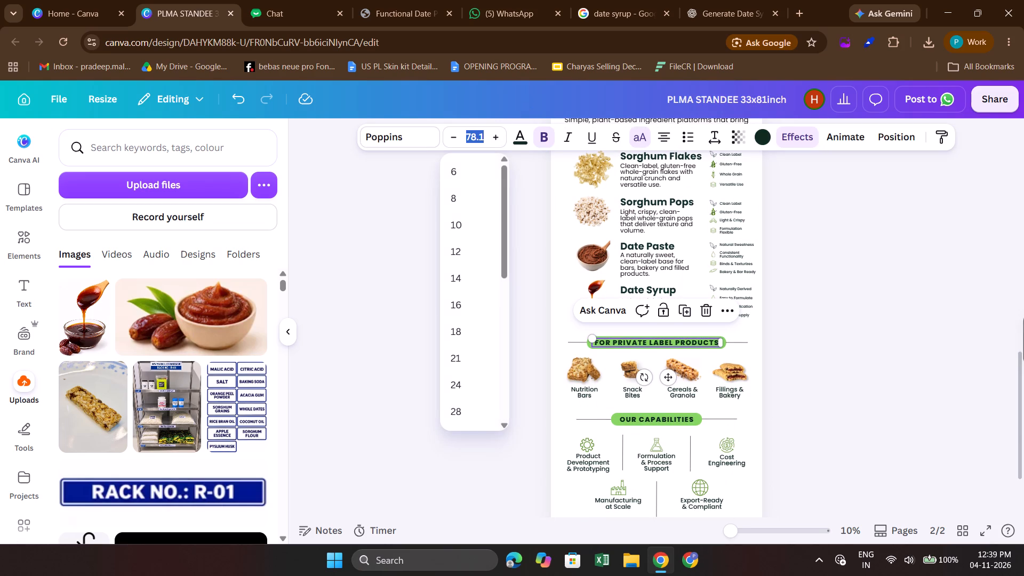
text(100)
key(Return)
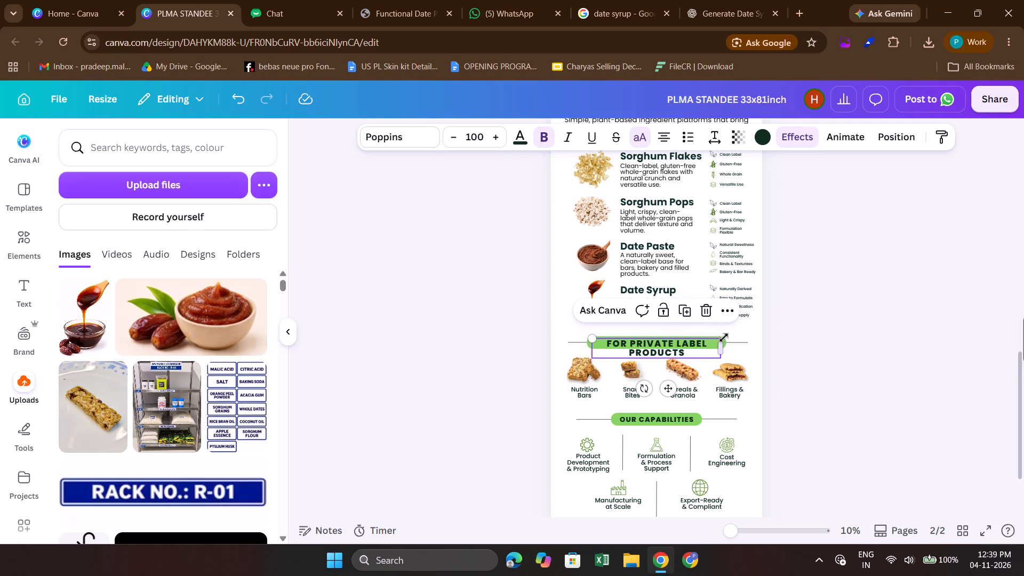
drag(724, 348, 759, 348)
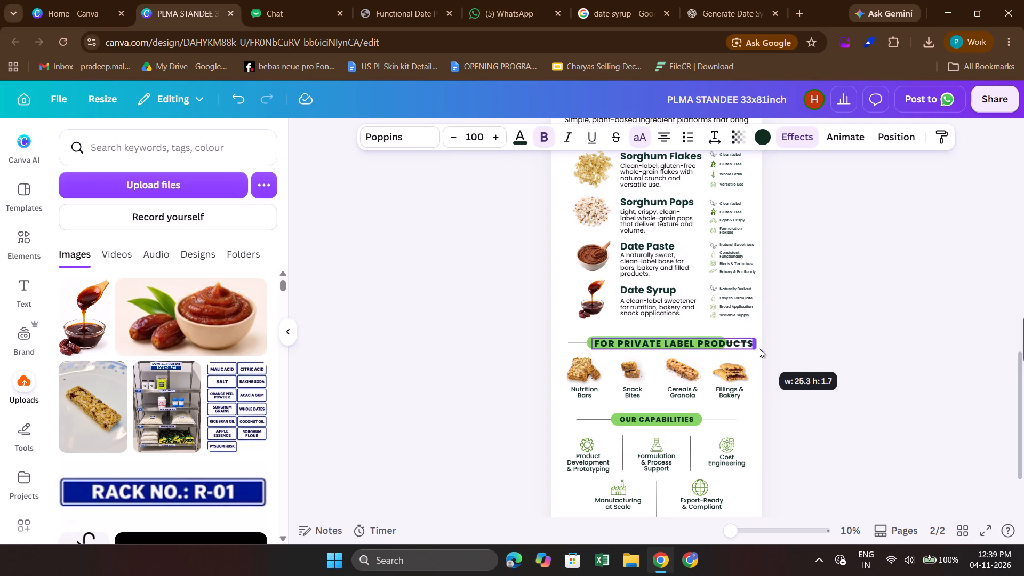
drag(759, 348, 754, 347)
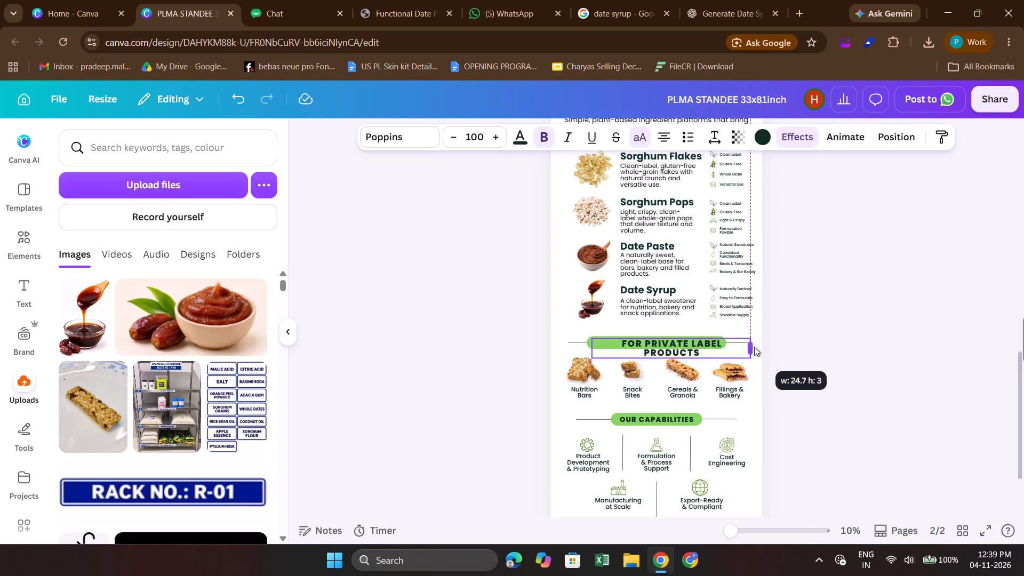
drag(754, 347, 756, 346)
click(816, 350)
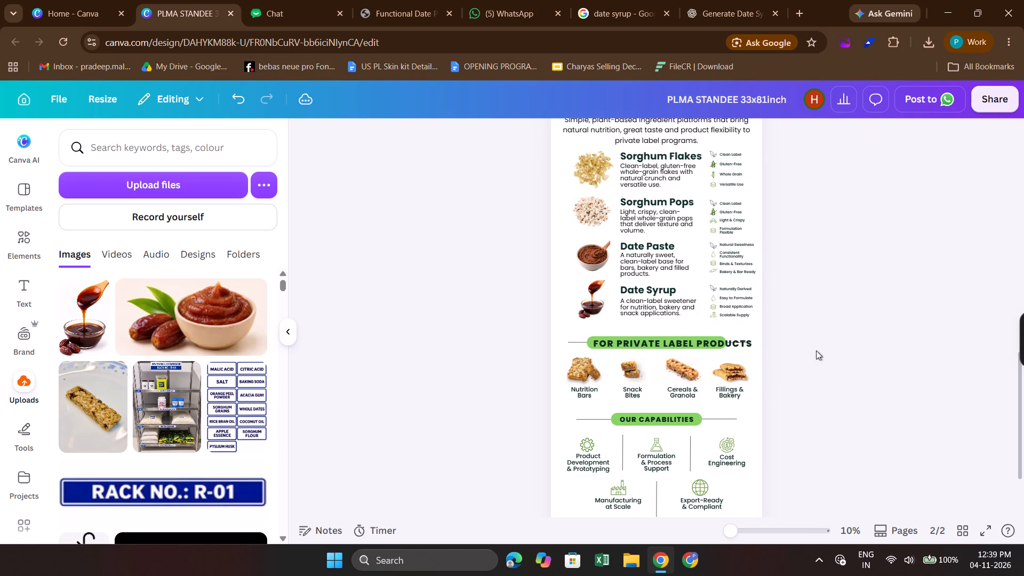
Move the FOR PRIVATE LABEL PRODUCTS text back over its green pill and centre it horizontally on the page.
click(724, 343)
drag(724, 343, 718, 343)
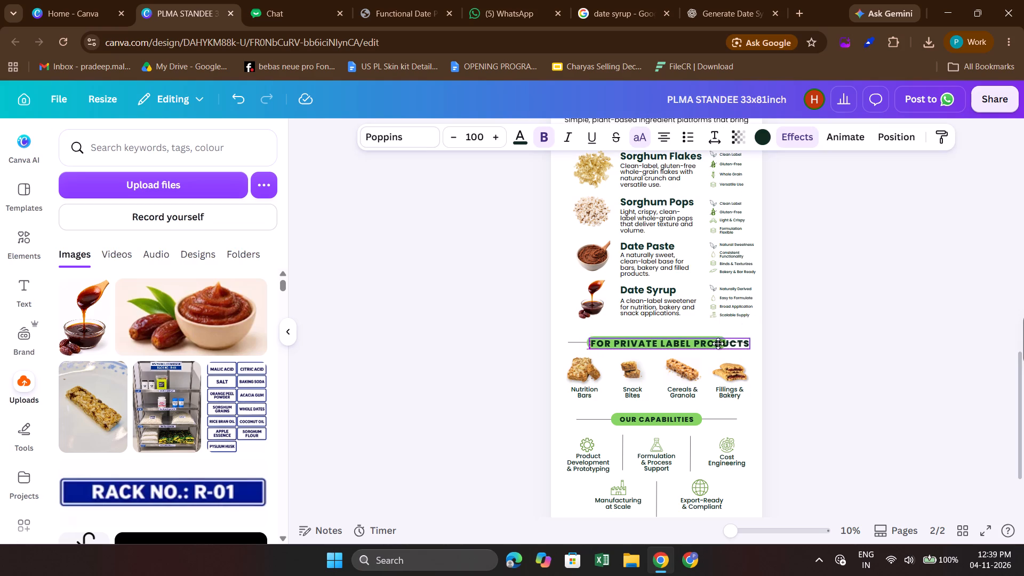
drag(718, 343, 710, 342)
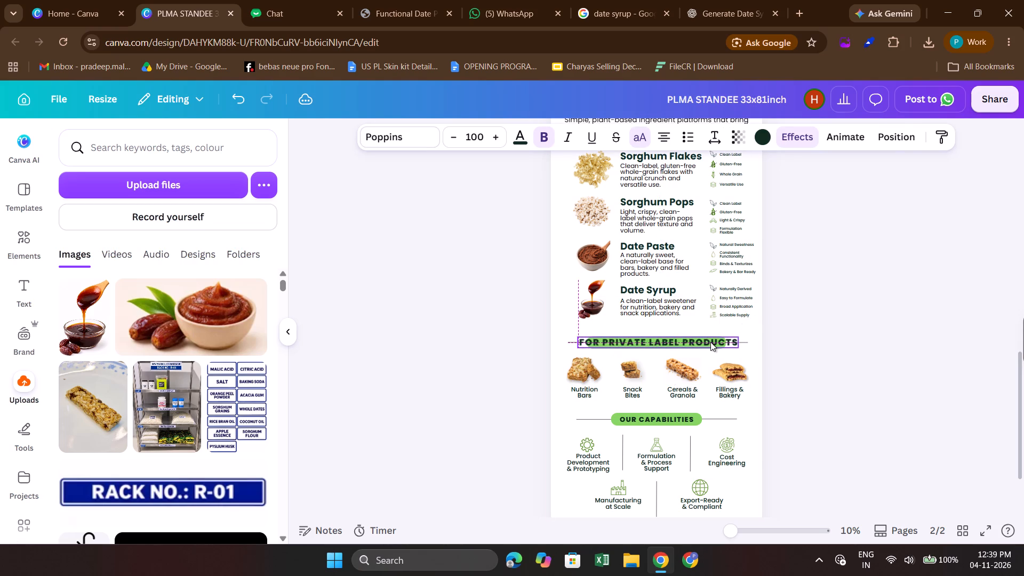
click(890, 140)
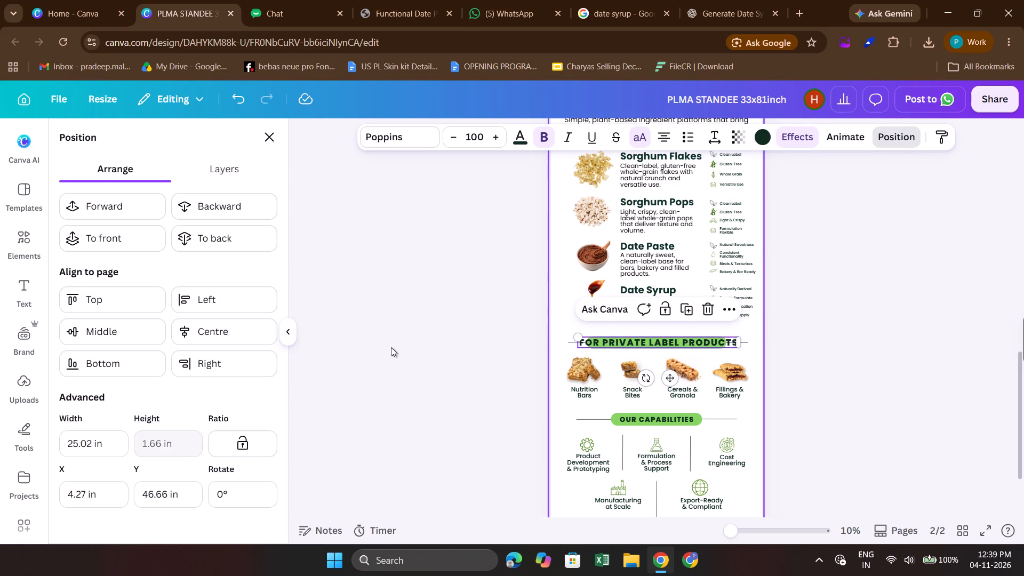
click(225, 335)
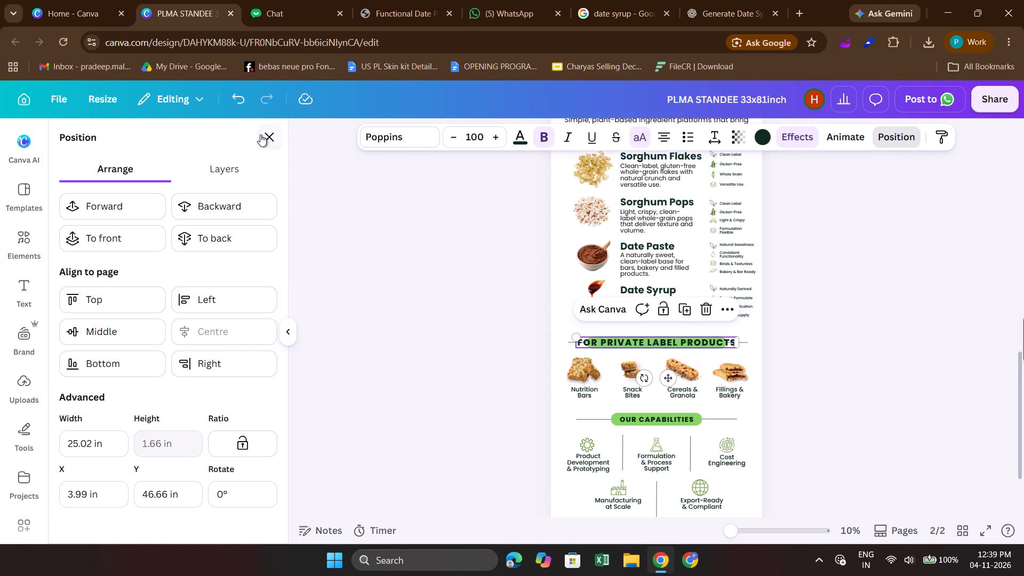
click(260, 134)
click(381, 273)
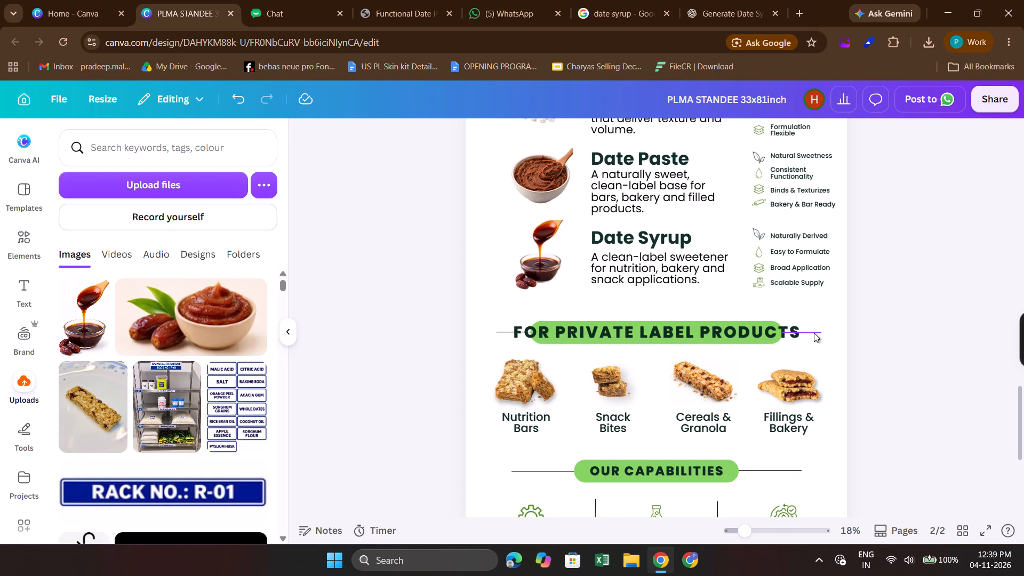
Delete the two thin lines on either side of the FOR PRIVATE LABEL PRODUCTS heading.
click(814, 333)
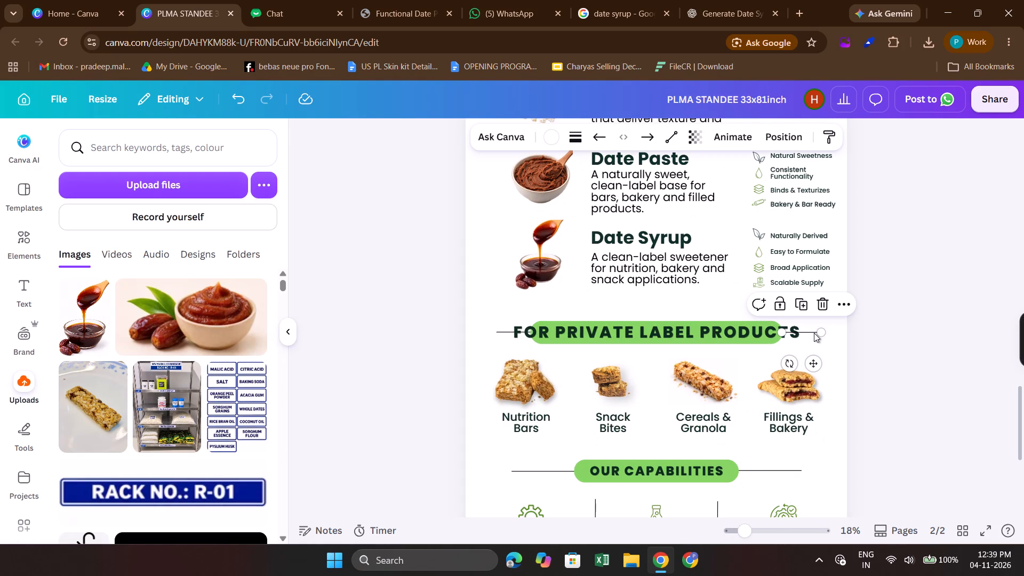
key(BackSpace)
click(498, 332)
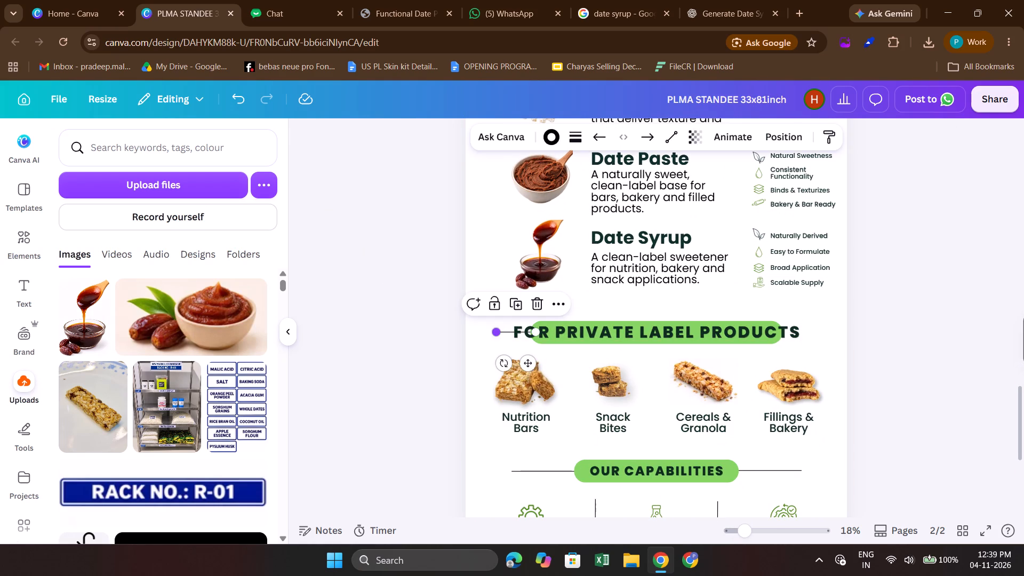
key(BackSpace)
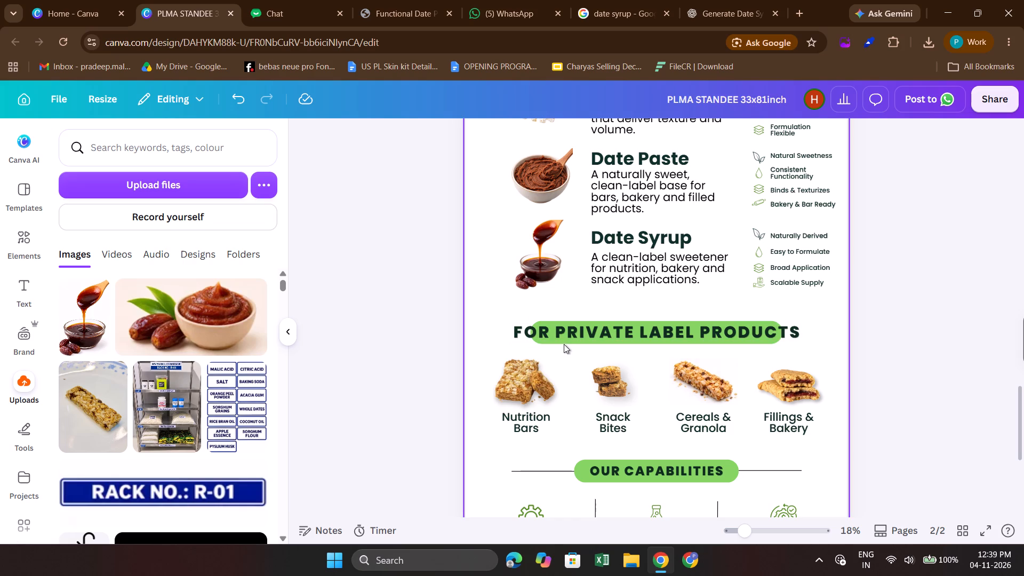
Widen the green pill behind FOR PRIVATE LABEL PRODUCTS on both sides to about 26 in, so it encloses the whole heading.
click(562, 344)
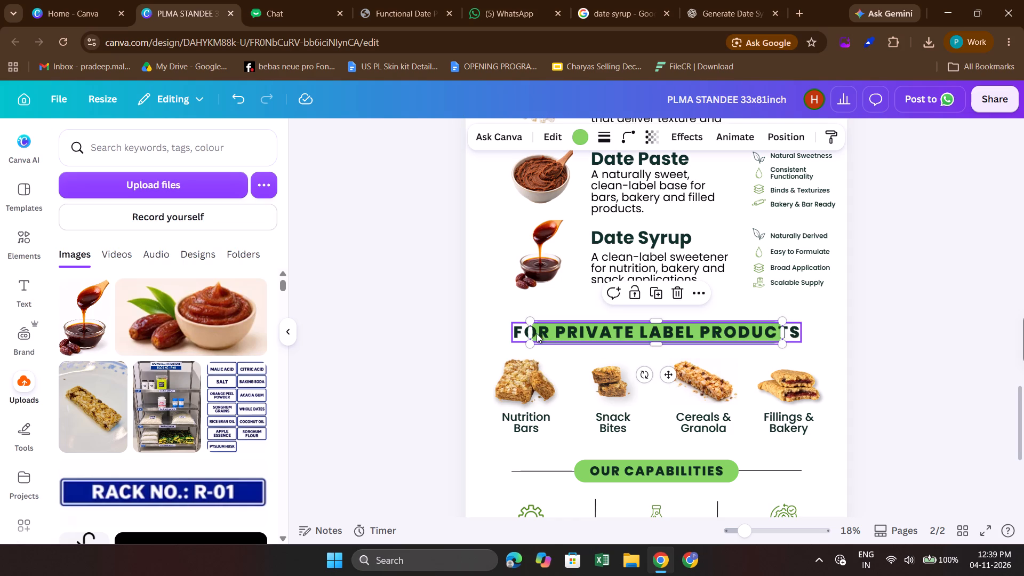
drag(532, 333, 506, 335)
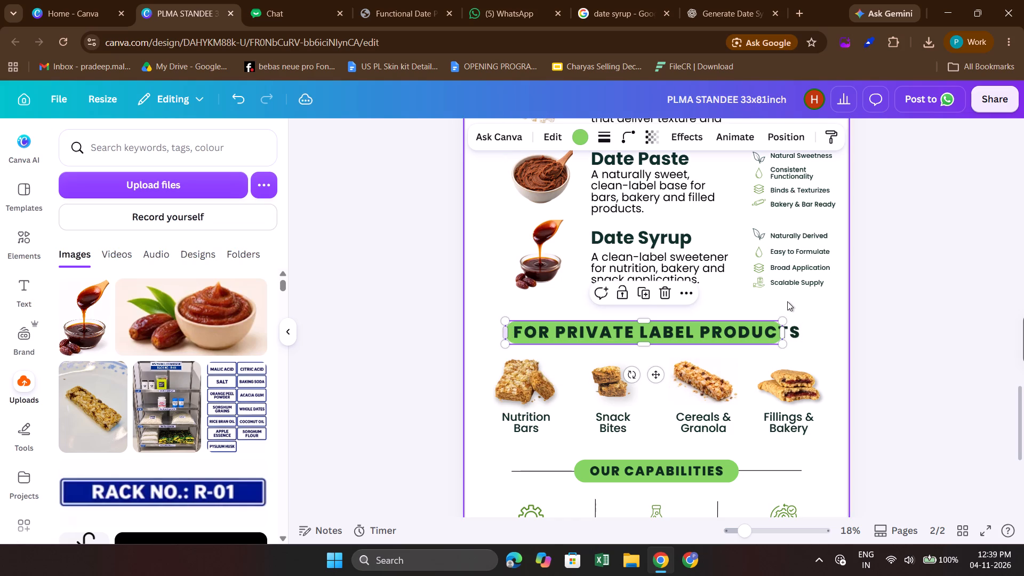
drag(783, 332, 806, 335)
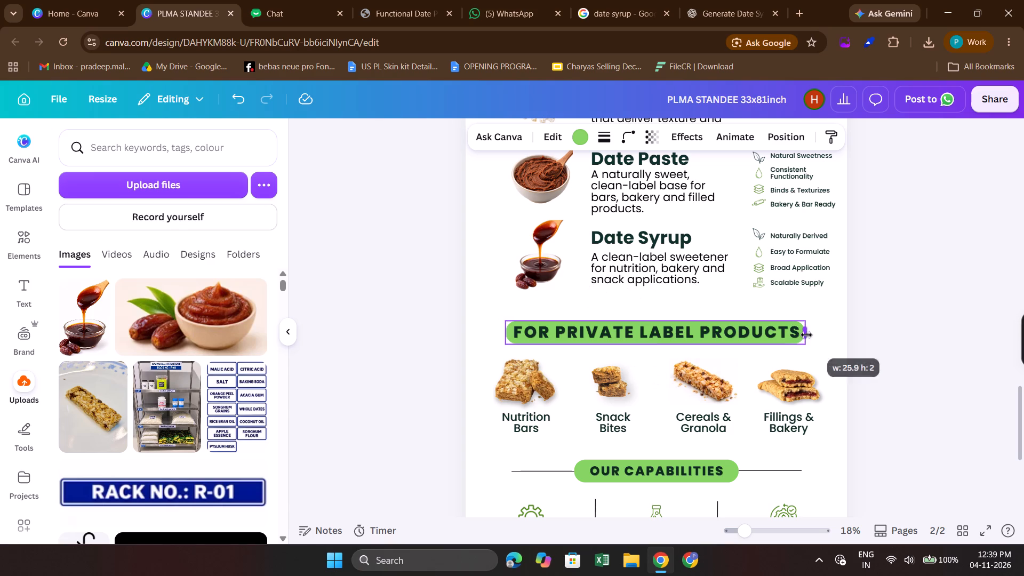
drag(806, 335, 811, 337)
click(949, 339)
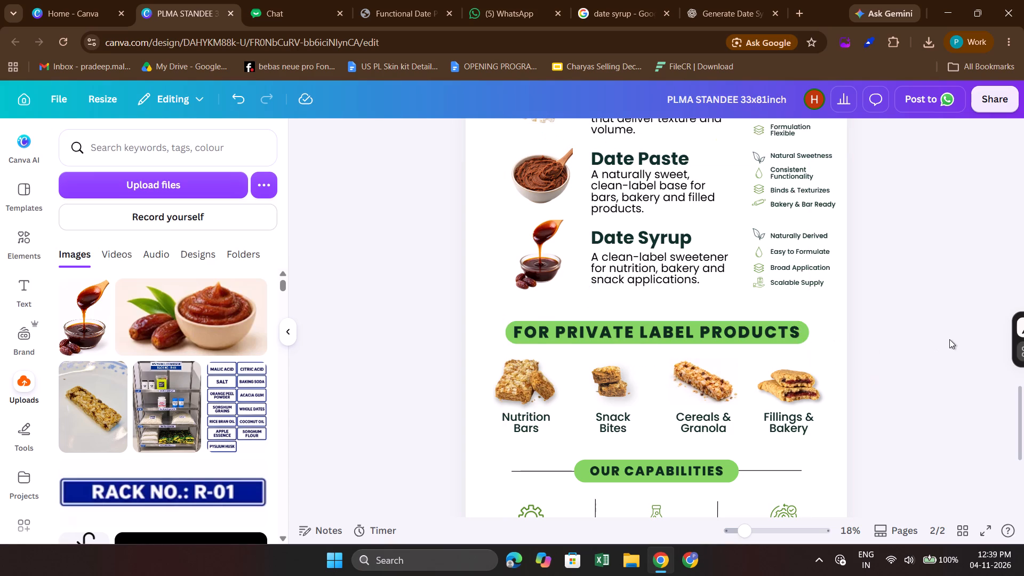
Ungroup the OUR CAPABILITIES heading on page 2.
scroll(916, 364, down, 1)
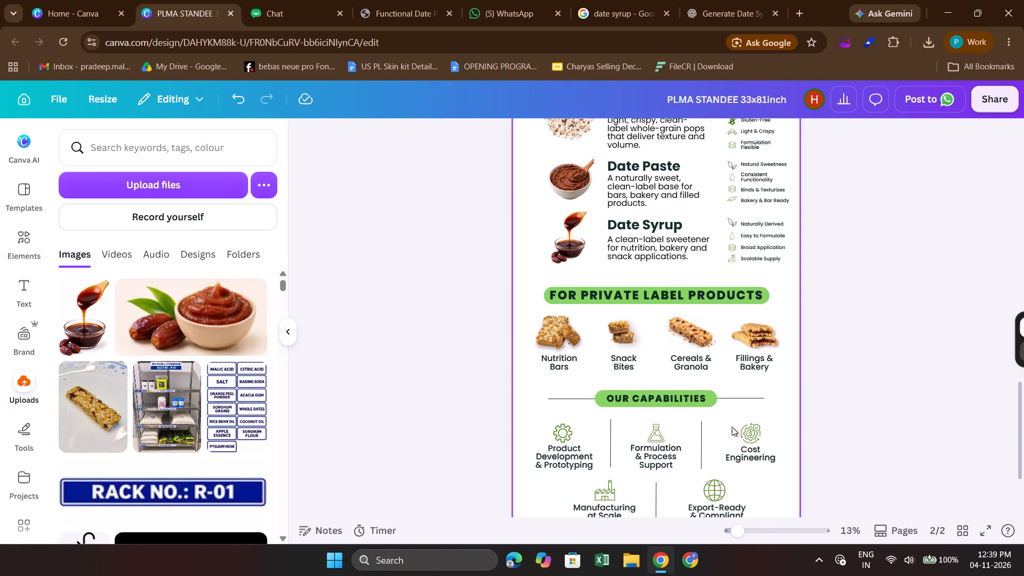
scroll(721, 425, down, 1)
click(680, 328)
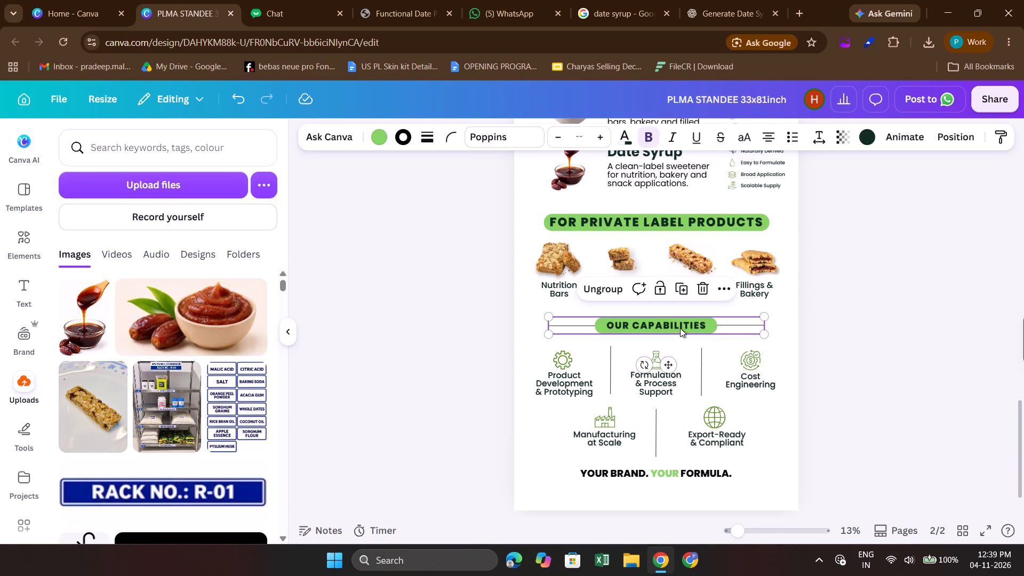
click(608, 291)
click(894, 311)
Set the OUR CAPABILITIES text size to 100 and widen its text box to about 16 in so it fits one line.
click(653, 327)
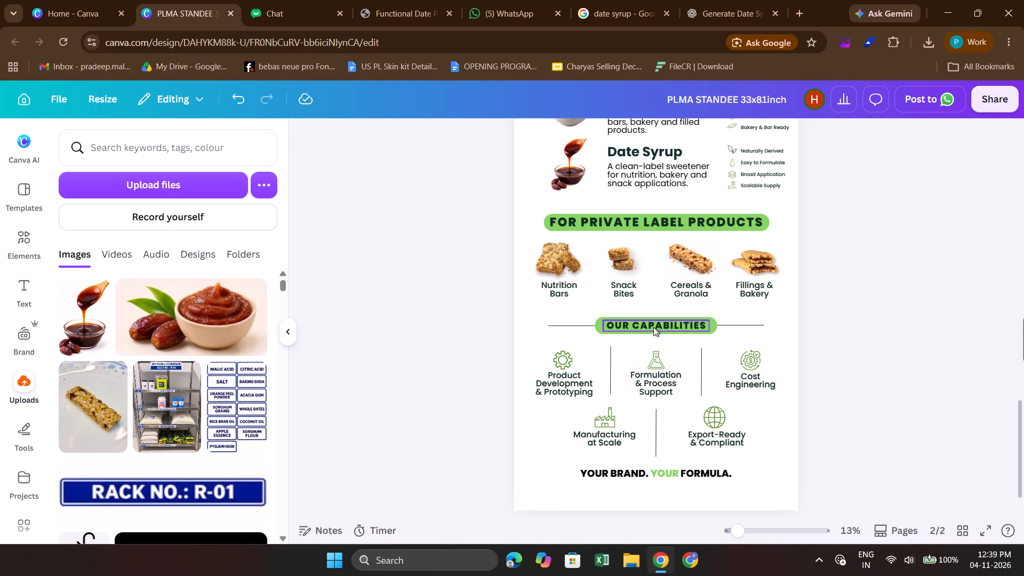
click(472, 140)
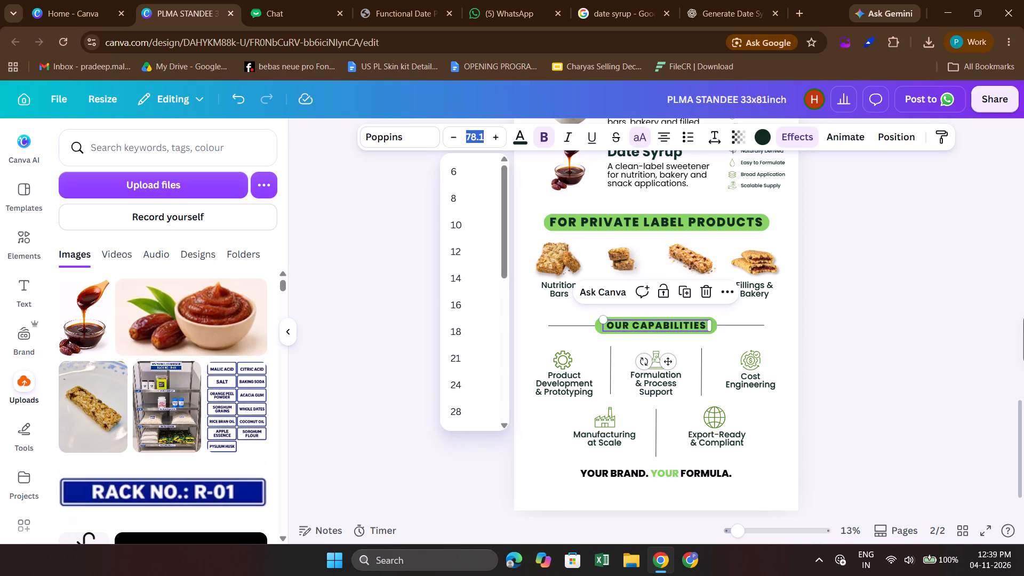
text(100)
key(Return)
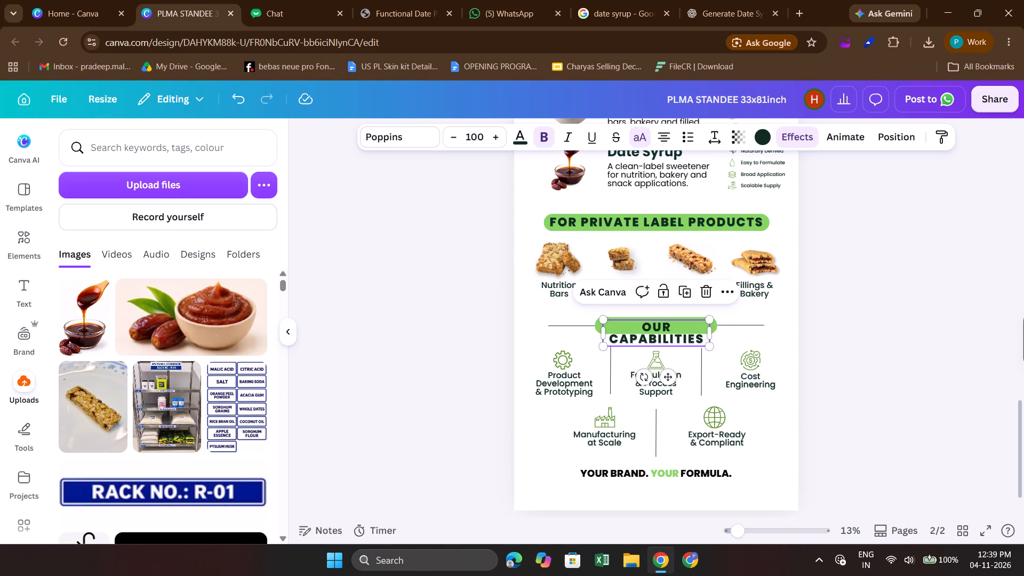
drag(712, 332, 735, 334)
drag(735, 334, 743, 334)
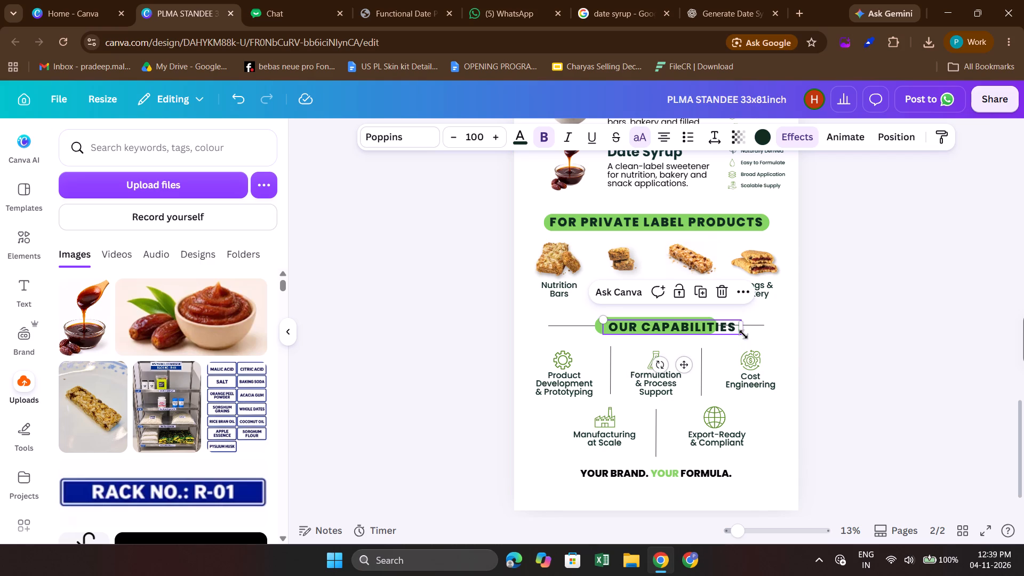
Centre the OUR CAPABILITIES text horizontally on the page.
click(883, 126)
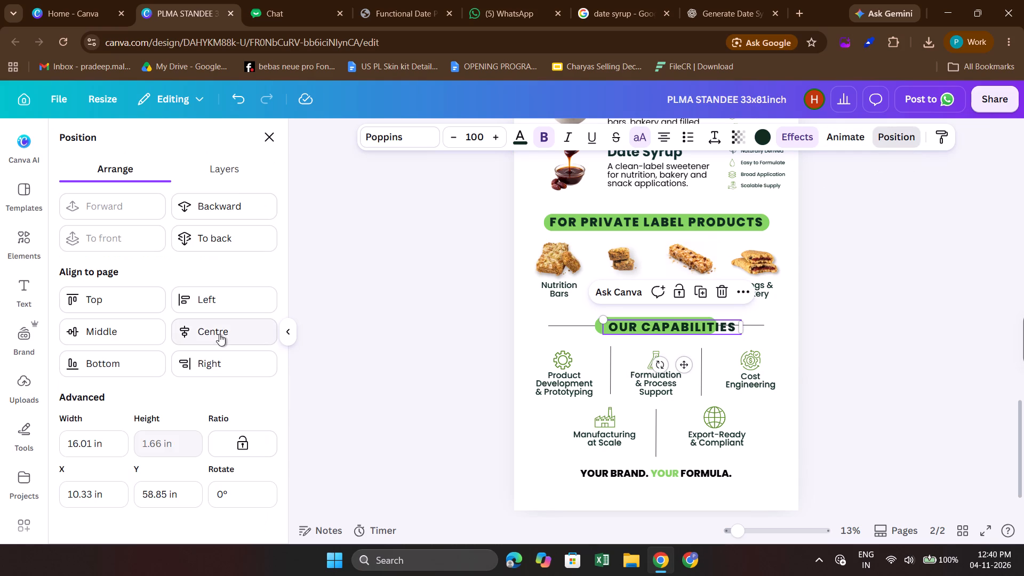
click(219, 334)
click(369, 365)
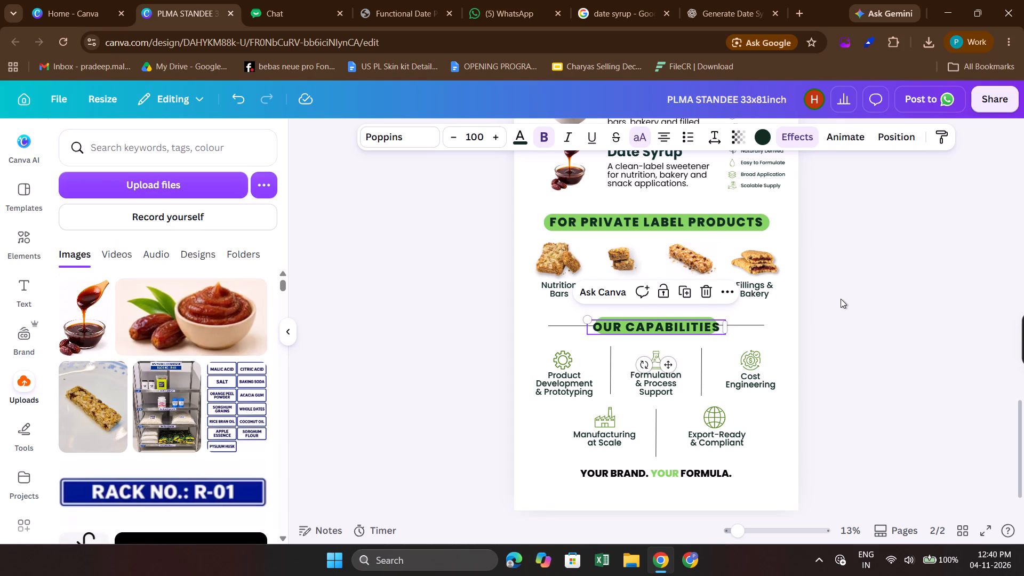
click(841, 299)
Widen the green pill behind OUR CAPABILITIES on both sides to about 16.7 in, so it encloses the whole heading.
click(685, 317)
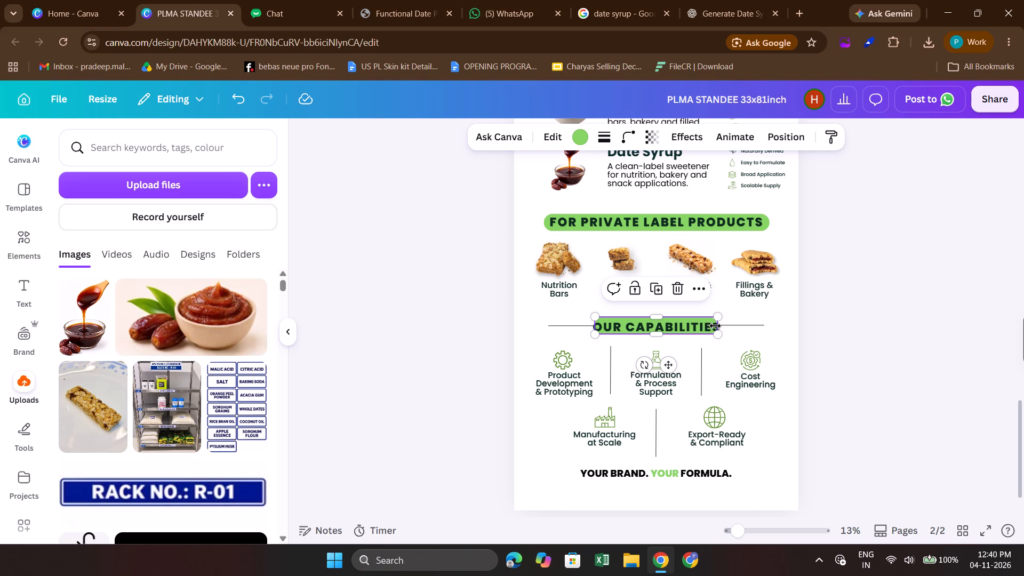
drag(716, 326, 727, 325)
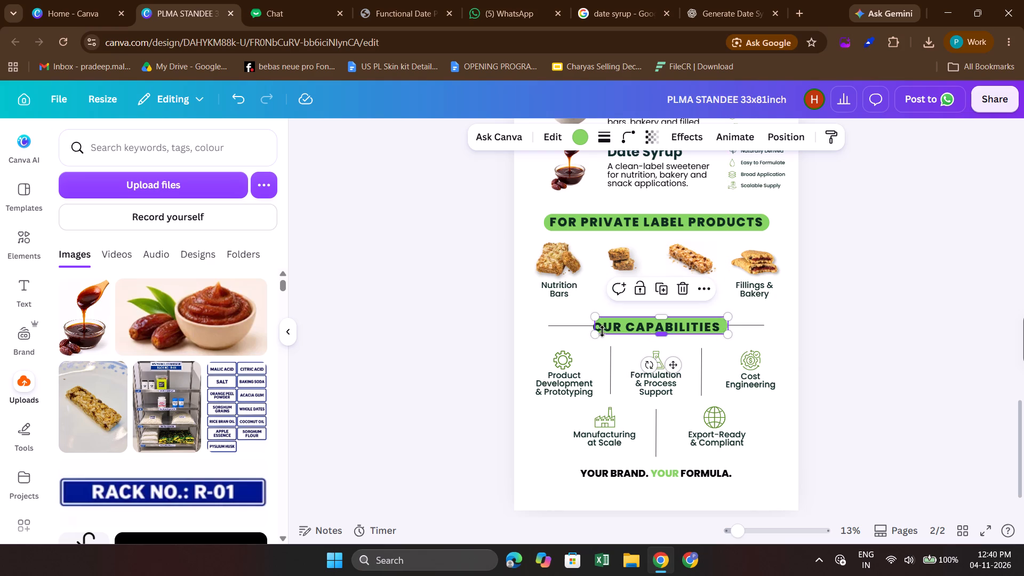
drag(594, 325, 582, 326)
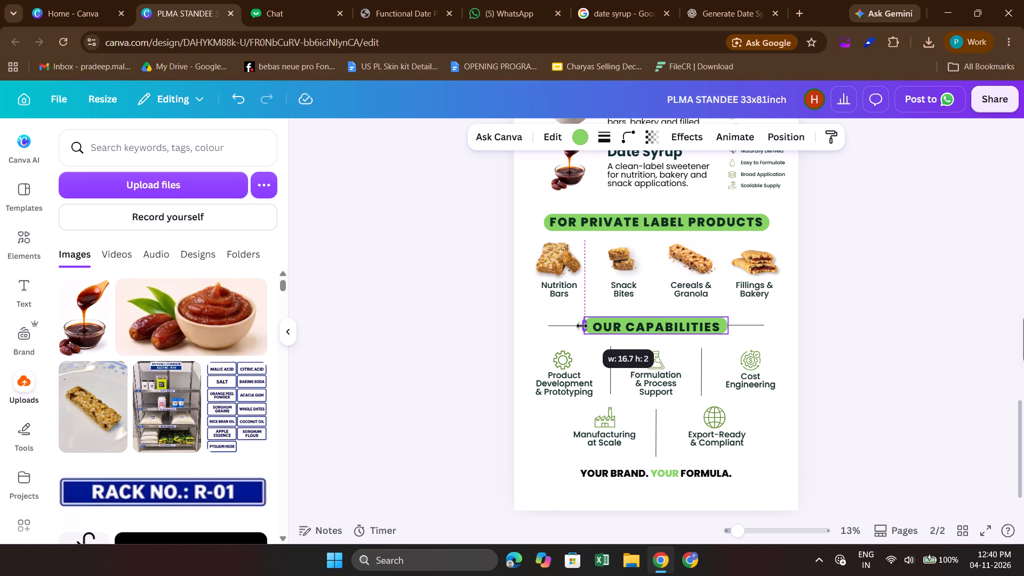
drag(582, 326, 584, 326)
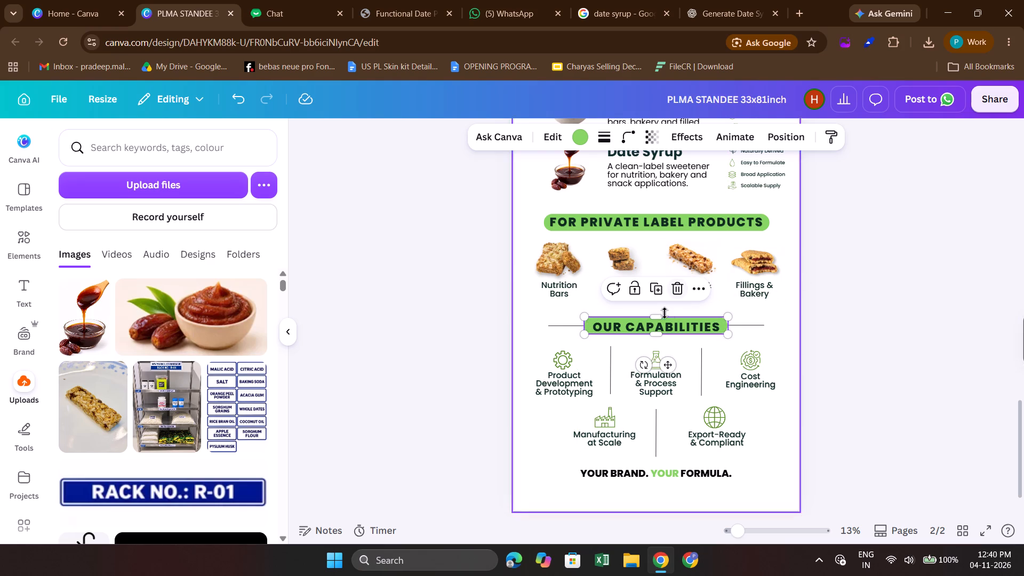
Align the OUR CAPABILITIES text and its green pill with each other, both vertically to the middle and horizontally to the centre.
shift+click(691, 326)
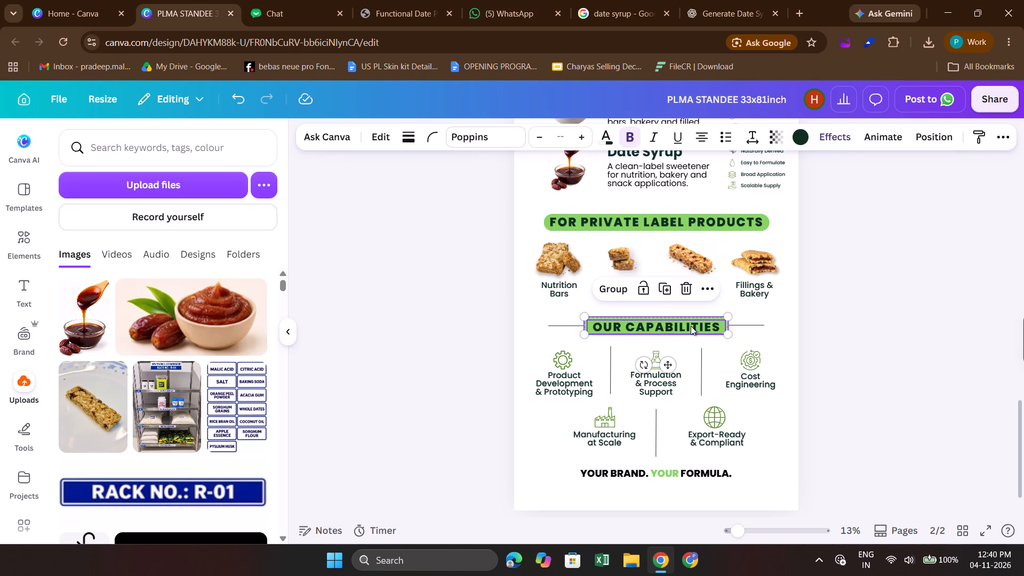
click(946, 142)
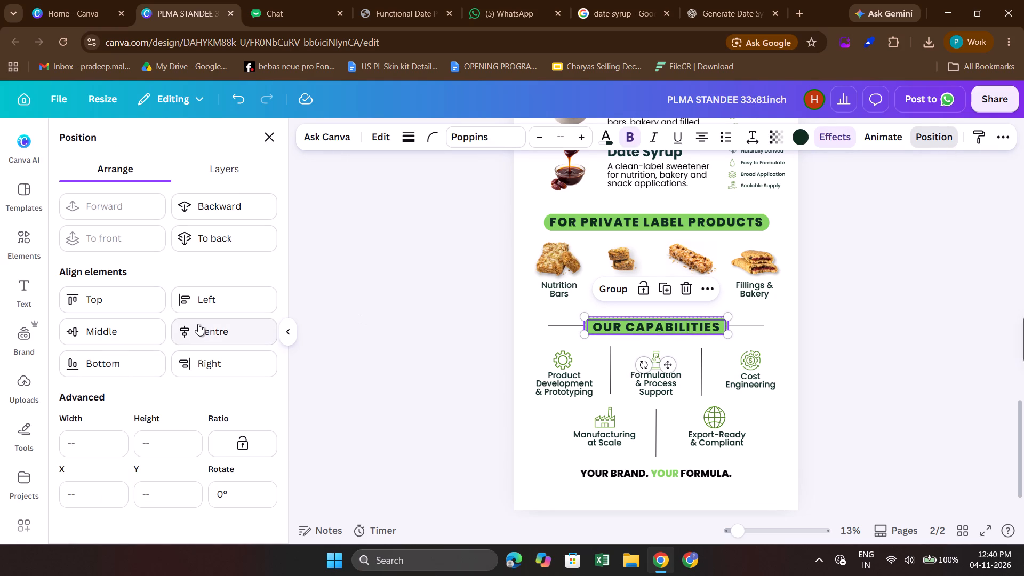
click(143, 326)
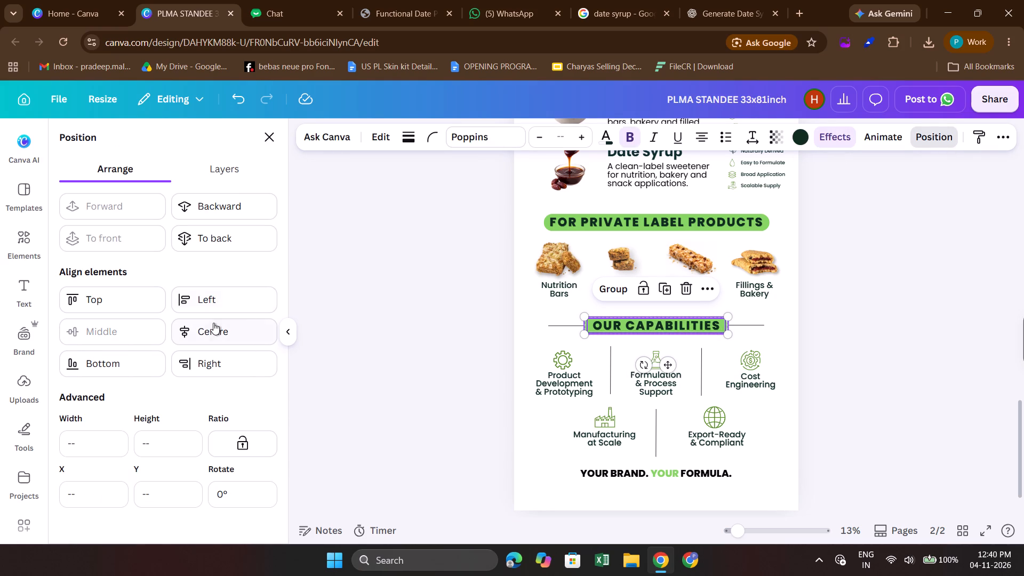
click(213, 324)
click(412, 279)
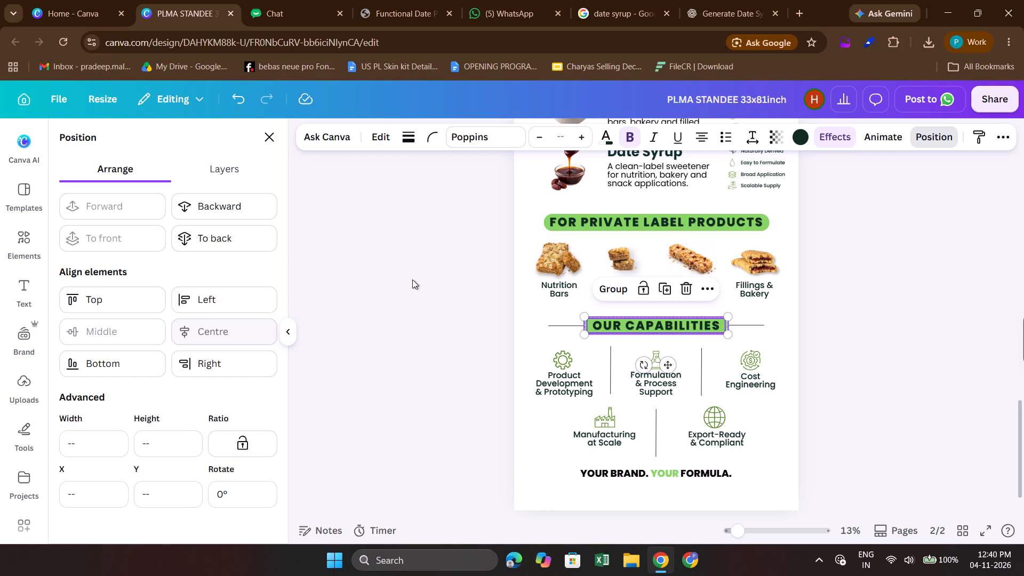
click(412, 279)
Align the FOR PRIVATE LABEL PRODUCTS text and its green pill with each other by centre and middle.
scroll(507, 352, up, 1)
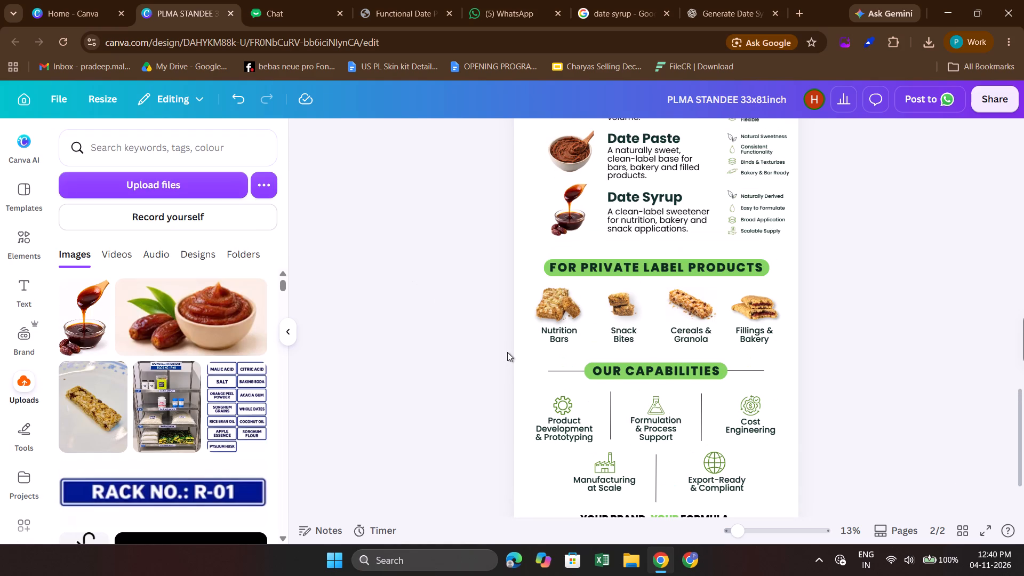
scroll(530, 314, up, 1)
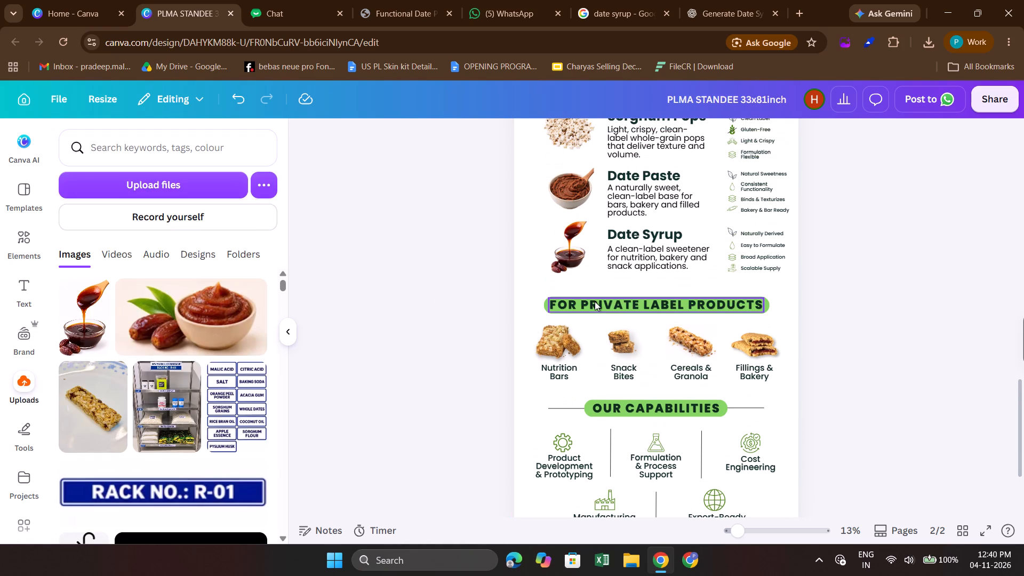
click(595, 301)
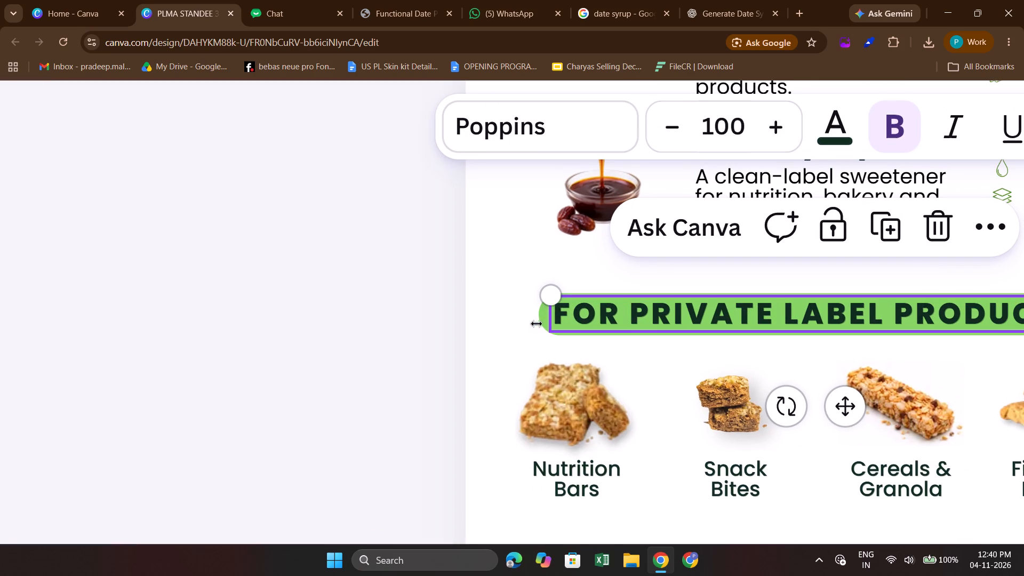
click(367, 326)
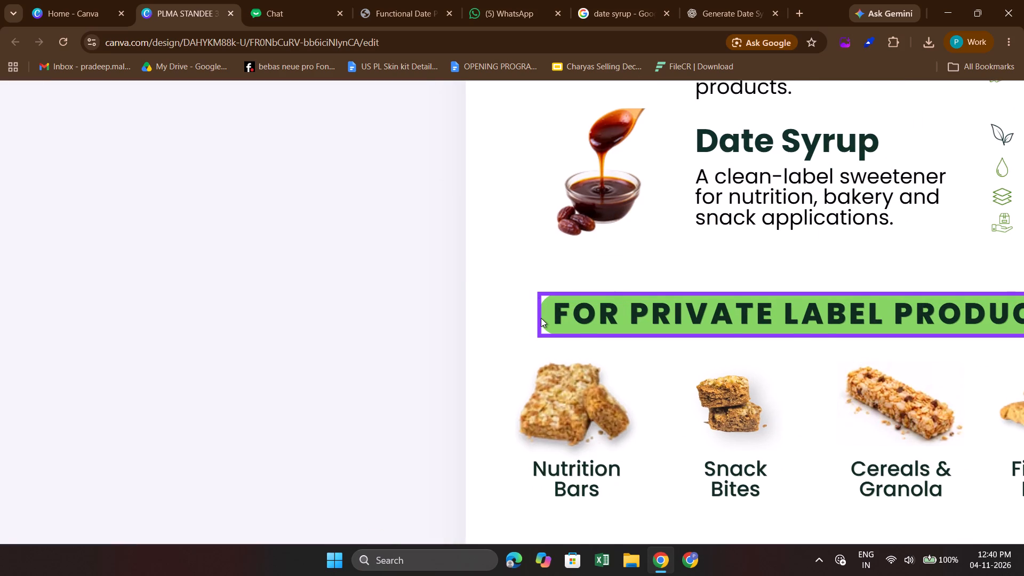
click(541, 318)
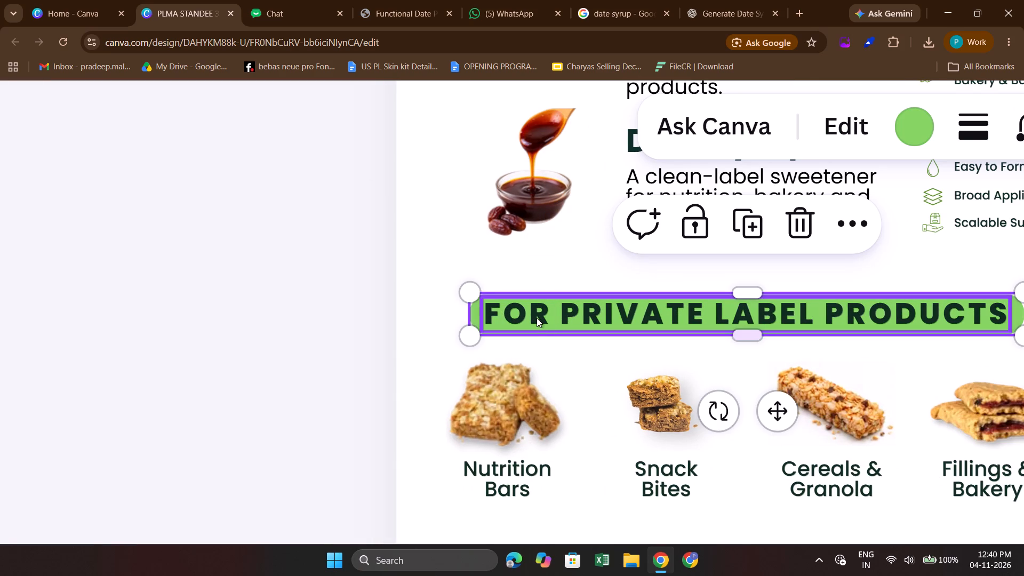
shift+click(537, 318)
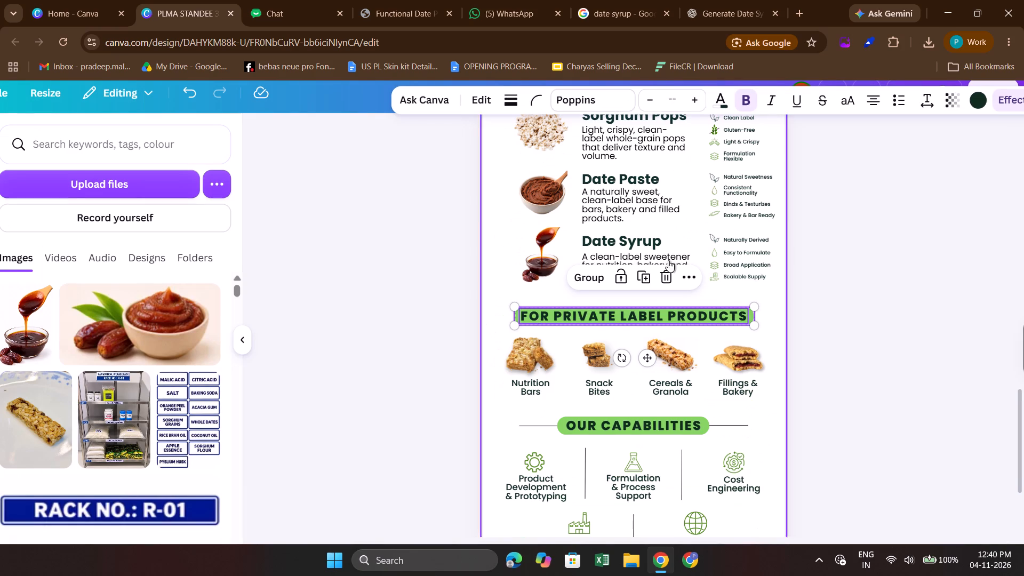
scroll(842, 203, up, 1)
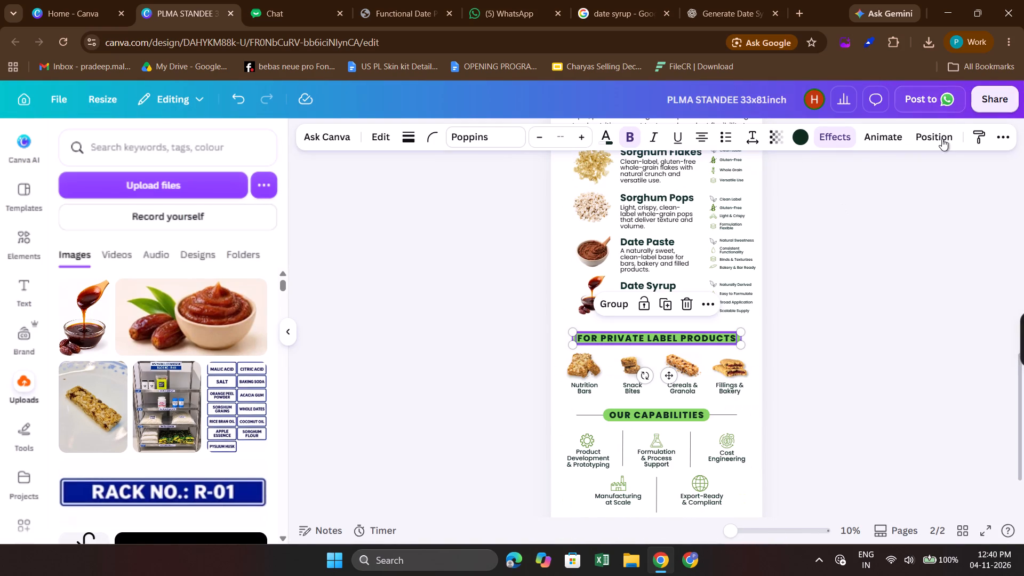
click(942, 139)
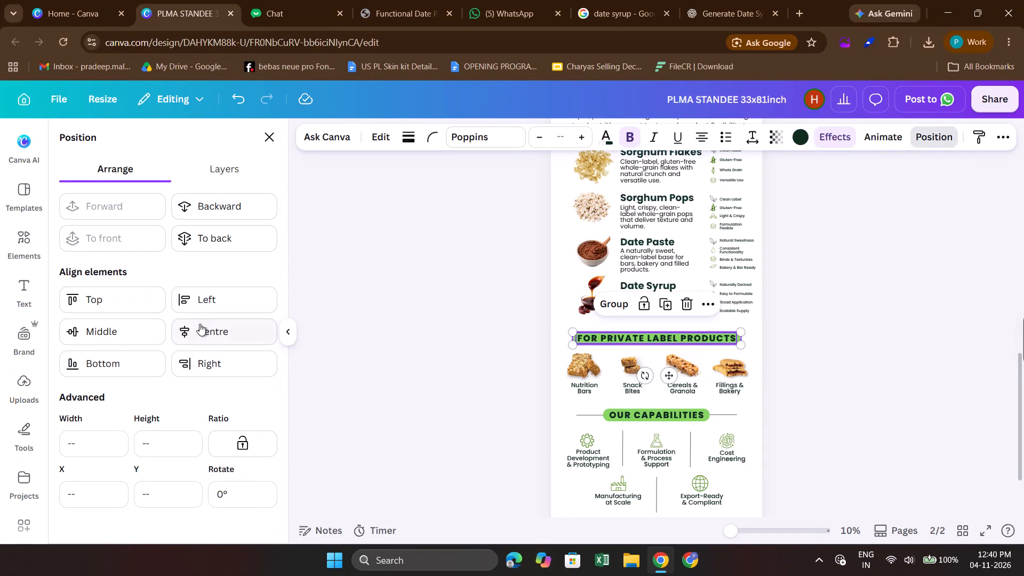
click(199, 324)
click(101, 328)
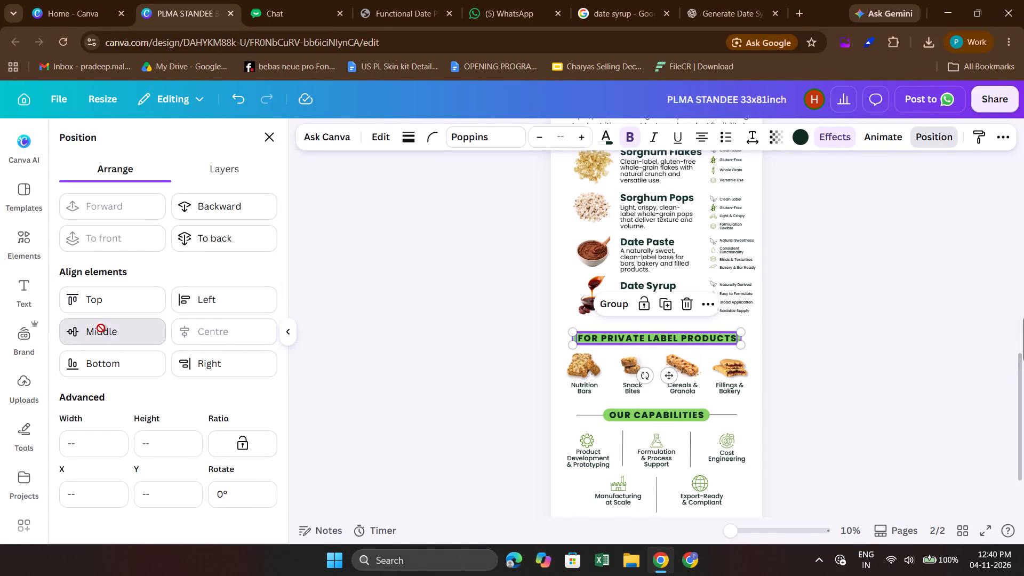
click(265, 133)
click(370, 273)
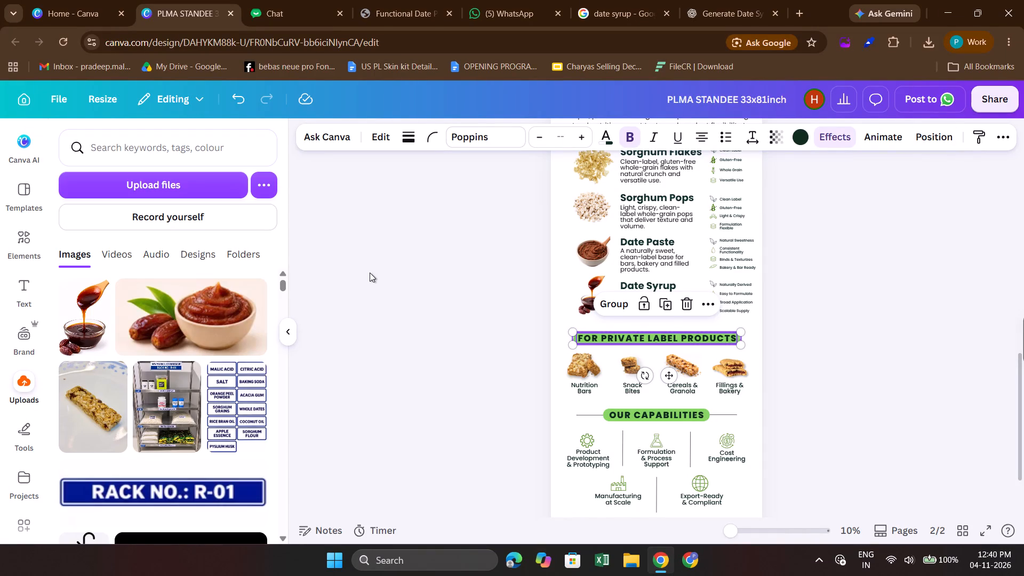
Duplicate the line right of OUR CAPABILITIES, place the copy at the right end of the FOR PRIVATE LABEL PRODUCTS pill and shorten it to about 3 in.
scroll(370, 273, down, 1)
scroll(484, 332, down, 1)
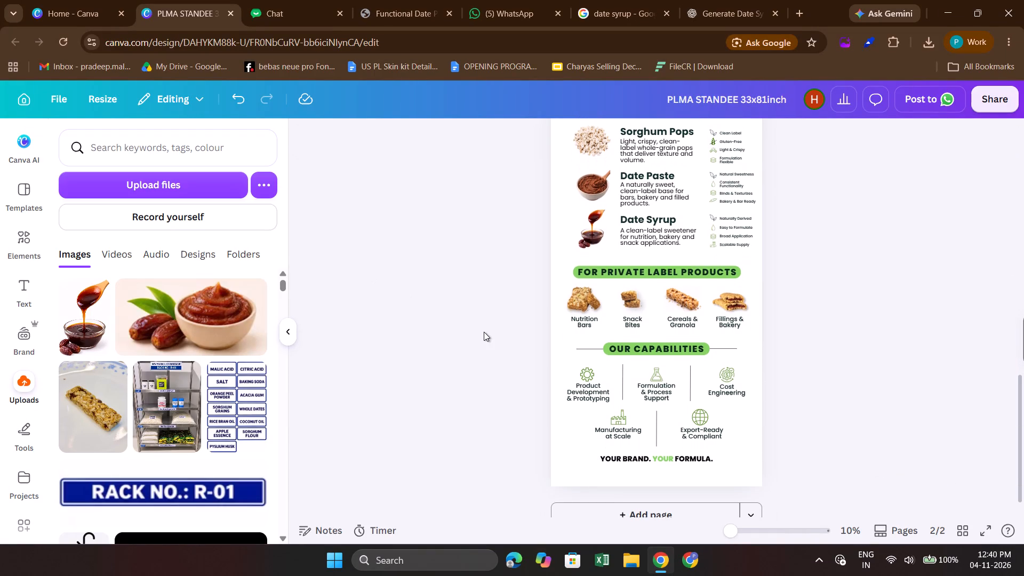
scroll(484, 332, down, 1)
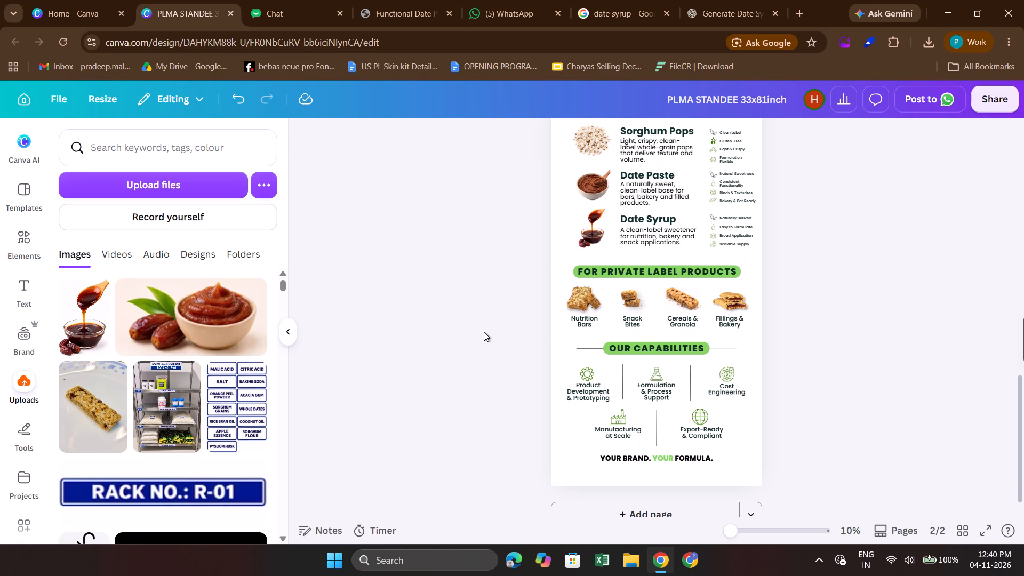
scroll(620, 324, up, 1)
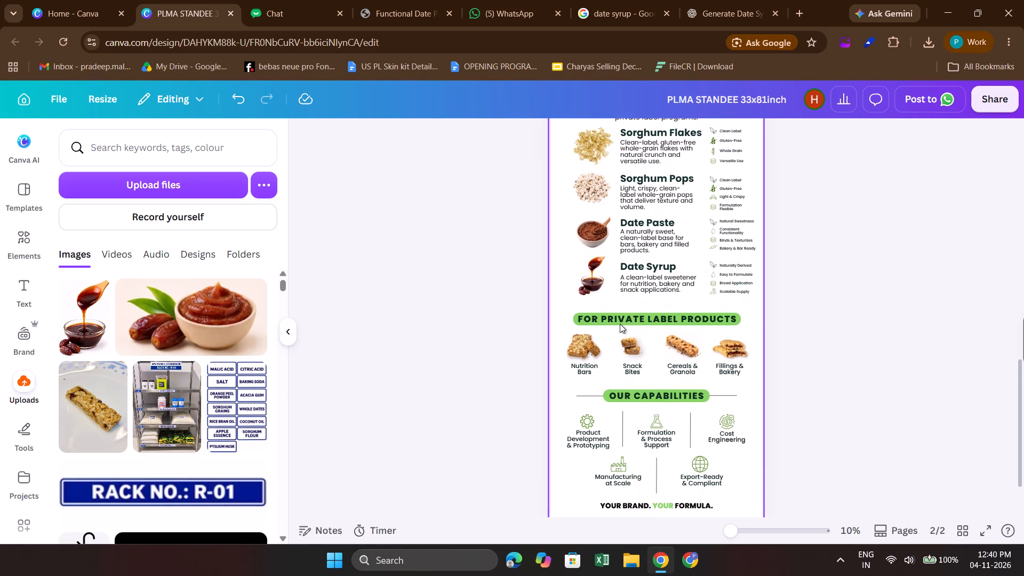
scroll(620, 324, up, 1)
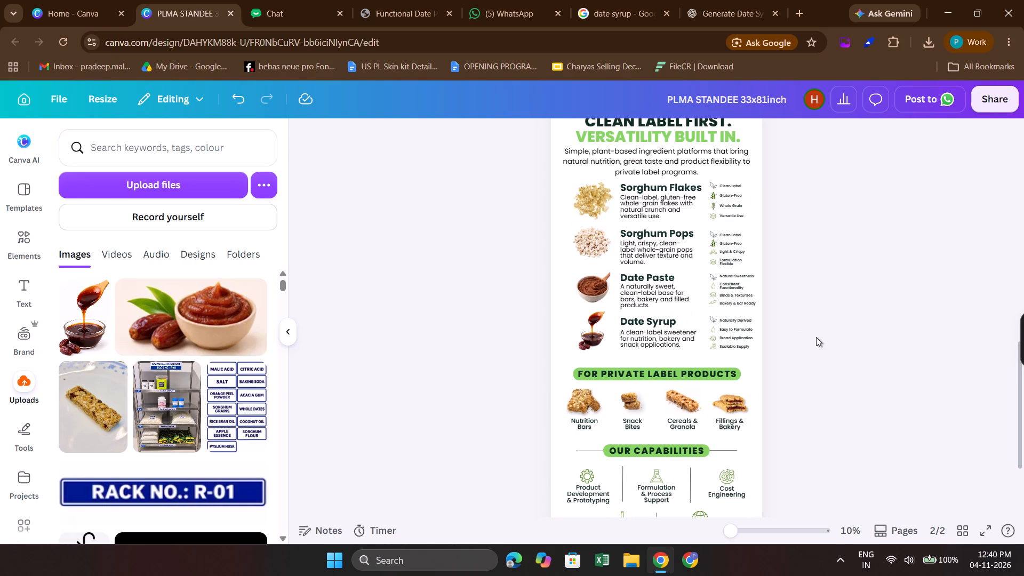
scroll(816, 337, down, 1)
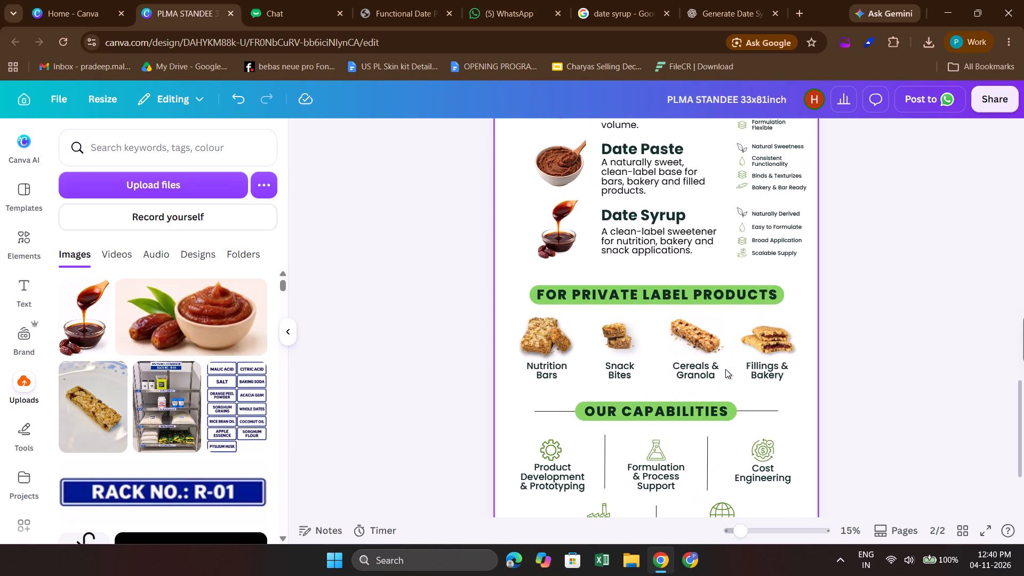
click(759, 413)
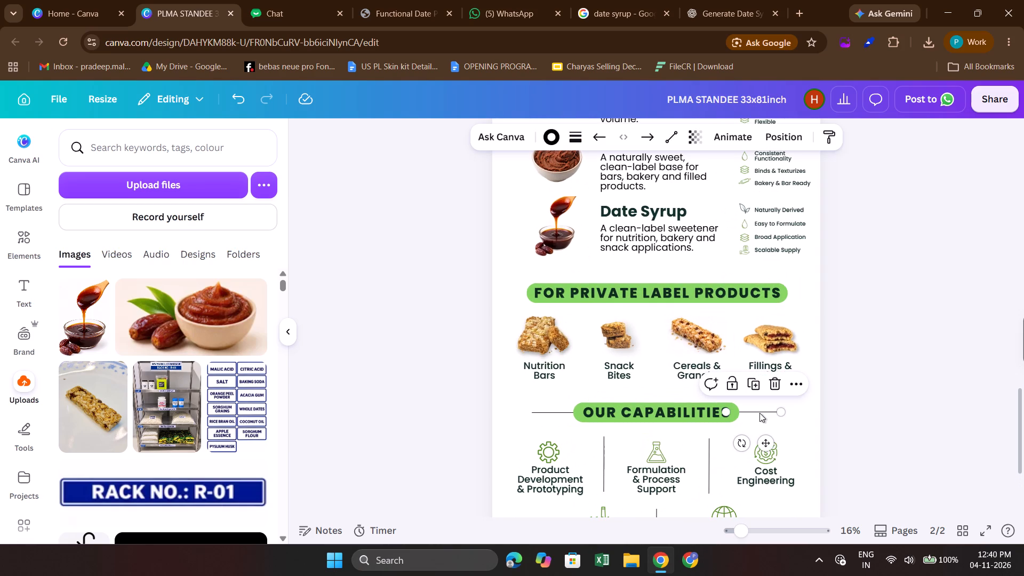
key(ctrl+d)
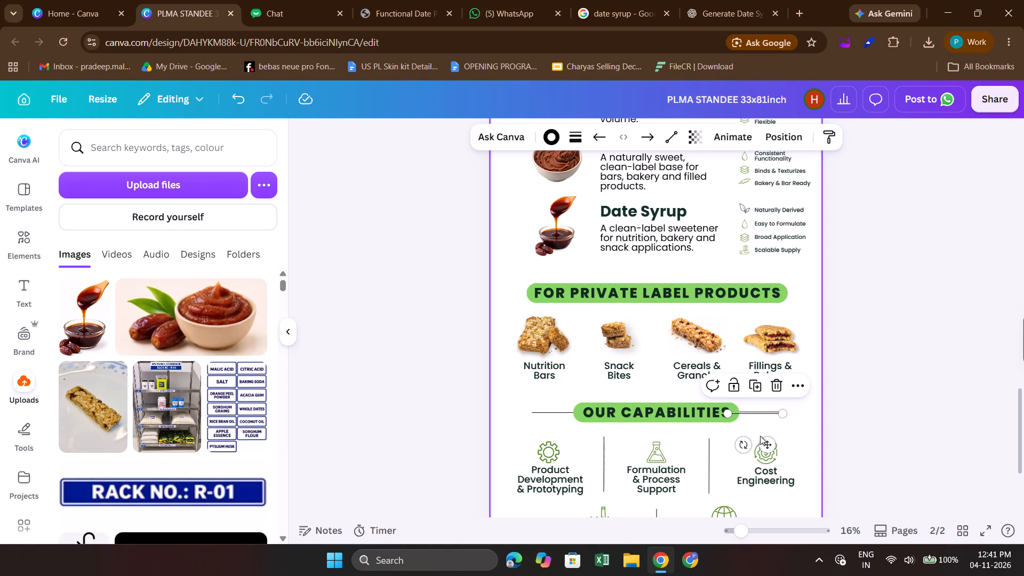
drag(765, 443, 818, 311)
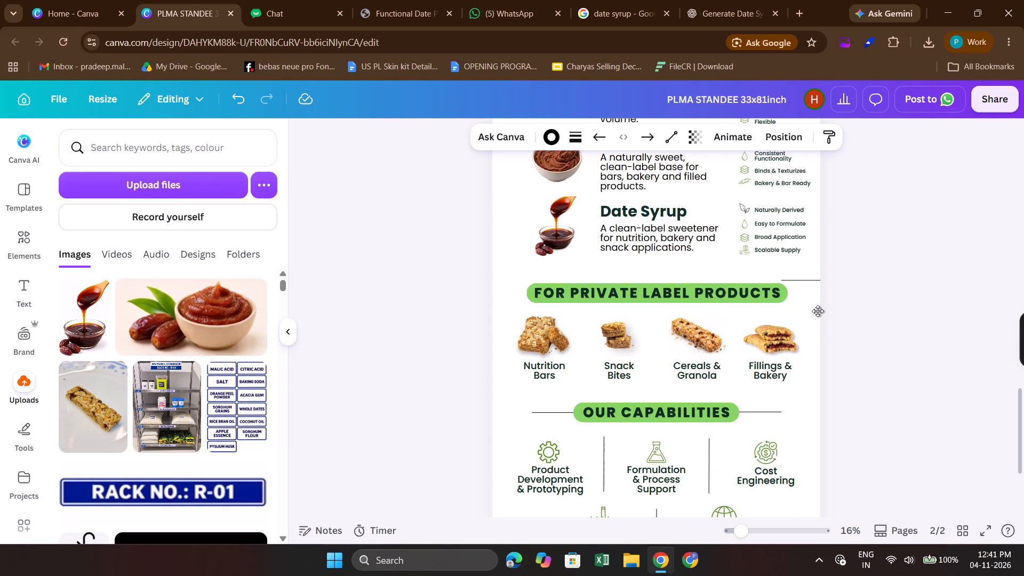
drag(818, 311, 818, 324)
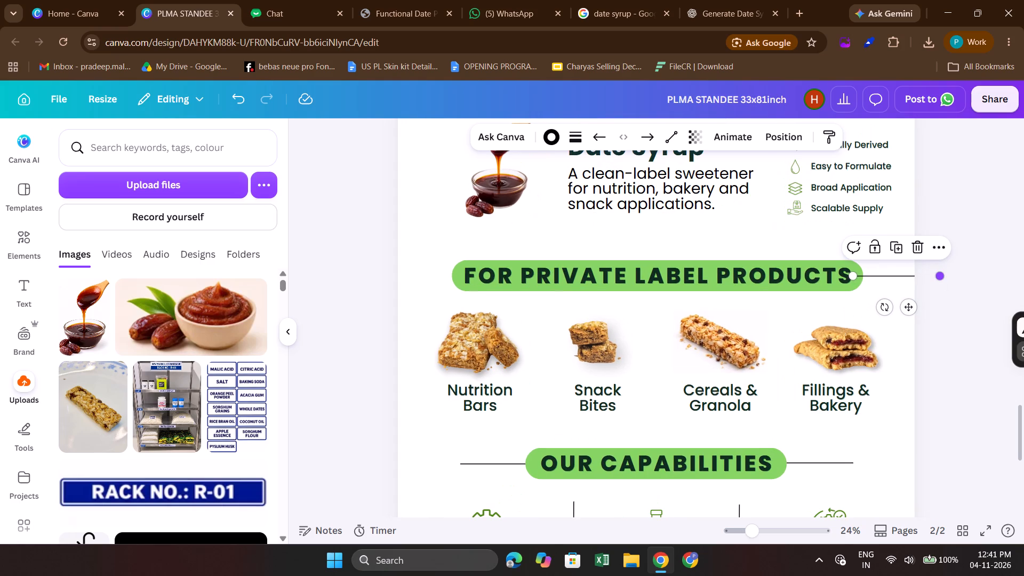
drag(943, 279, 904, 278)
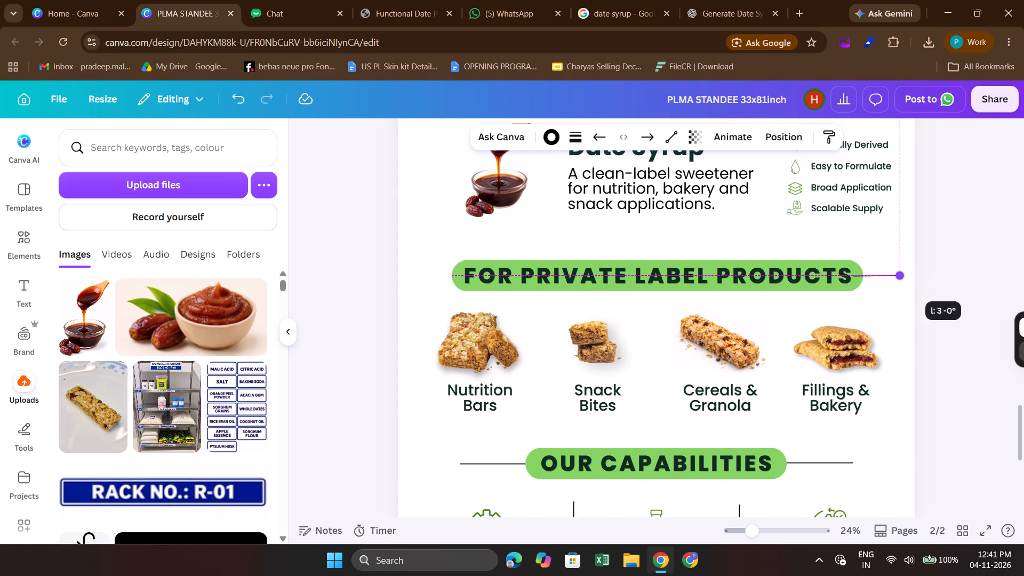
drag(904, 278, 903, 278)
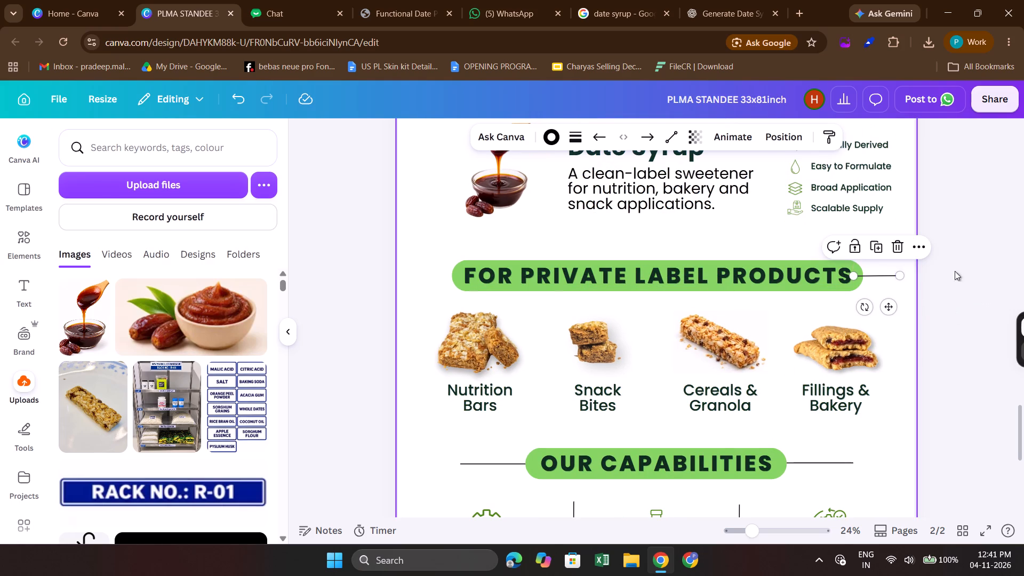
click(974, 274)
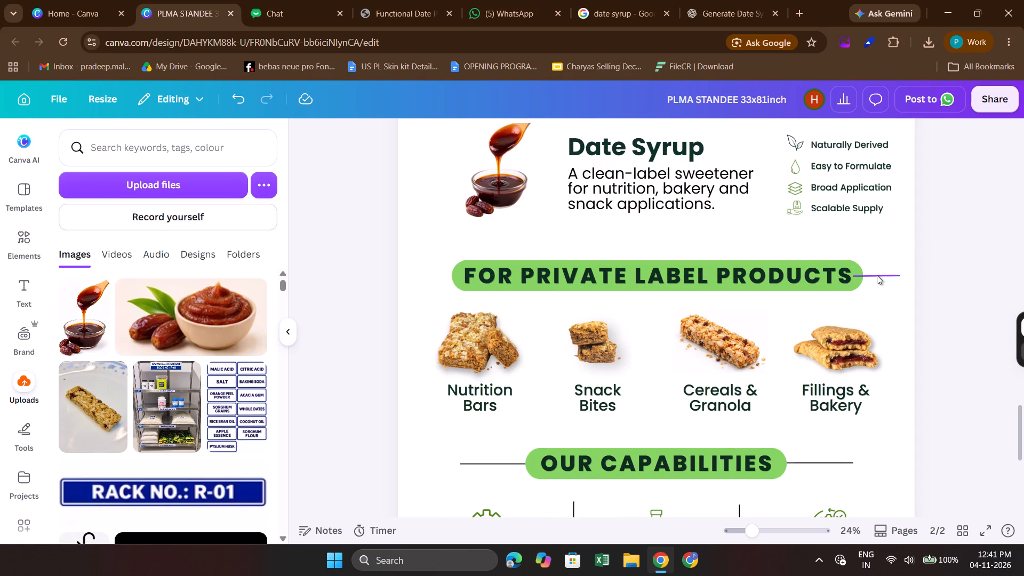
Duplicate the shortened line and place the copy level with it at the left end of the FOR PRIVATE LABEL PRODUCTS pill.
click(877, 275)
key(ctrl+d)
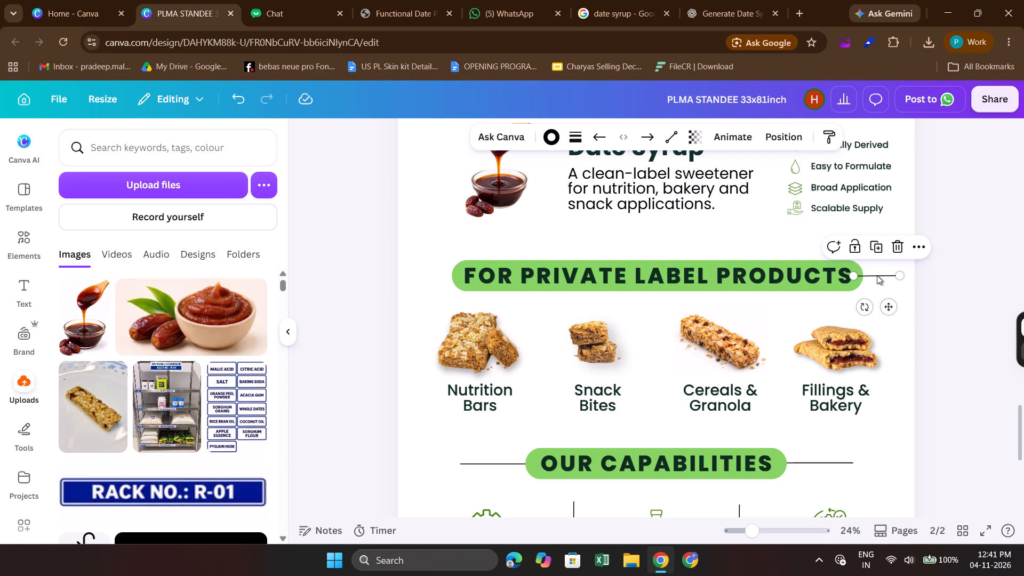
drag(892, 309, 475, 292)
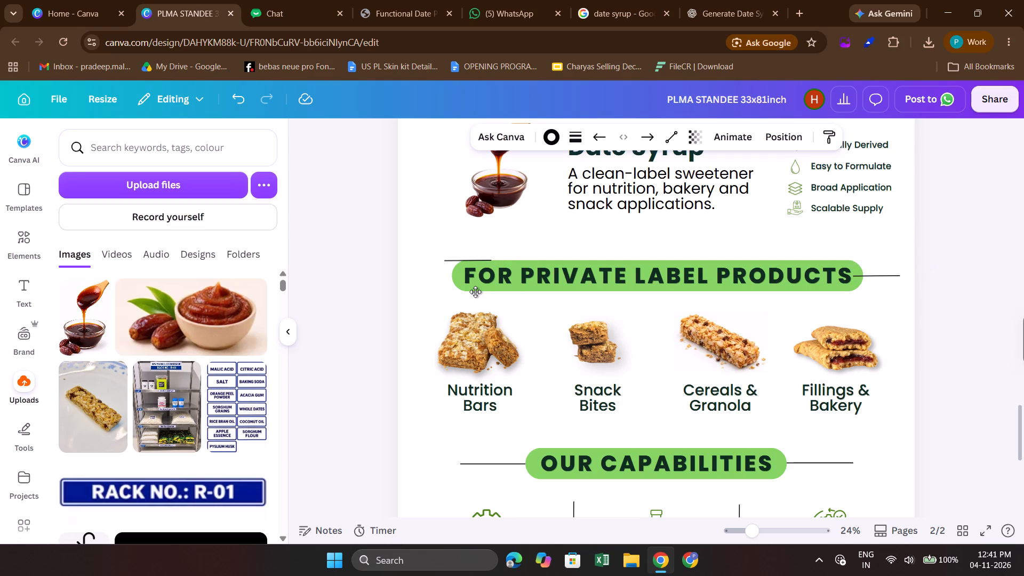
drag(475, 292, 445, 309)
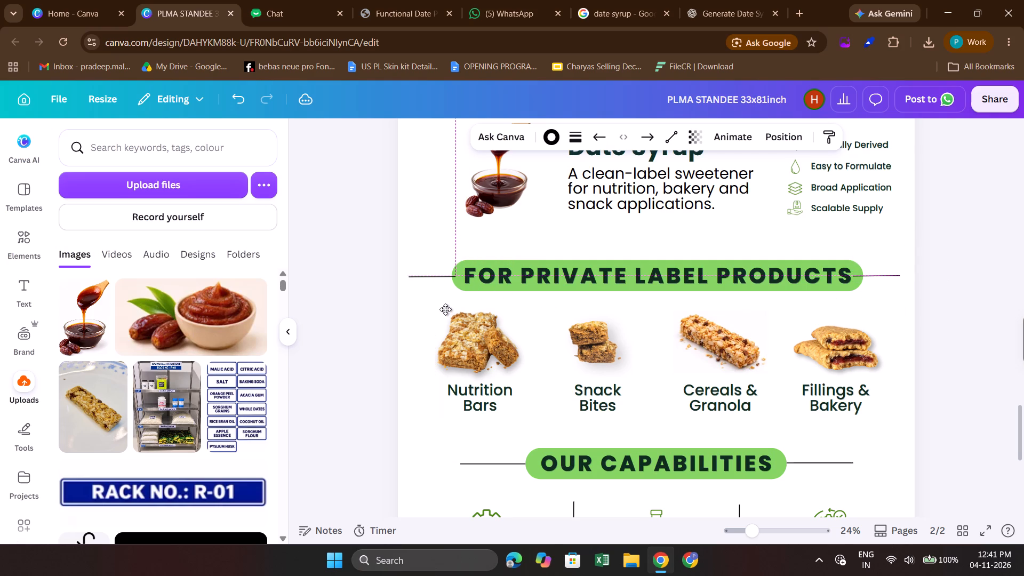
drag(445, 309, 448, 309)
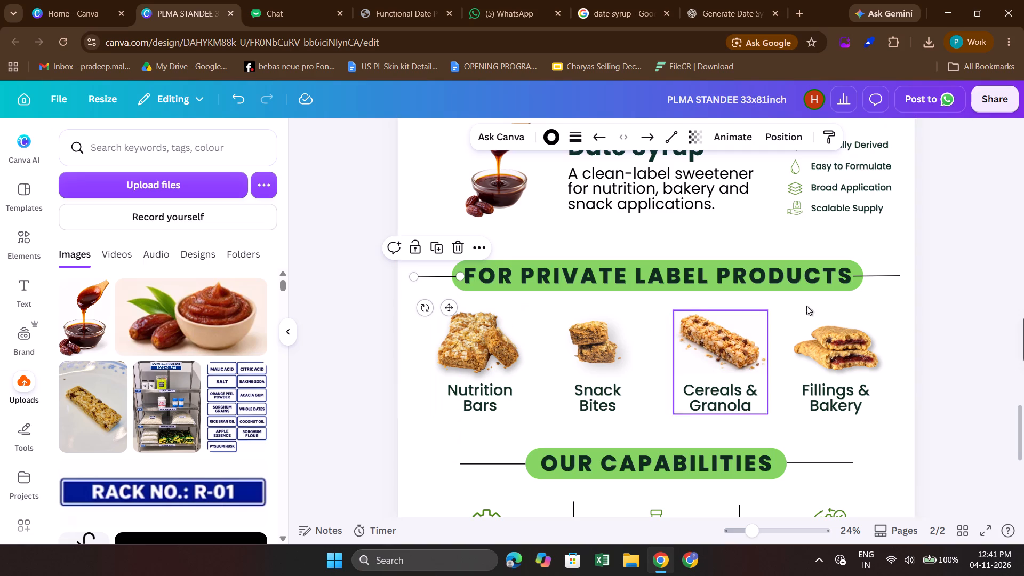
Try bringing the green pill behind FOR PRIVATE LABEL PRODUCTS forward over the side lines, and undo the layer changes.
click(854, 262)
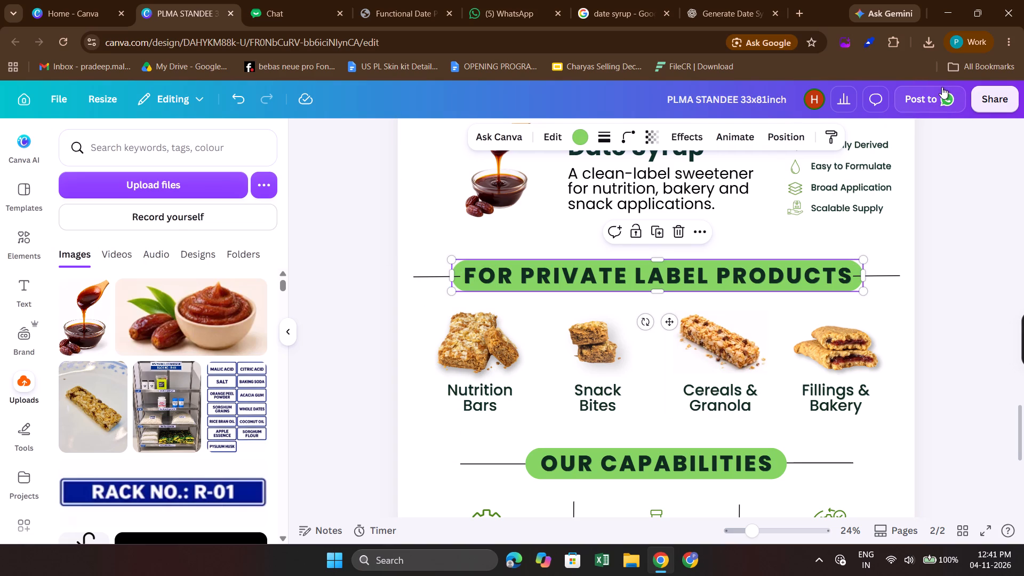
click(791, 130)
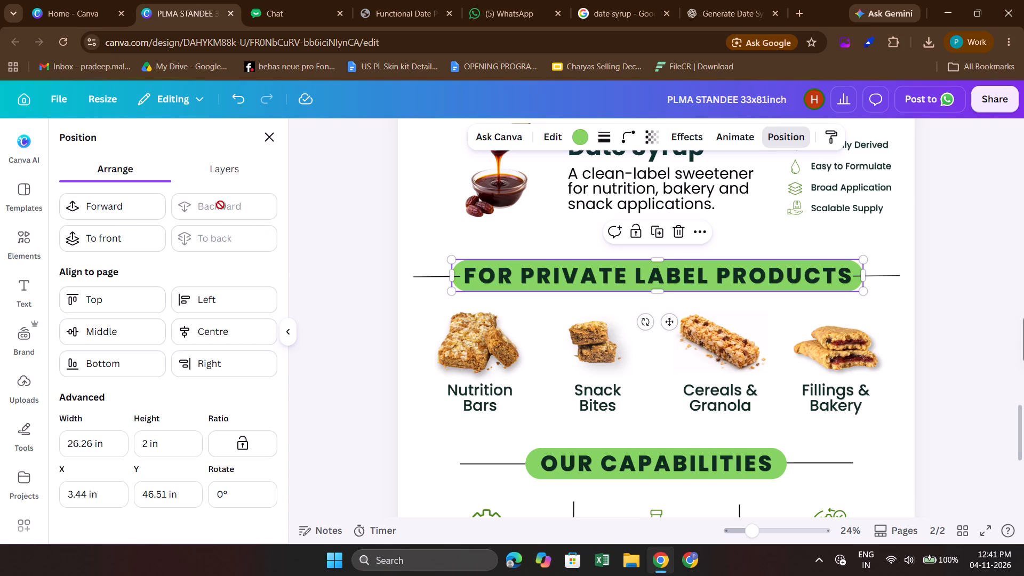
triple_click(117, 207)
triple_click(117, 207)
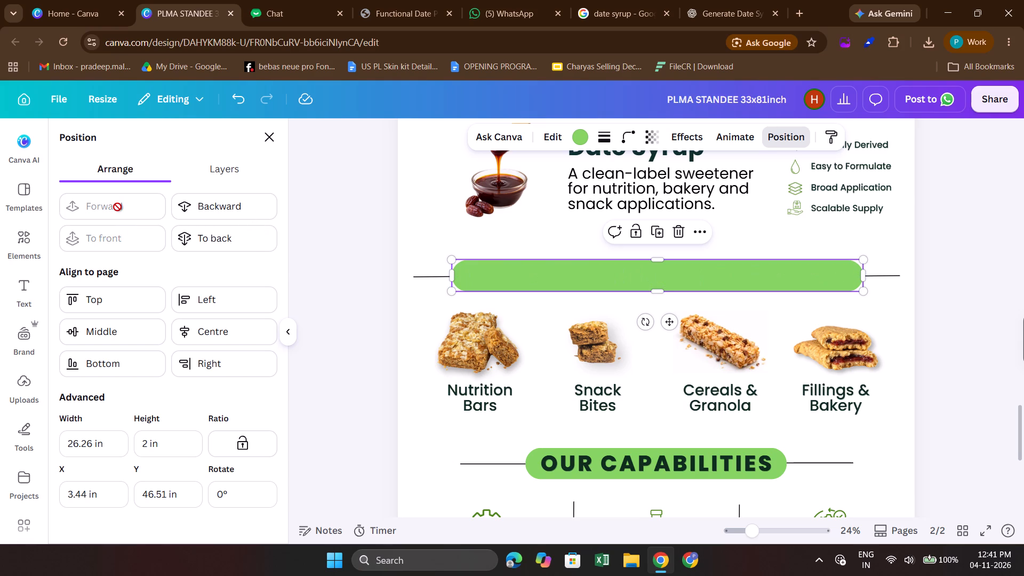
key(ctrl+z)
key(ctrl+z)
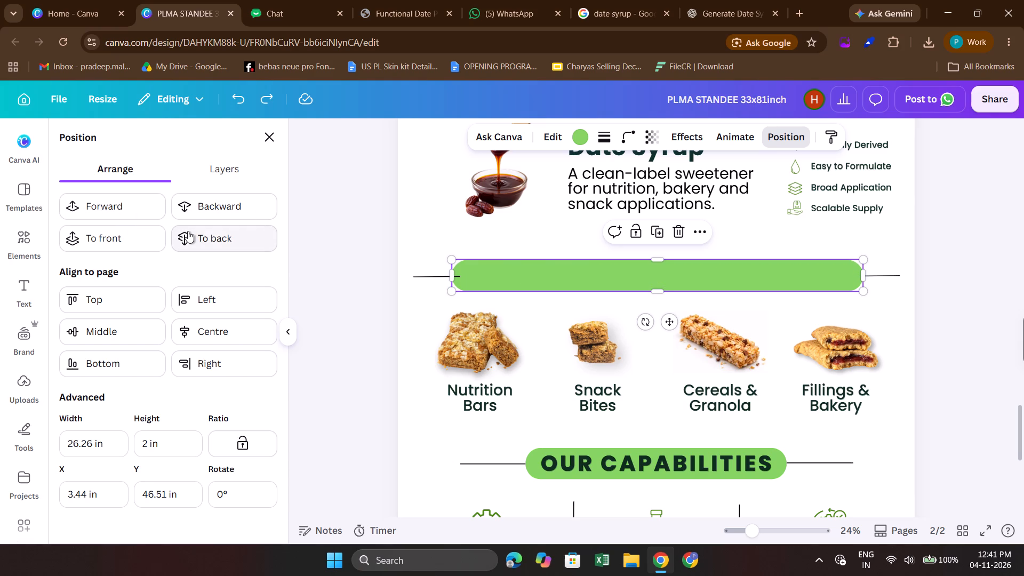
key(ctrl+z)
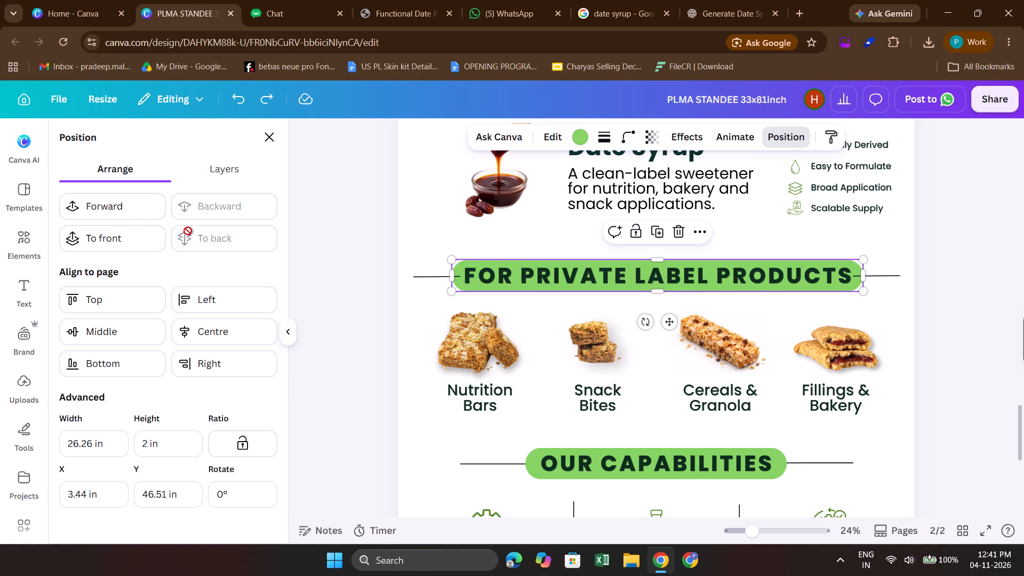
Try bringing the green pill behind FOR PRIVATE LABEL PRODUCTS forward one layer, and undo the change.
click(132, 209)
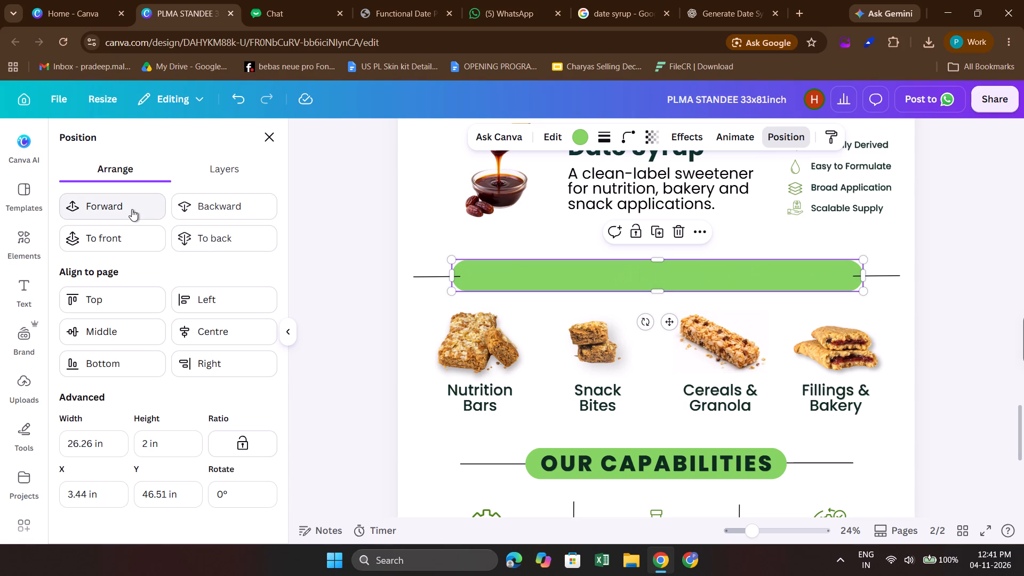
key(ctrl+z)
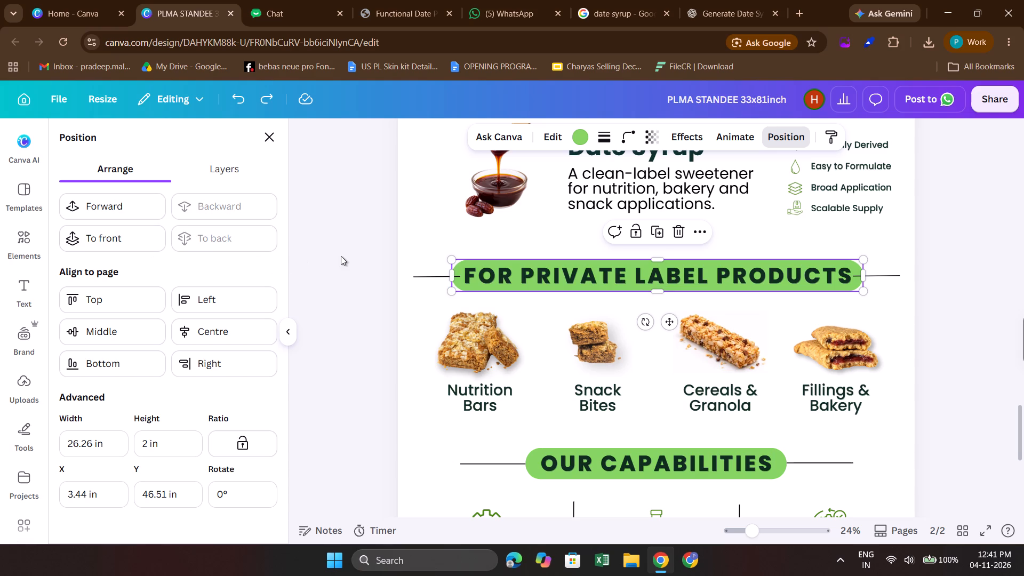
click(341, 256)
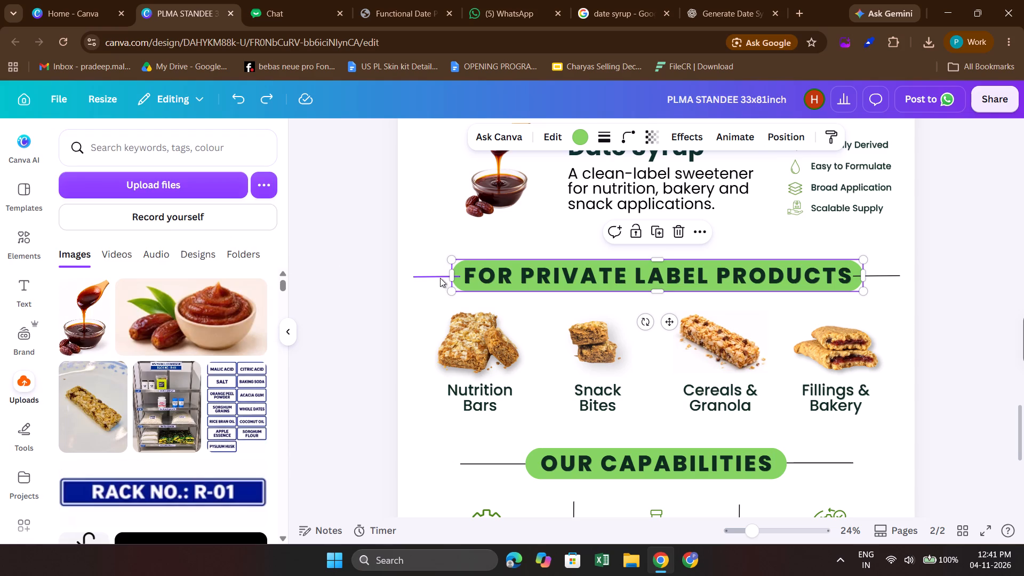
Send both side lines of the FOR PRIVATE LABEL PRODUCTS heading backward together in the layer order.
click(440, 278)
shift+click(890, 276)
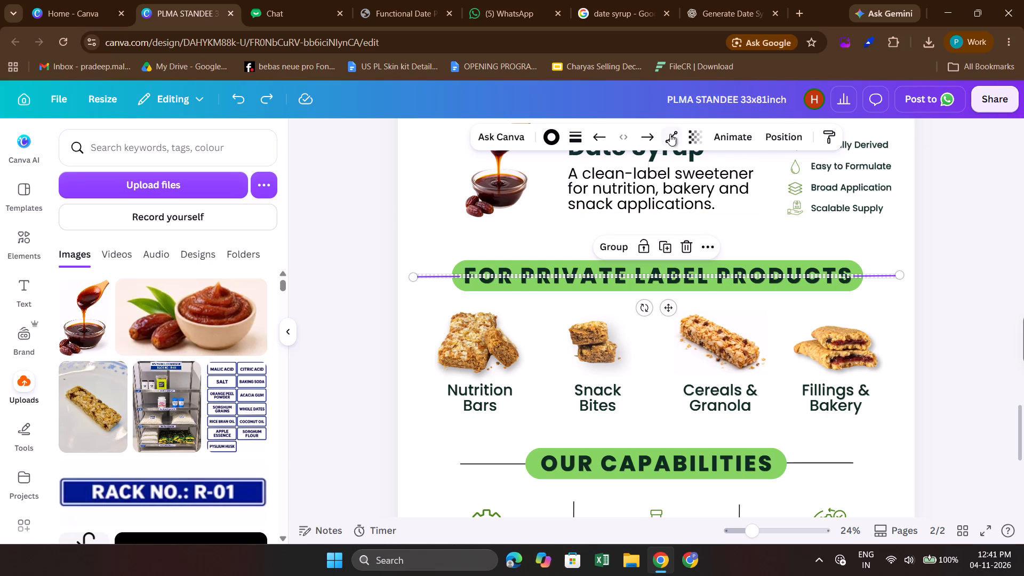
click(778, 139)
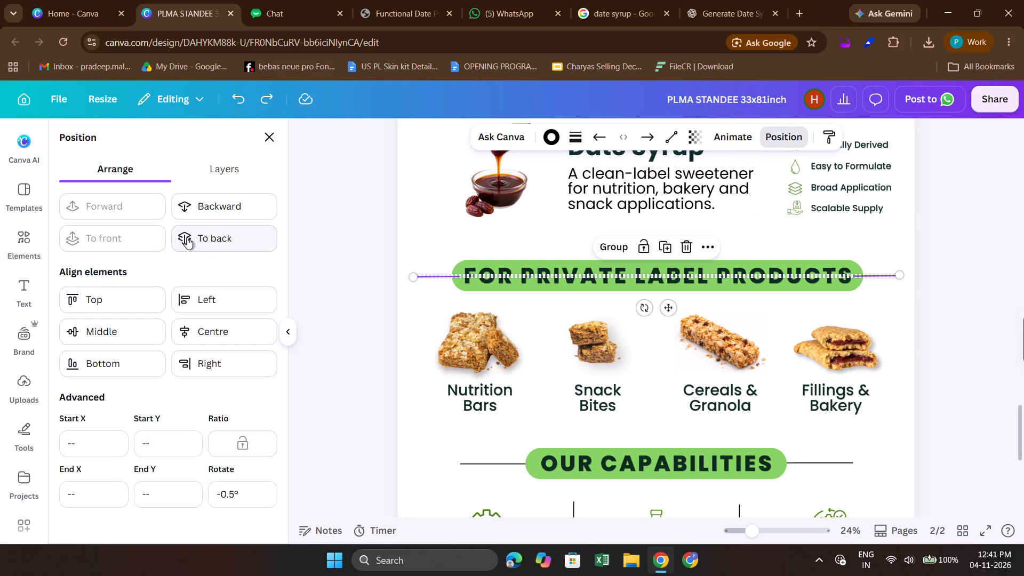
click(231, 201)
click(231, 201)
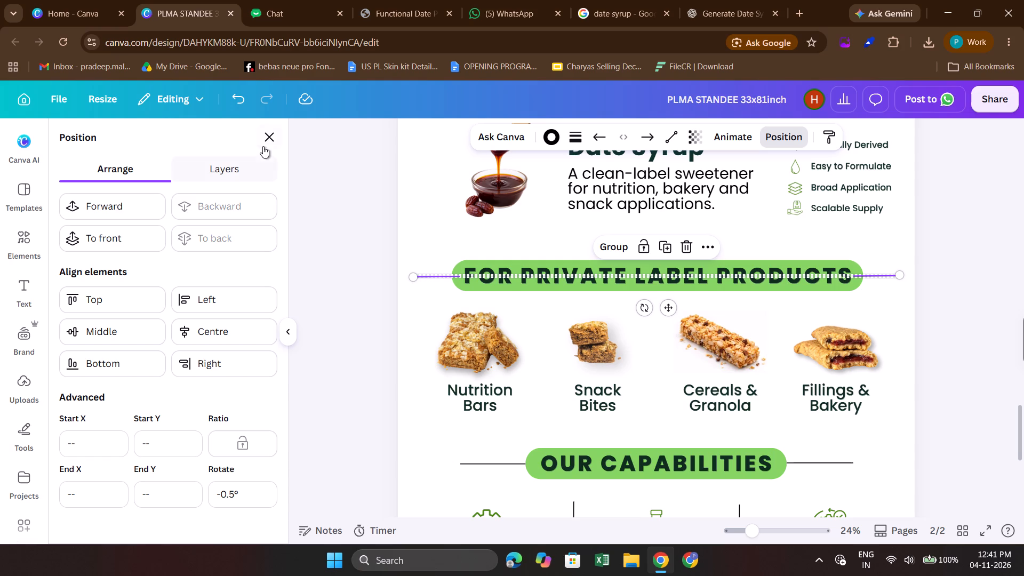
click(263, 142)
click(337, 235)
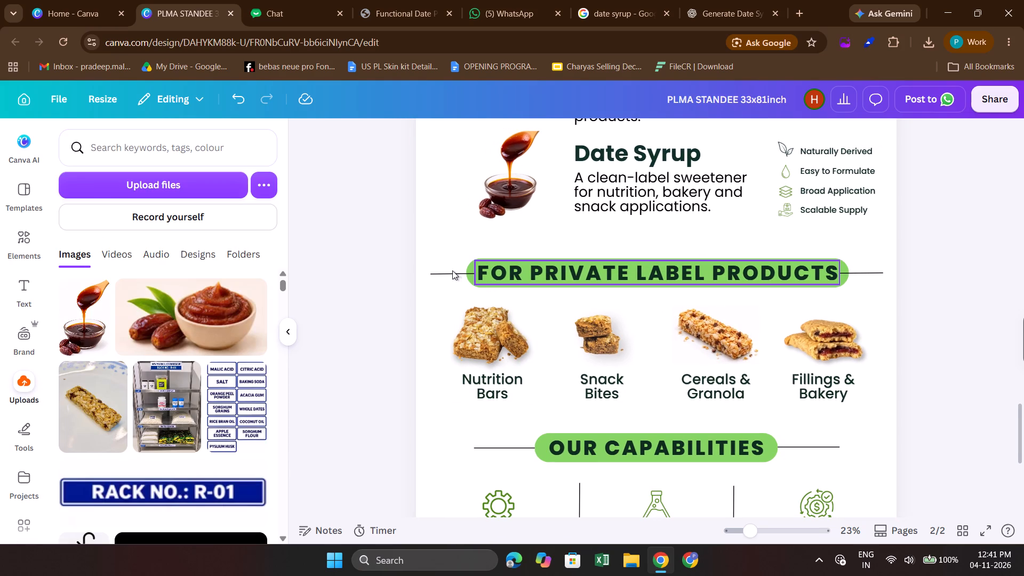
Send the line at the left end of the FOR PRIVATE LABEL PRODUCTS pill backward until it is behind the pill.
click(445, 275)
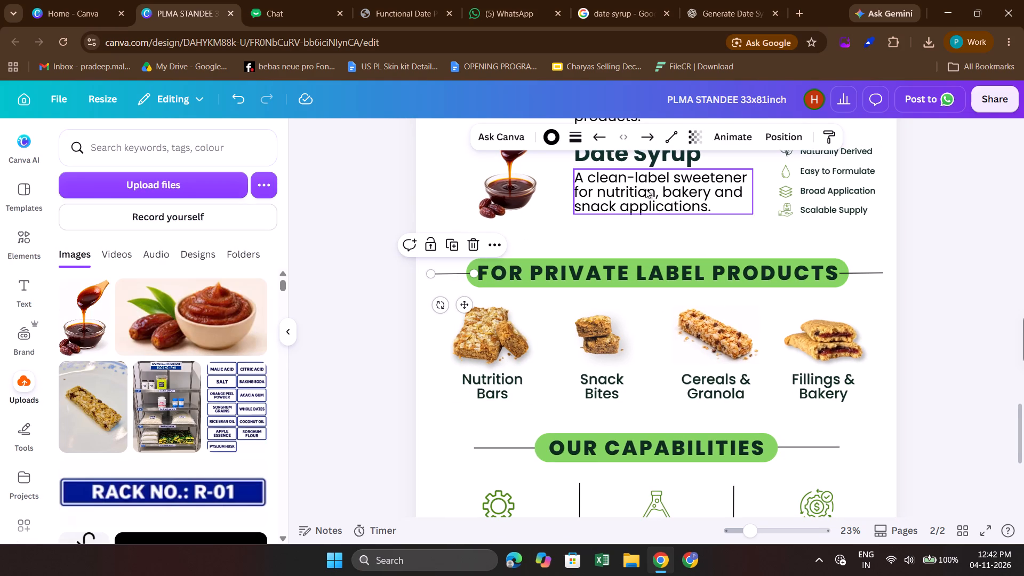
click(782, 133)
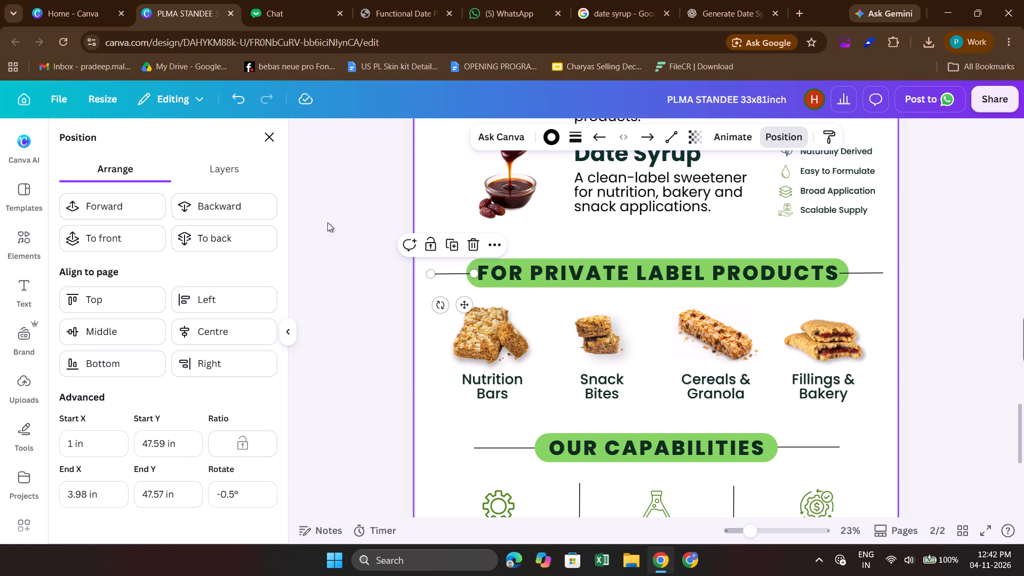
triple_click(227, 211)
double_click(227, 211)
click(355, 243)
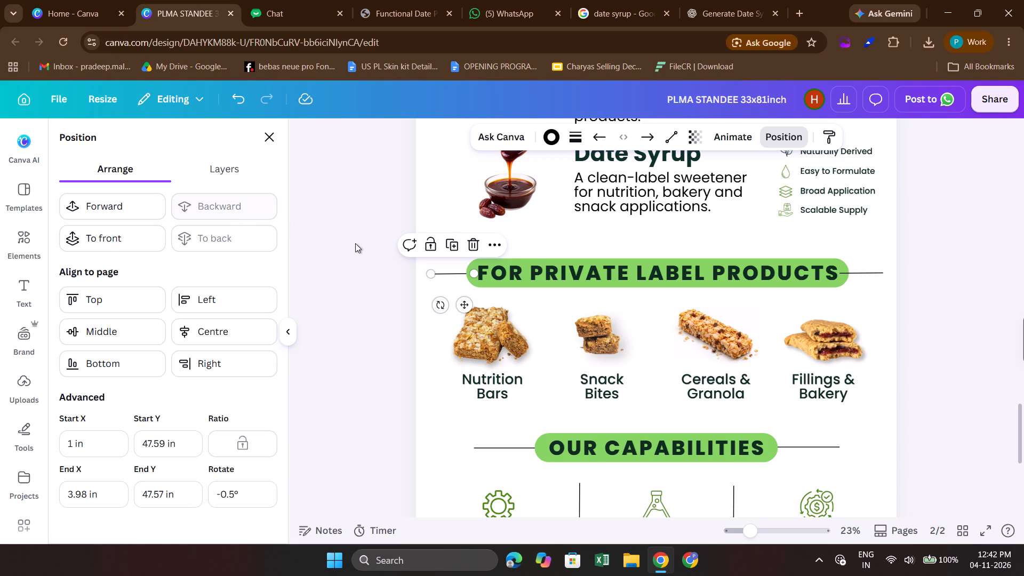
Send the line at the right end of the FOR PRIVATE LABEL PRODUCTS pill backward until it is behind the pill.
click(863, 276)
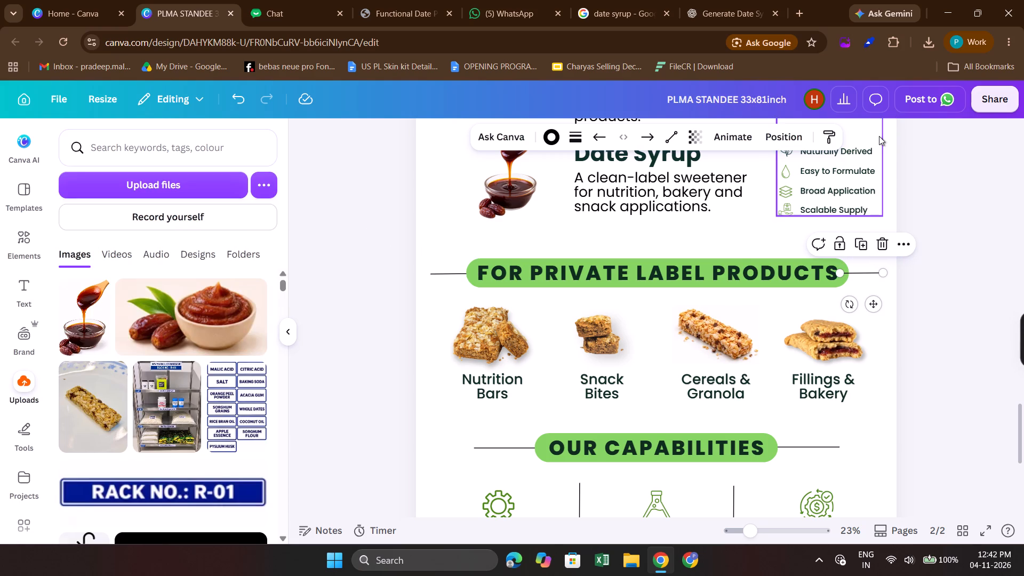
click(769, 131)
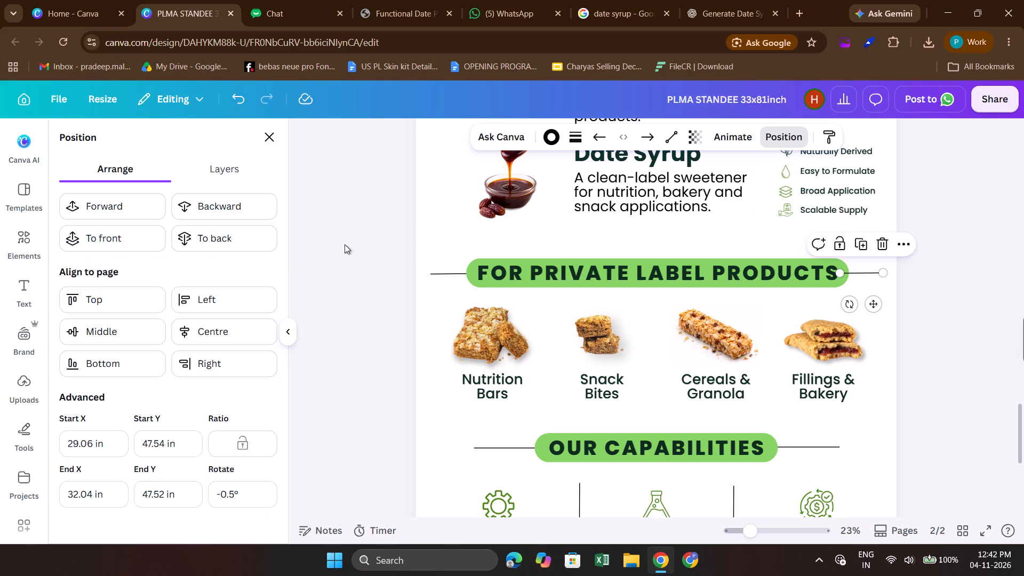
triple_click(212, 209)
triple_click(212, 209)
click(260, 143)
click(305, 219)
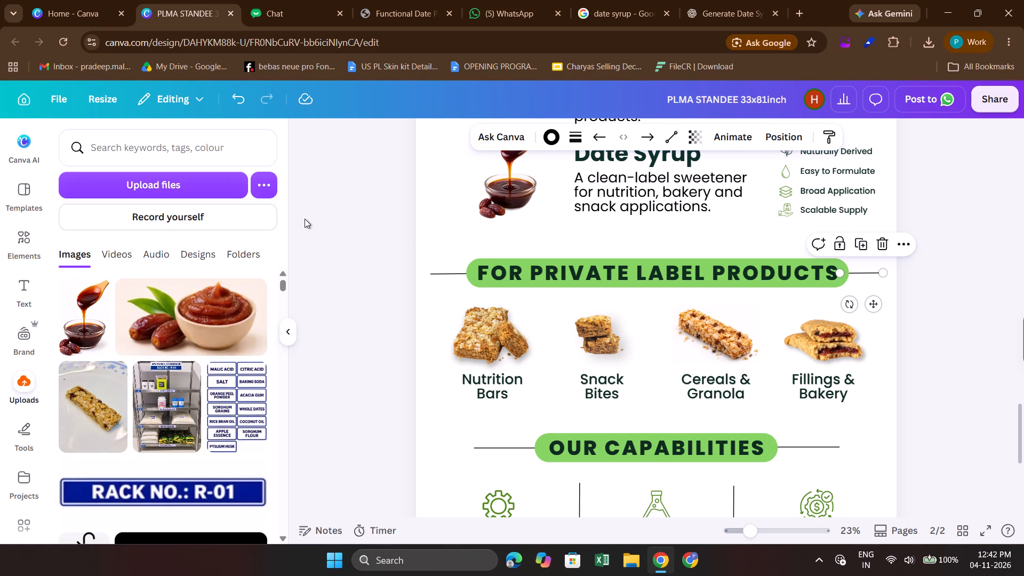
Shorten both FOR PRIVATE LABEL PRODUCTS side lines from their outer ends and level them at 0°, making the right one about 2.1 in.
click(444, 272)
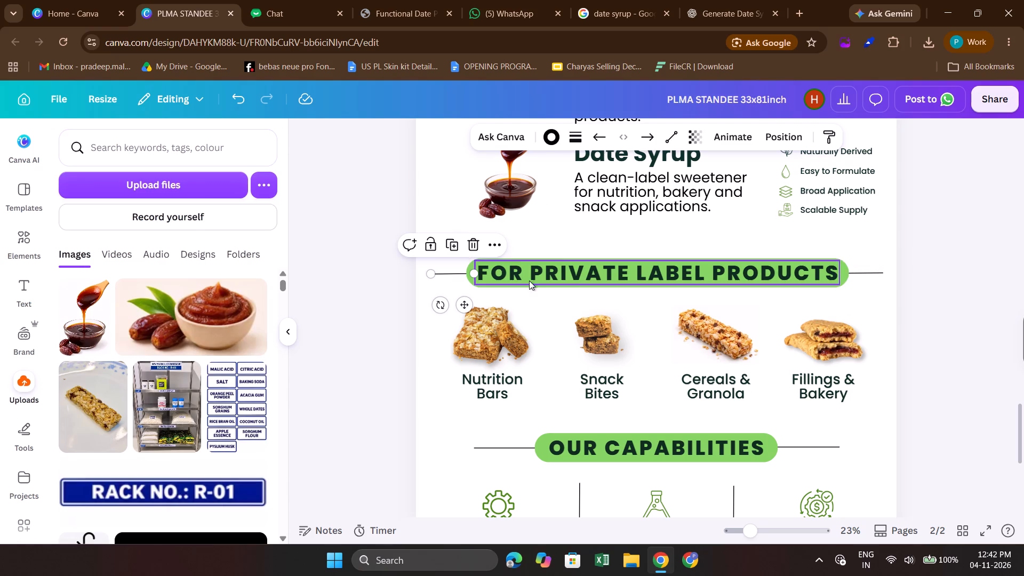
shift+drag(433, 274, 439, 273)
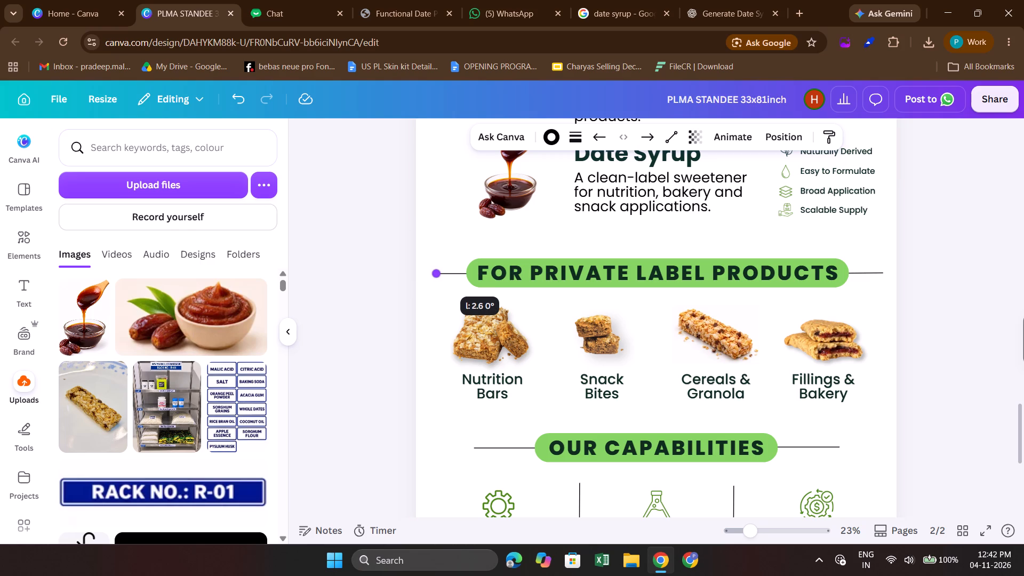
shift+drag(439, 273, 441, 274)
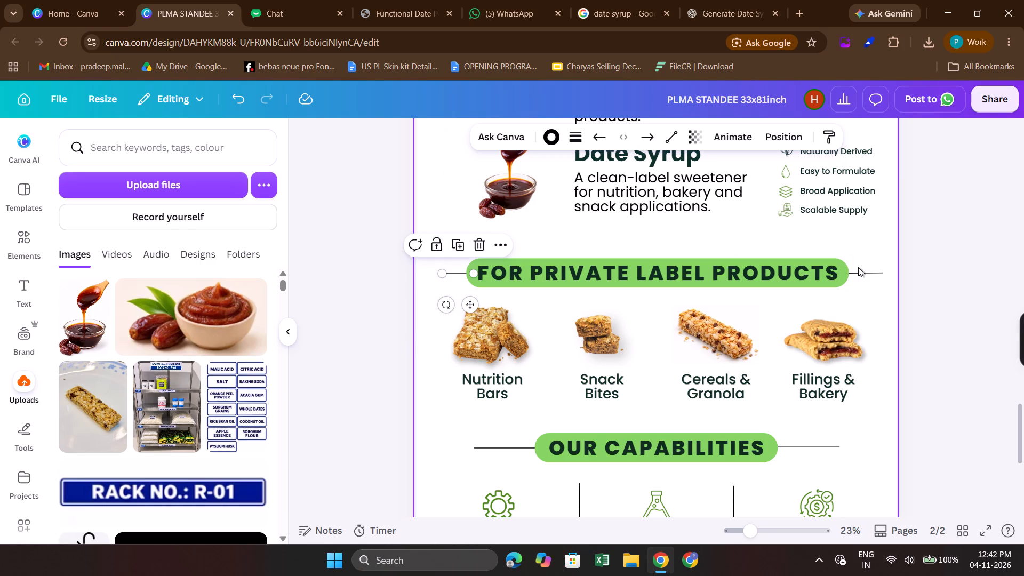
click(861, 275)
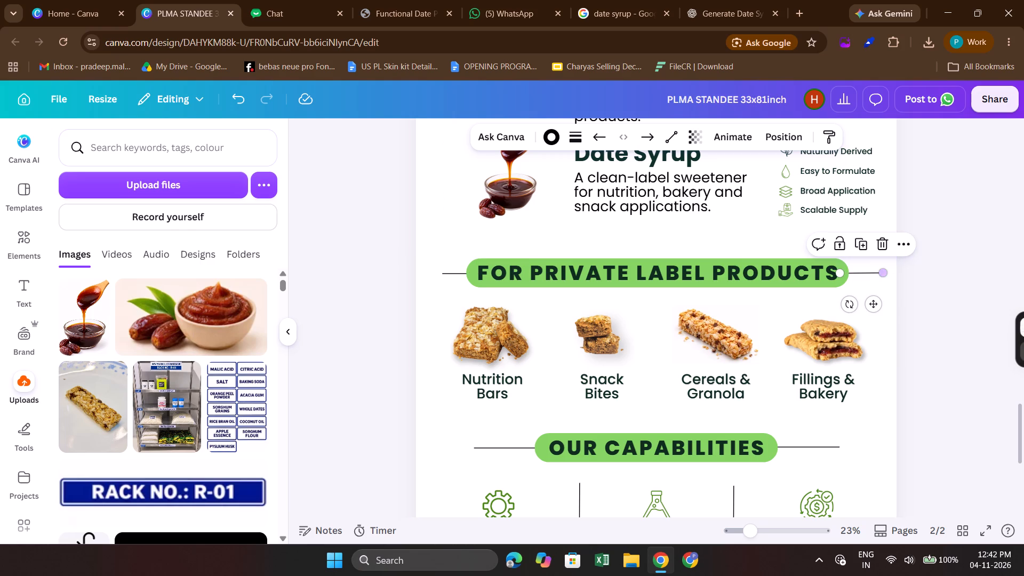
shift+drag(882, 270, 869, 273)
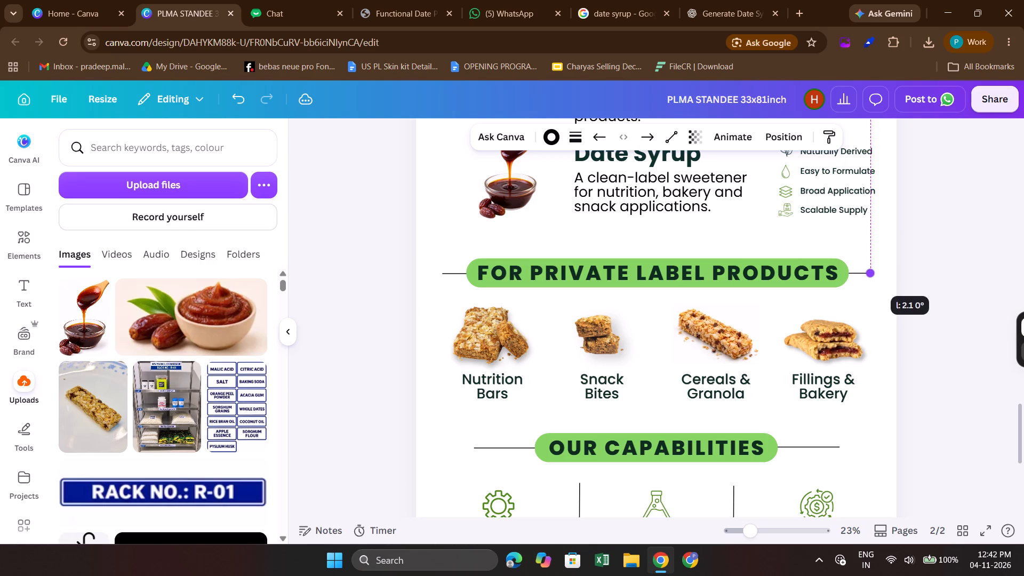
click(956, 300)
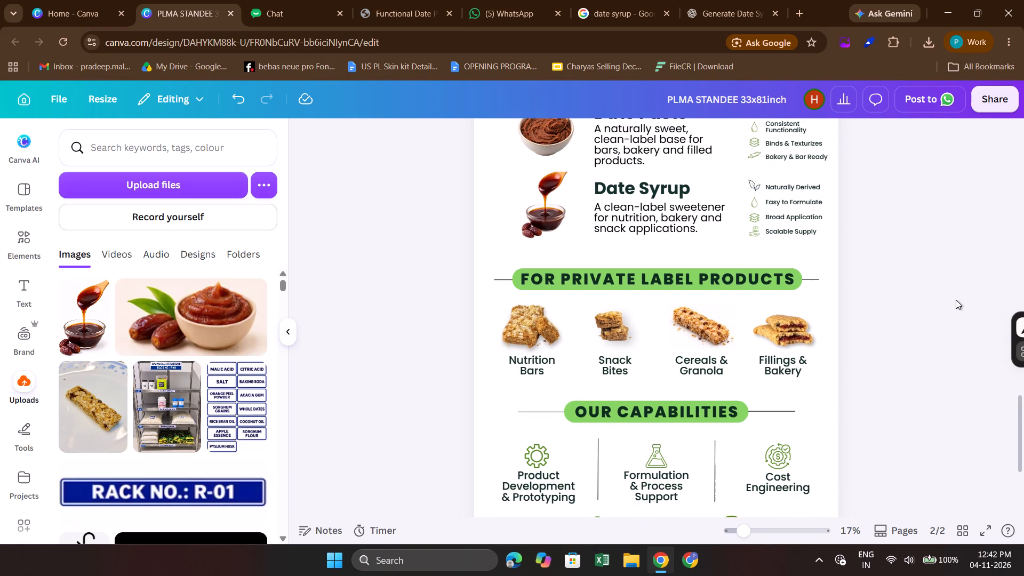
Nudge the right side line of FOR PRIVATE LABEL PRODUCTS slightly outward so both lines extend about equally beyond the pill.
scroll(927, 300, down, 1)
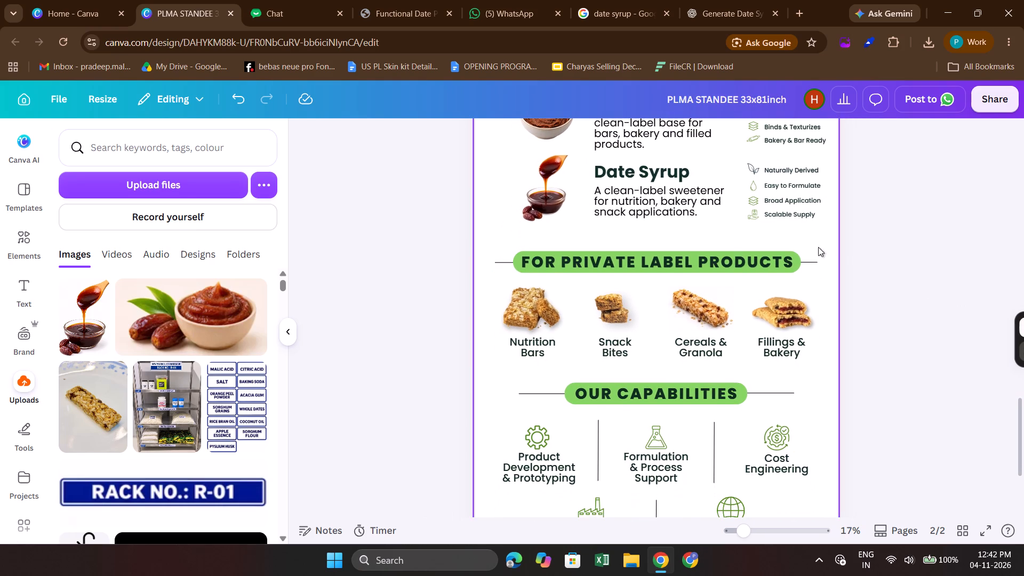
click(813, 262)
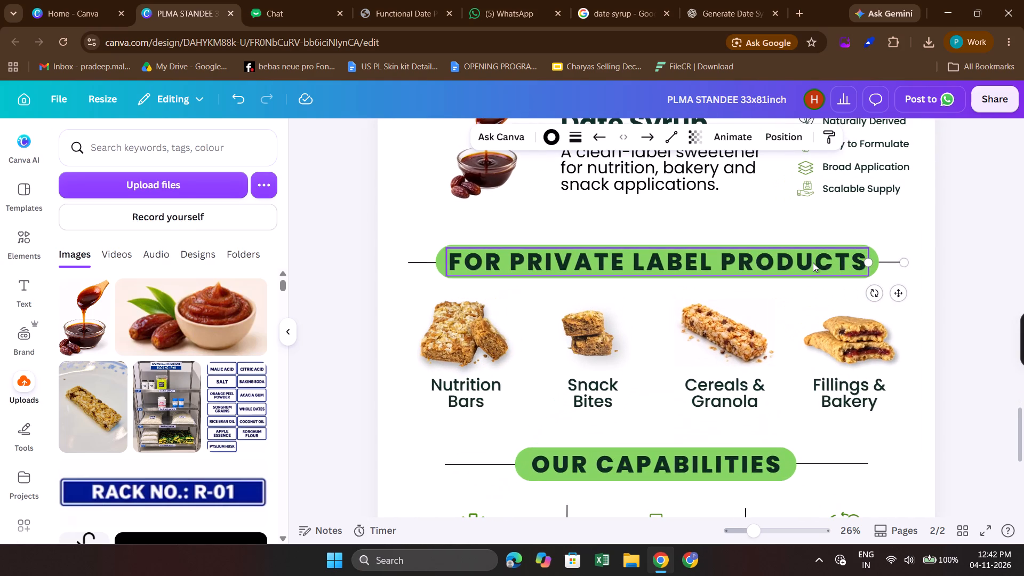
key(Right)
key(Right)
key(Right)
key(Right)
key(Right)
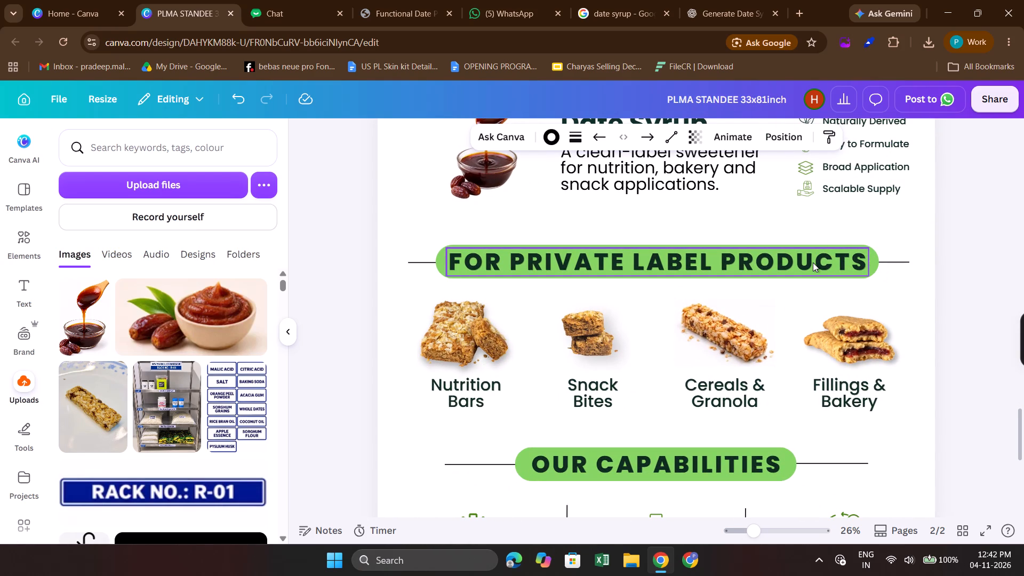
key(Left)
key(Left)
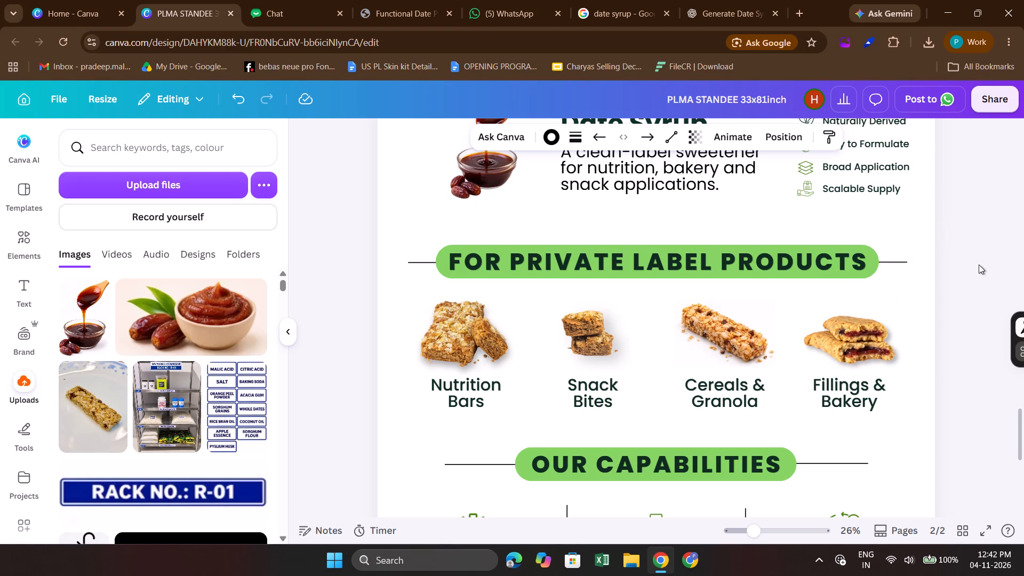
click(979, 265)
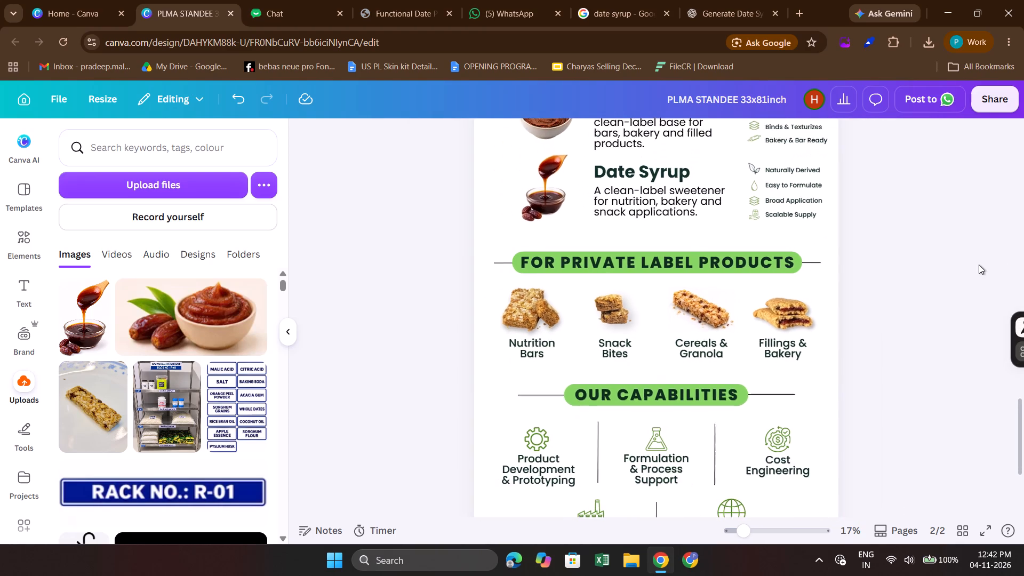
Move the row of four private label product images and captions vertically to equal gaps of about 2.05 in from both headings.
scroll(979, 265, down, 1)
scroll(979, 265, up, 1)
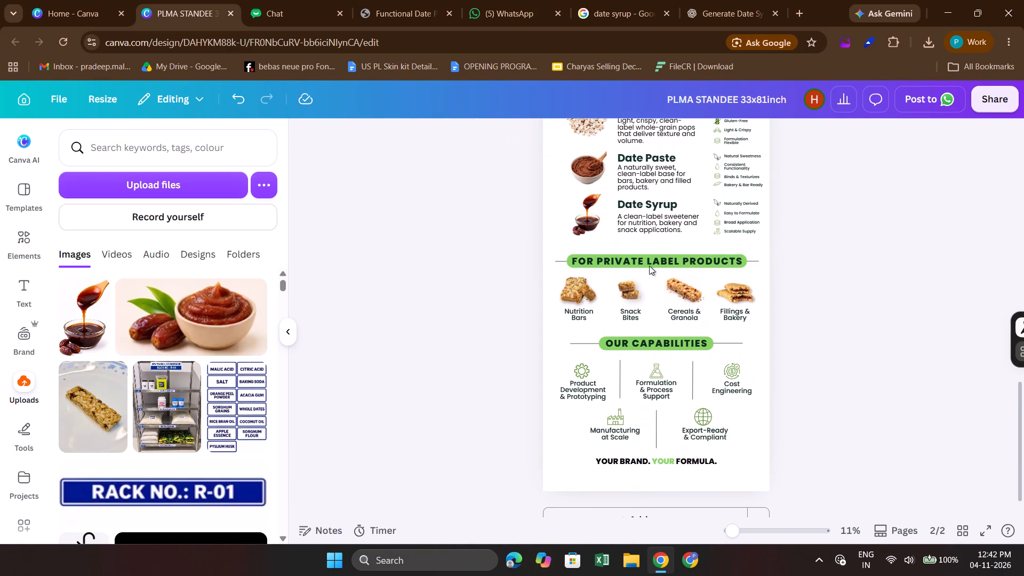
drag(526, 280, 779, 321)
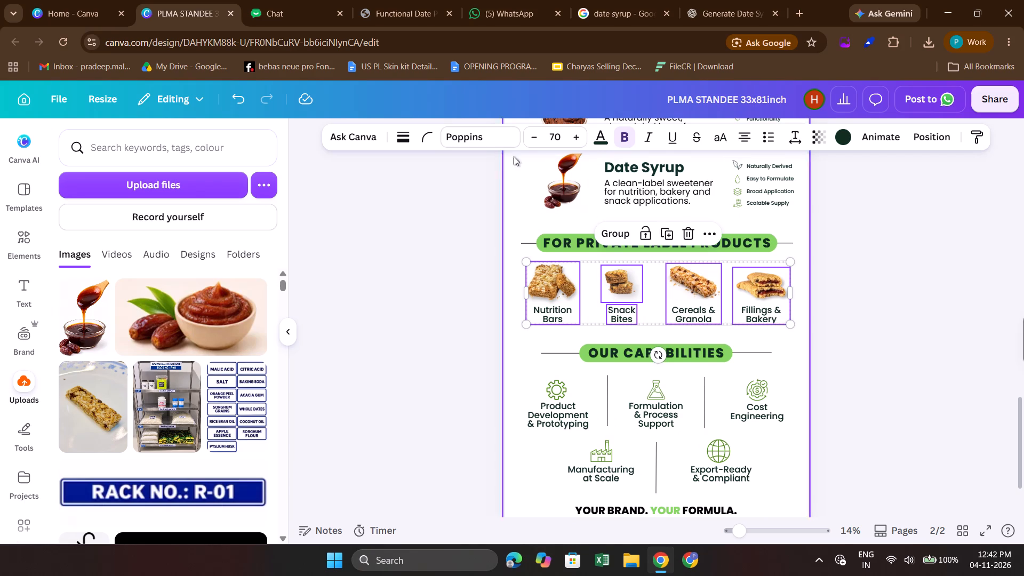
click(850, 346)
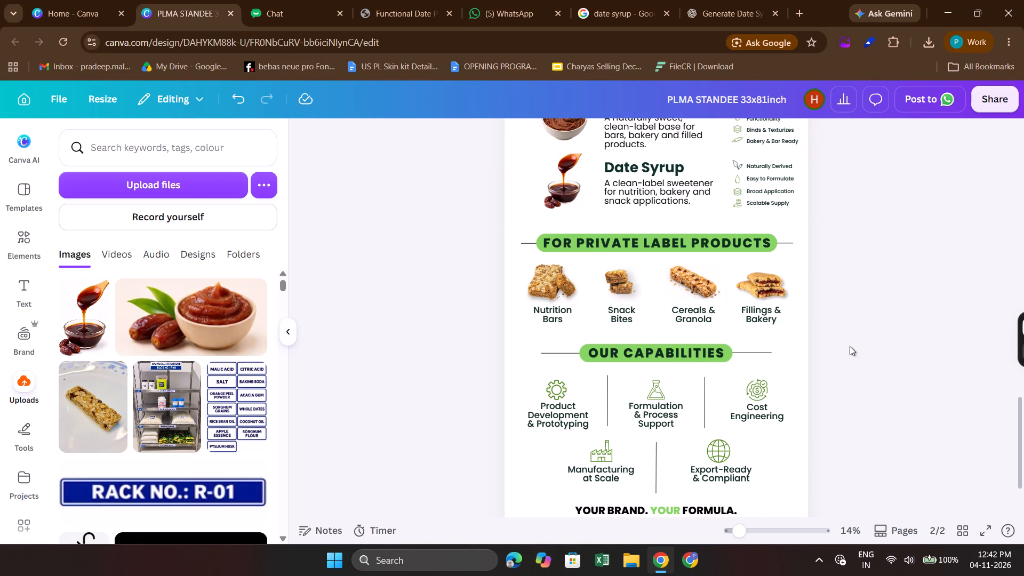
drag(407, 261, 900, 329)
key(shift+Down)
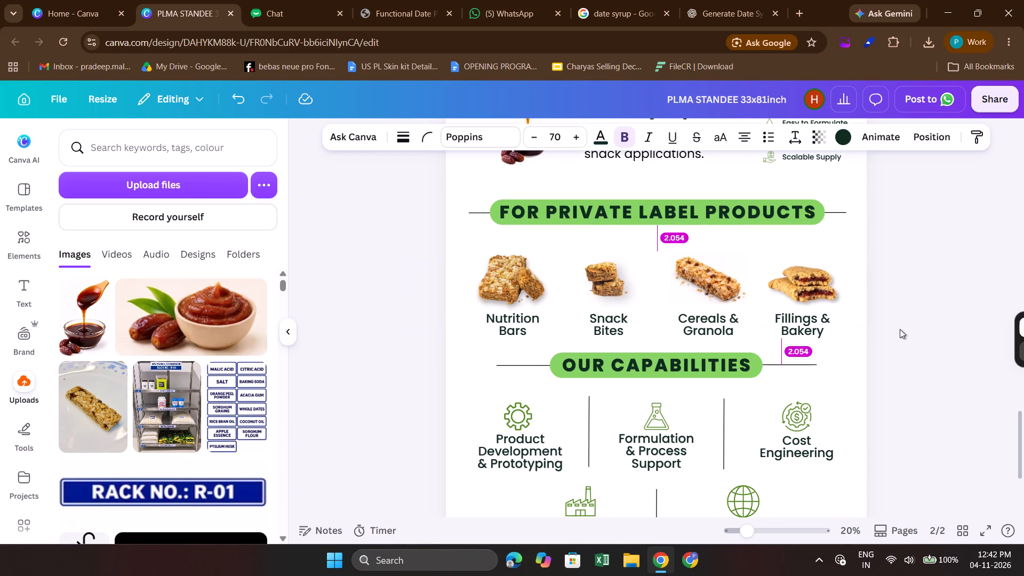
key(shift+Up)
key(Up)
key(Down)
key(Down)
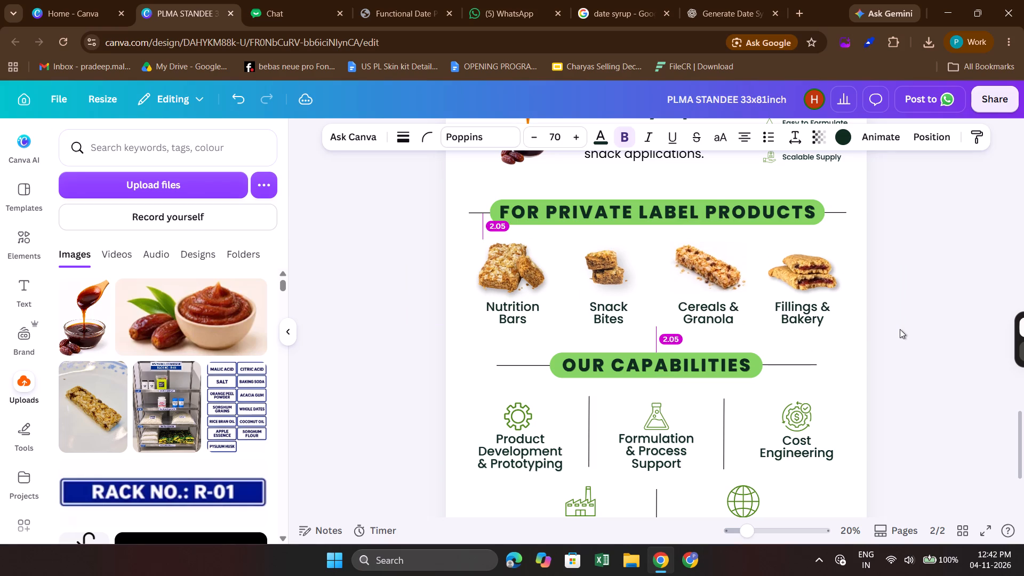
key(Down)
key(Up)
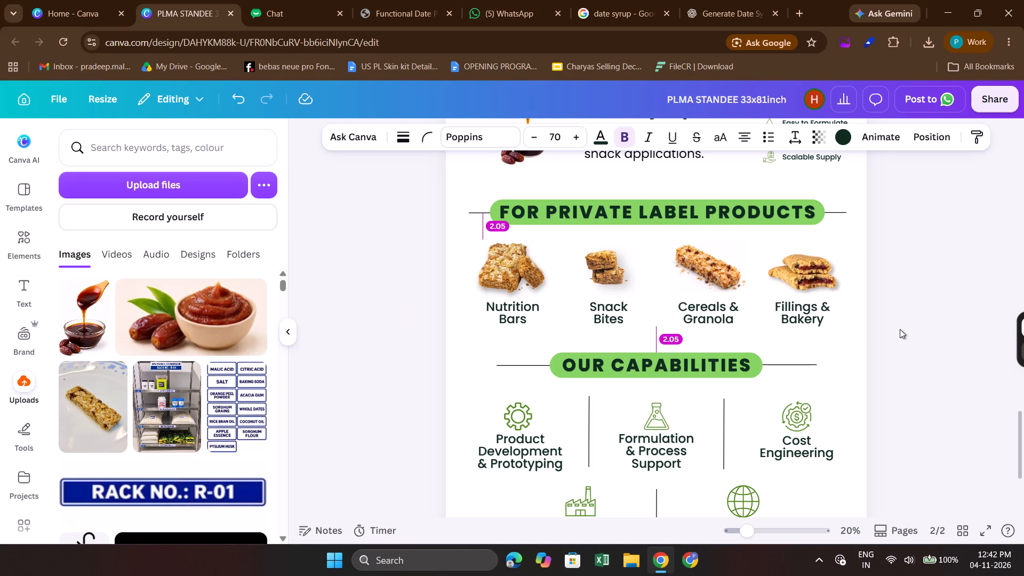
click(1023, 317)
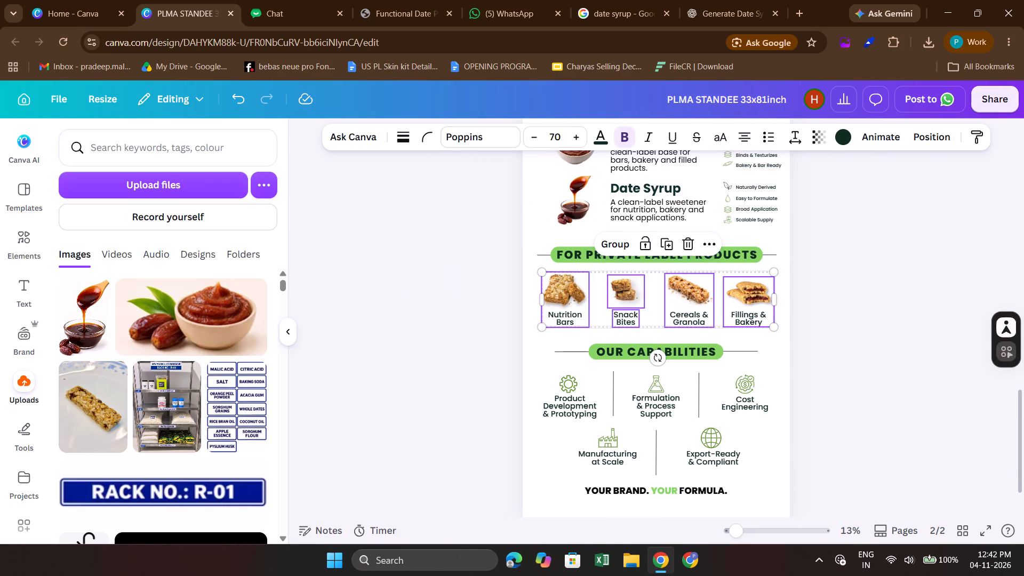
click(926, 274)
Save the standee design.
key(ctrl+s)
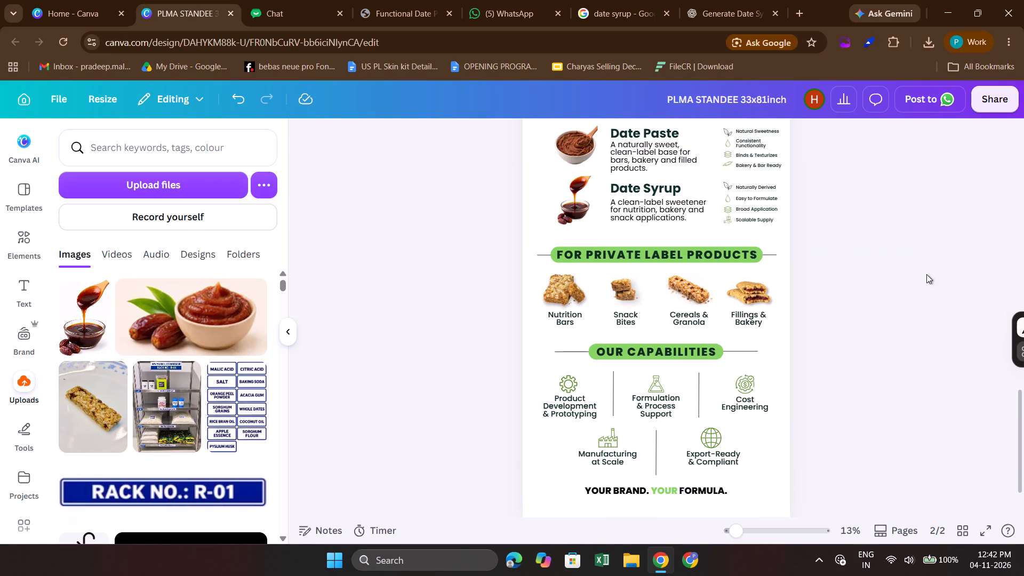
Show the hidden icons of the Windows system tray.
click(817, 558)
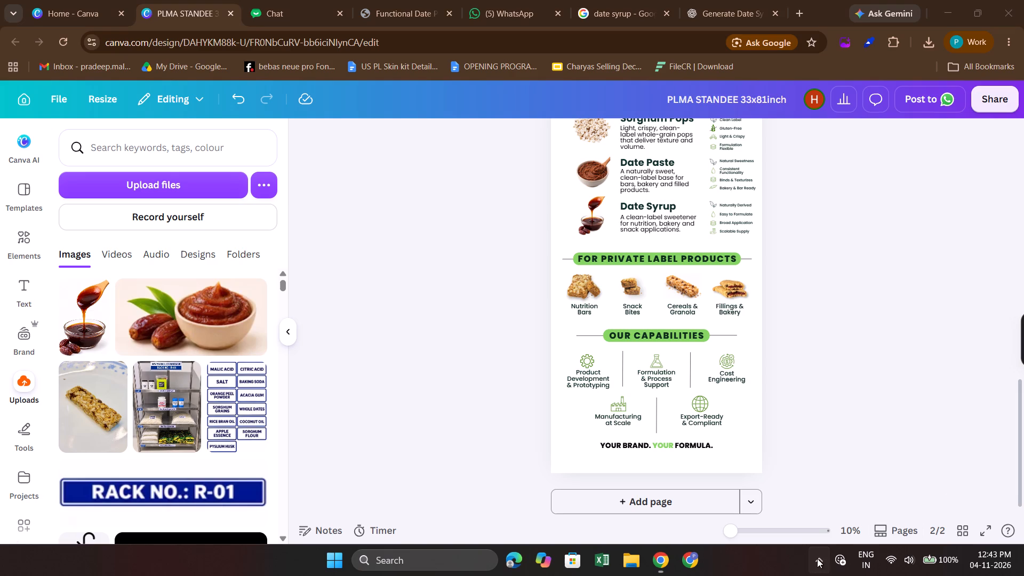
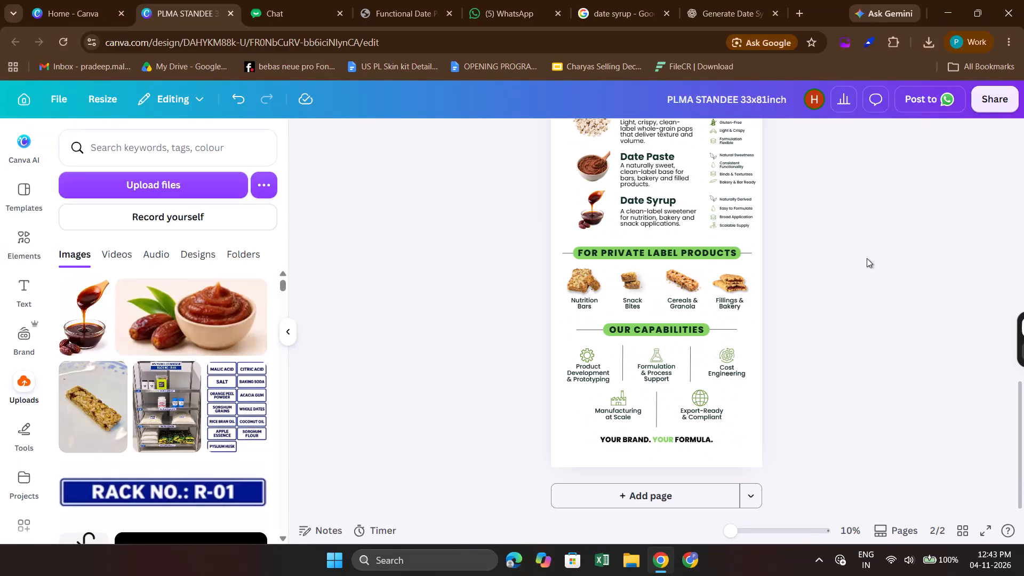
Group the images, texts and icon lists of the four products from Sorghum Flakes to Date Syrup on page 2.
click(867, 258)
scroll(867, 258, up, 2)
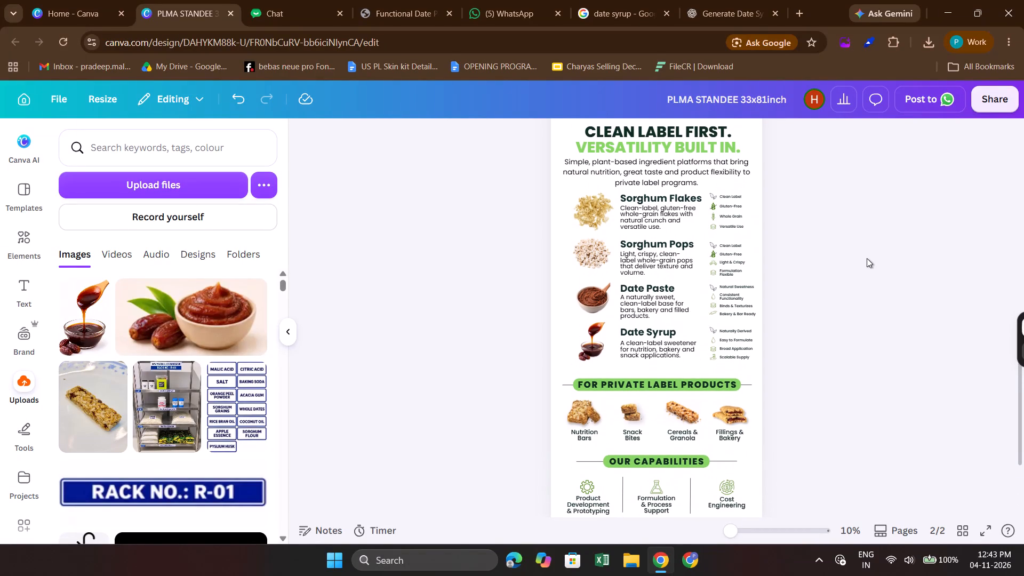
scroll(867, 258, up, 2)
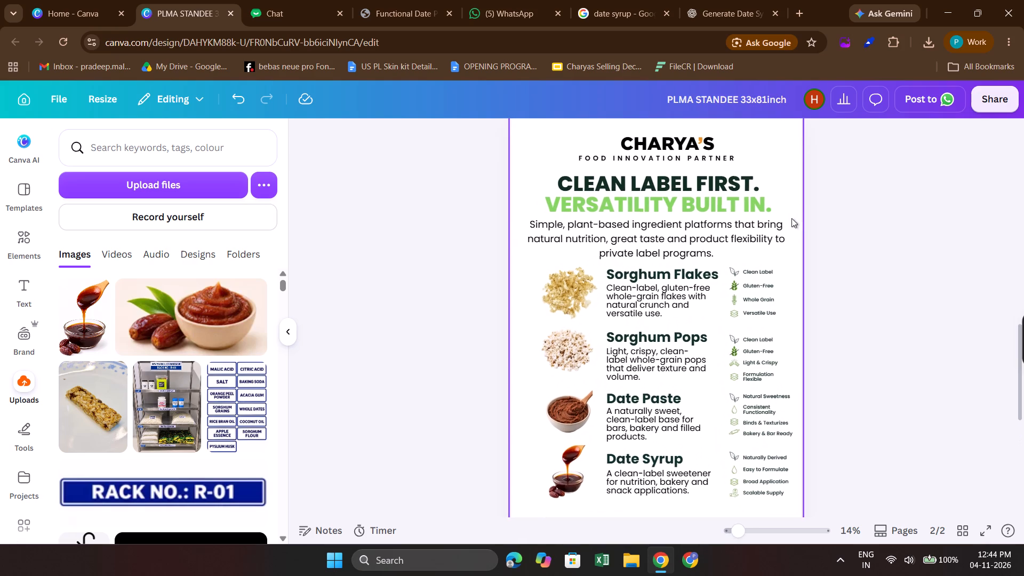
scroll(828, 254, down, 1)
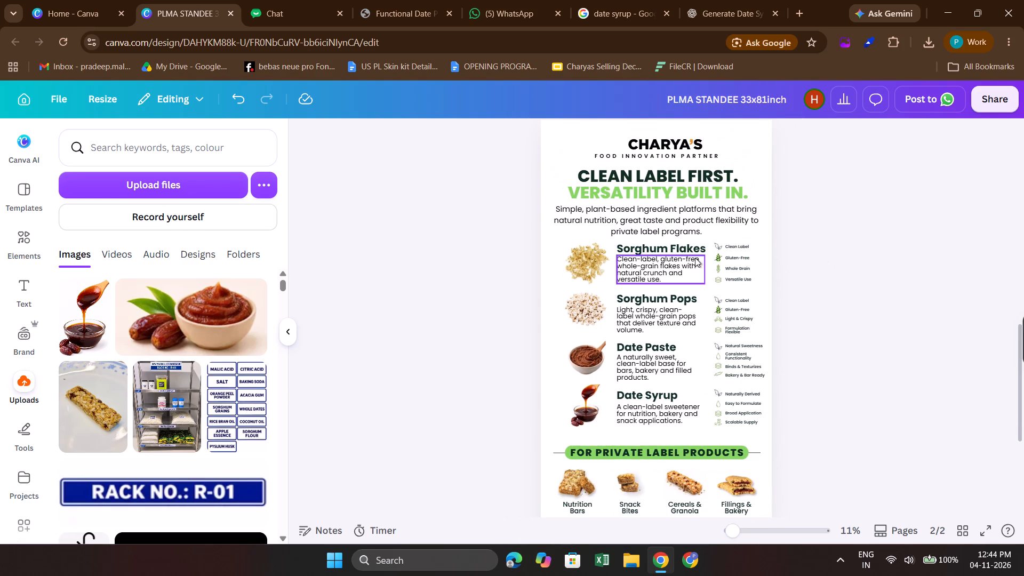
drag(448, 240, 835, 503)
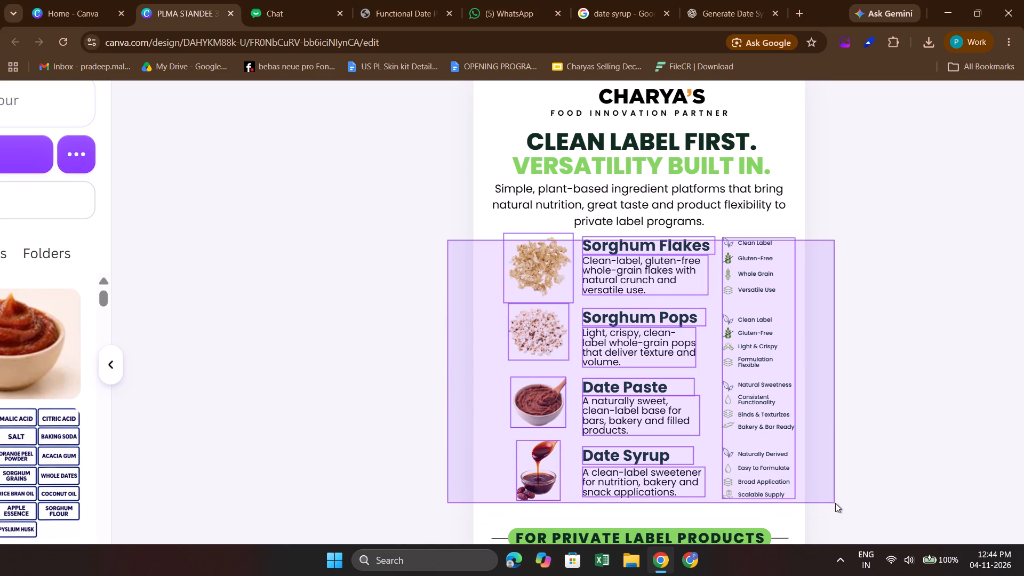
drag(835, 503, 835, 502)
scroll(824, 407, down, 1)
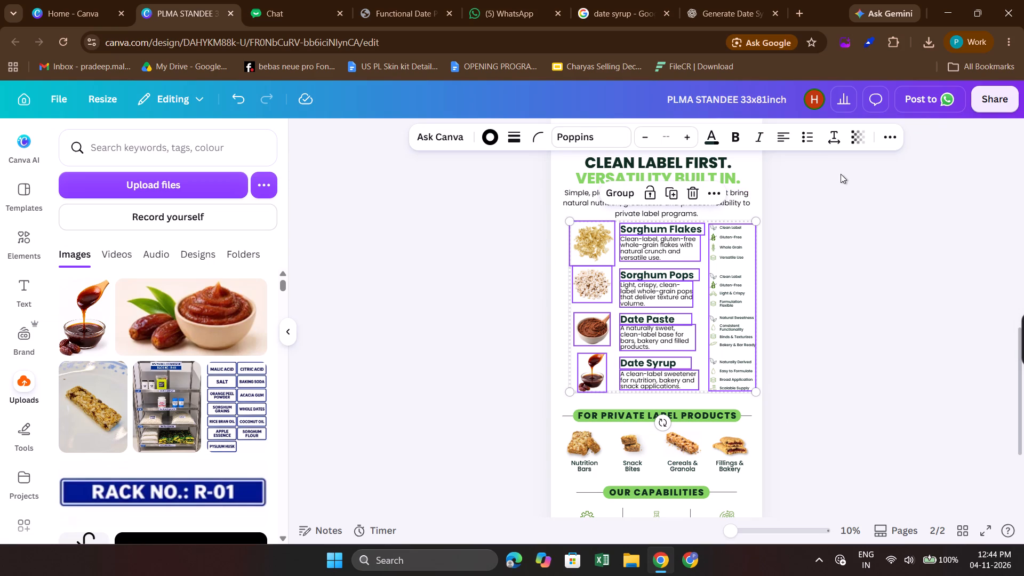
scroll(748, 226, up, 1)
click(630, 213)
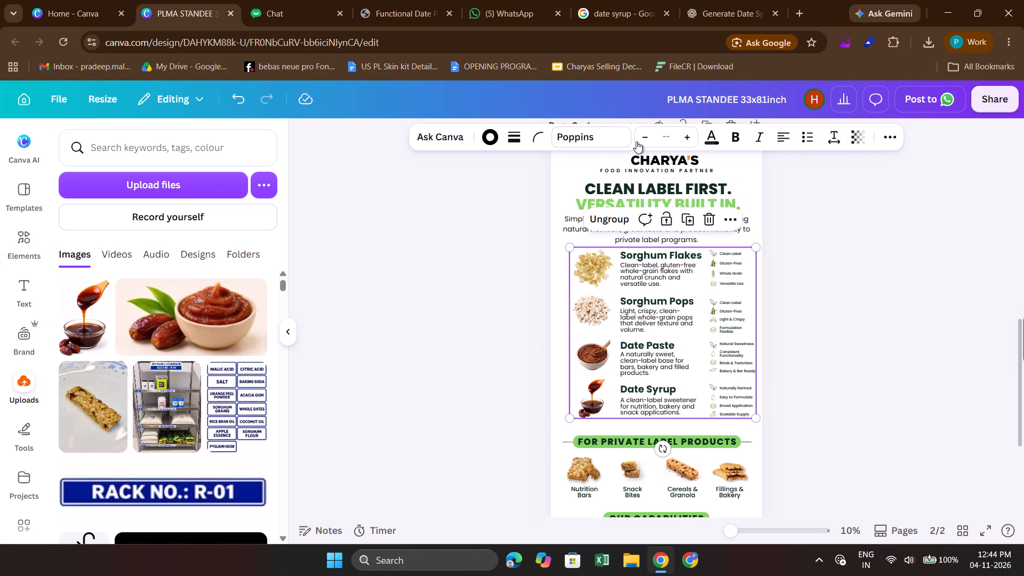
click(852, 219)
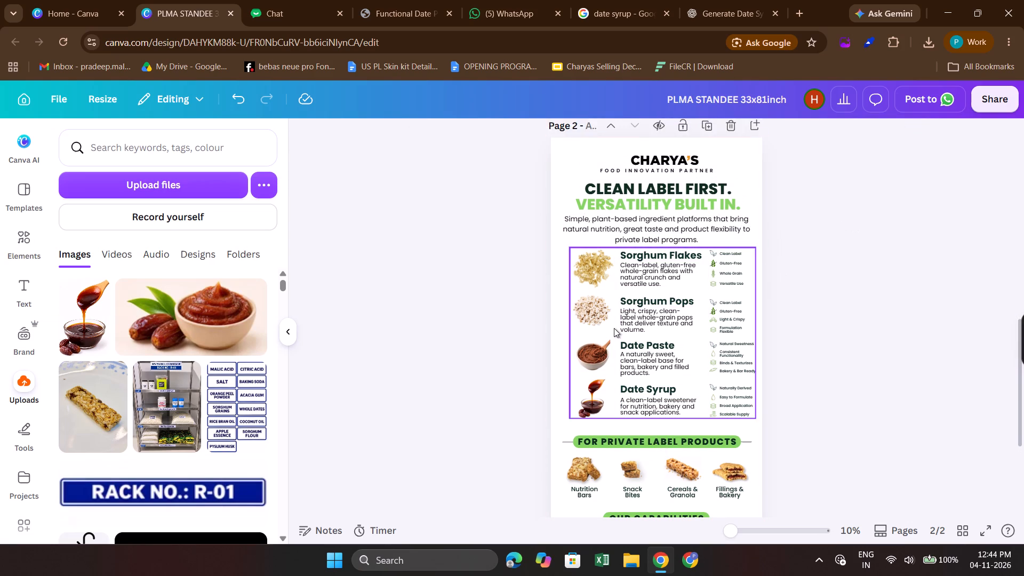
Align the grouped four-product section to the horizontal centre of the page.
click(614, 328)
click(893, 143)
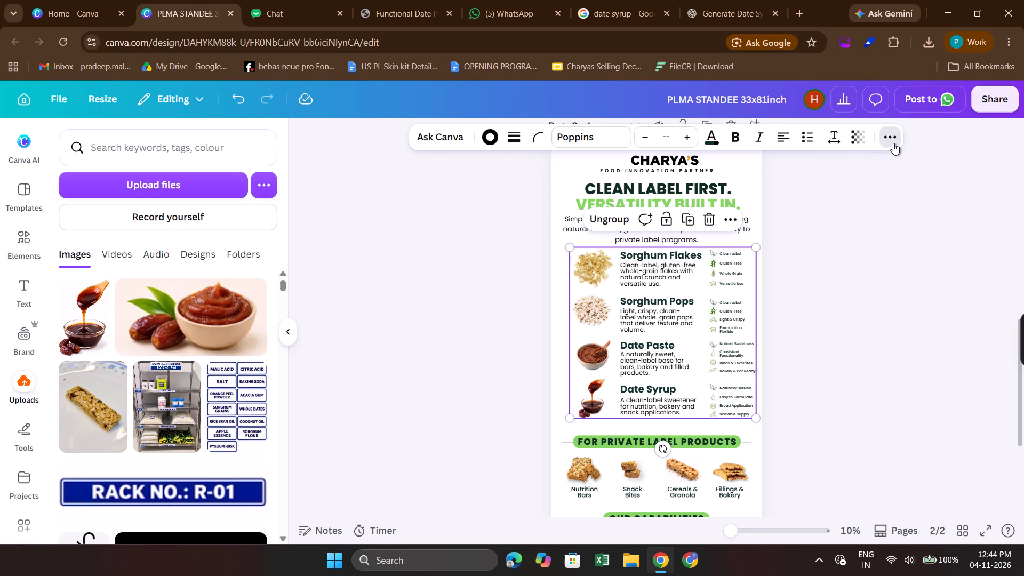
click(836, 164)
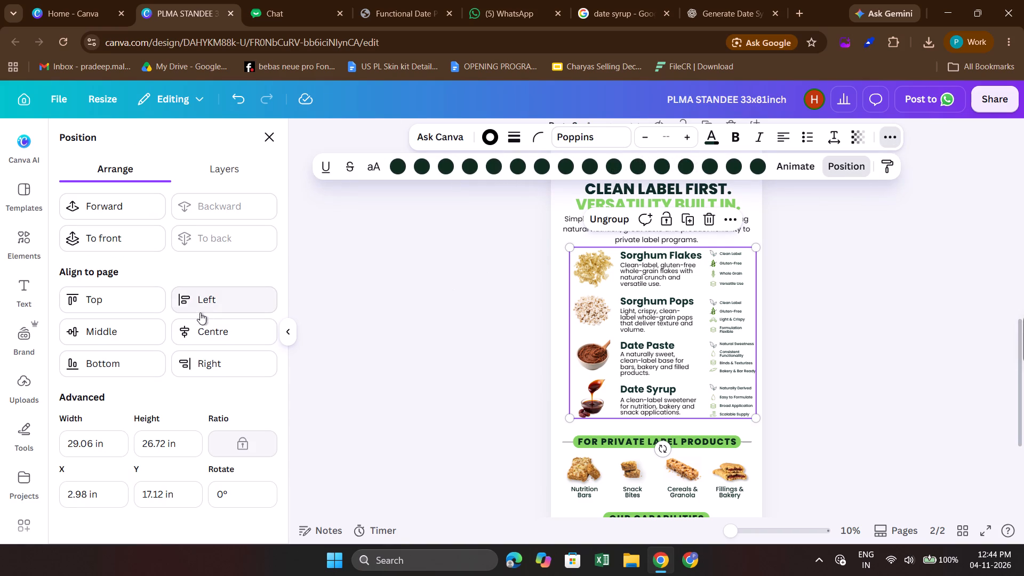
click(194, 328)
click(456, 296)
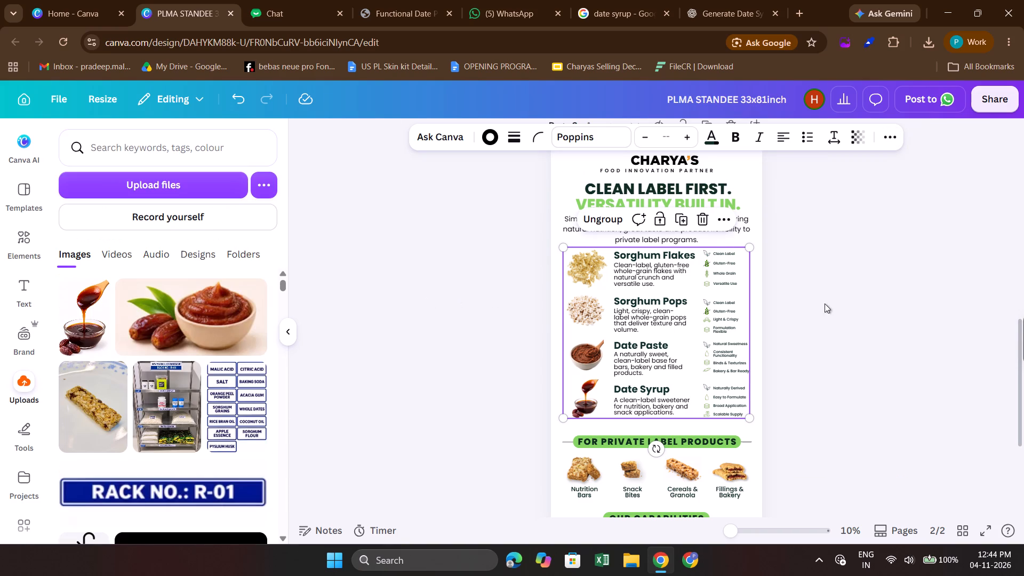
click(950, 320)
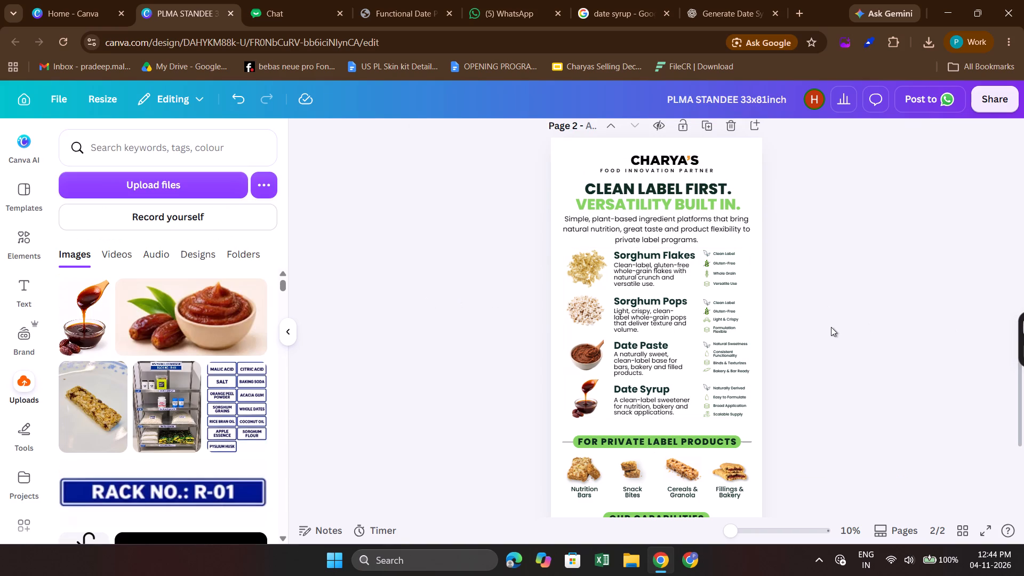
Nudge the four-product group down until its gap above the FOR PRIVATE LABEL PRODUCTS heading is about 2.05 in.
scroll(809, 324, down, 1)
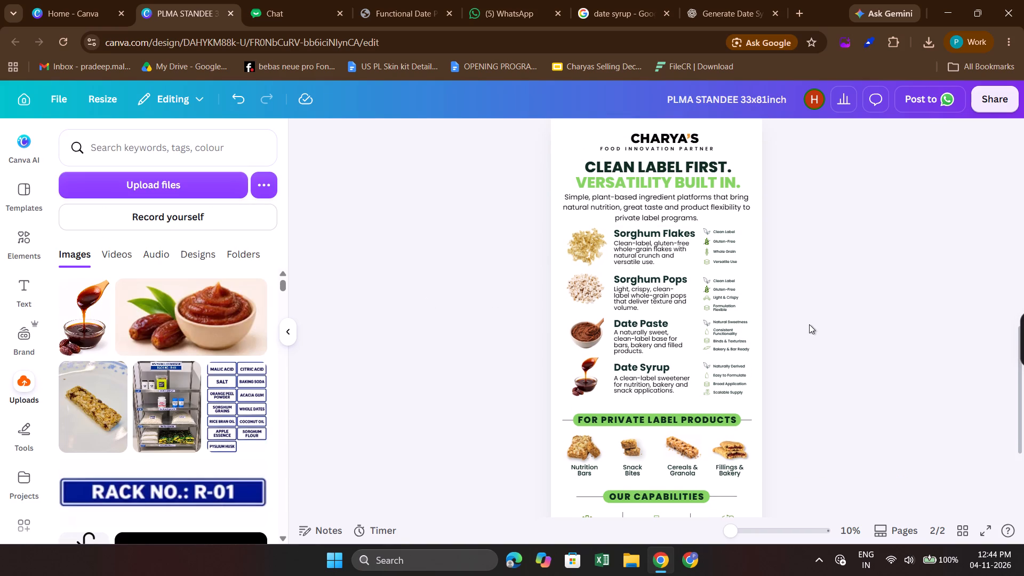
click(701, 309)
key(Down)
key(Down)
key(Down)
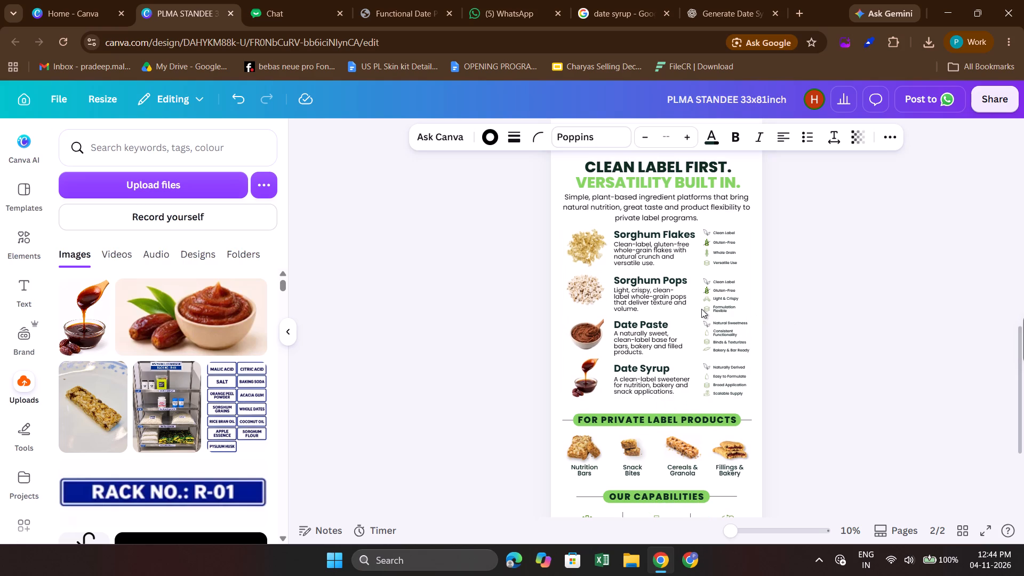
key(Down)
key(Down)
key(Down)
key(Down)
key(Down)
key(Down)
key(Down)
key(Down)
key(Up)
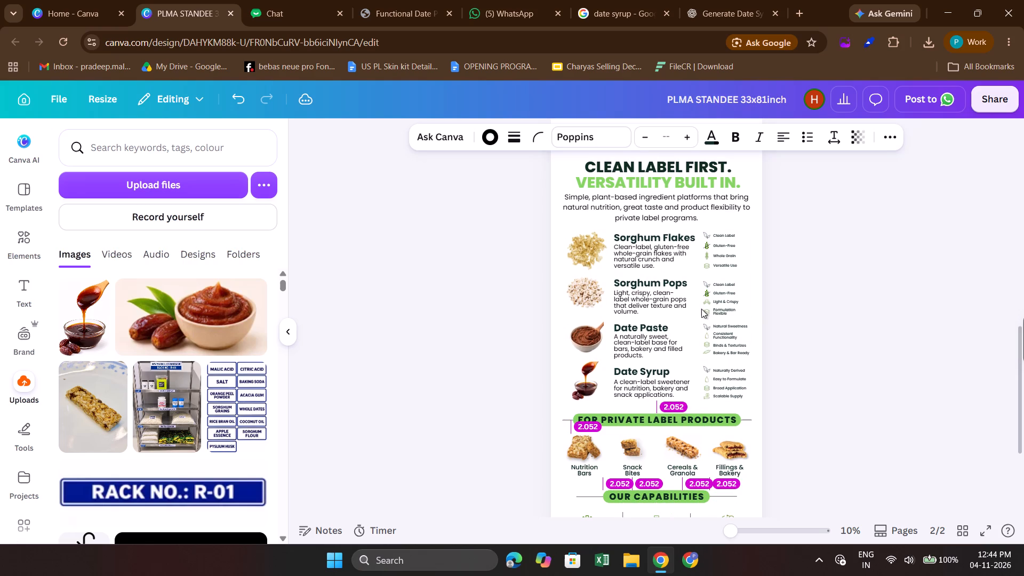
click(858, 266)
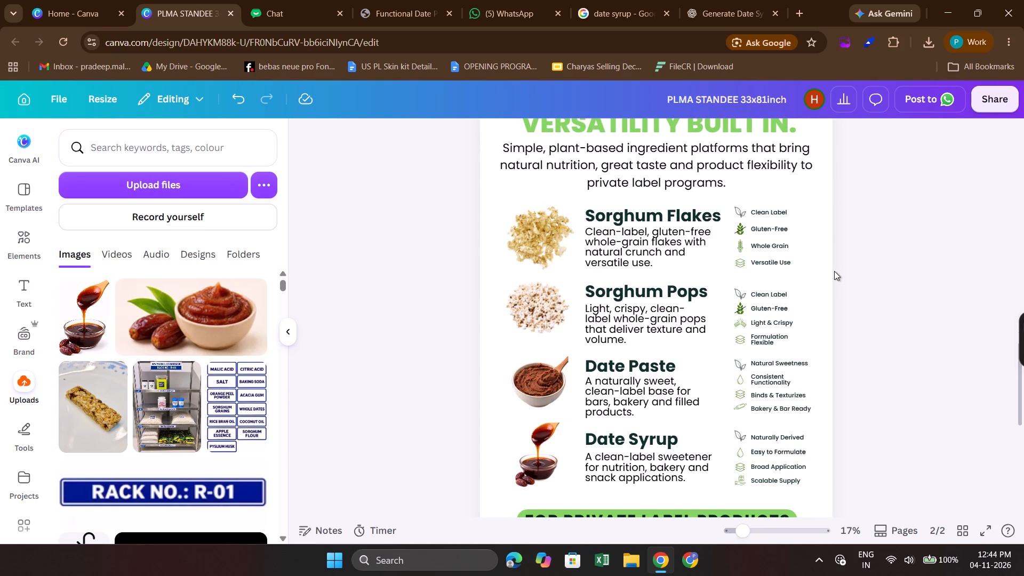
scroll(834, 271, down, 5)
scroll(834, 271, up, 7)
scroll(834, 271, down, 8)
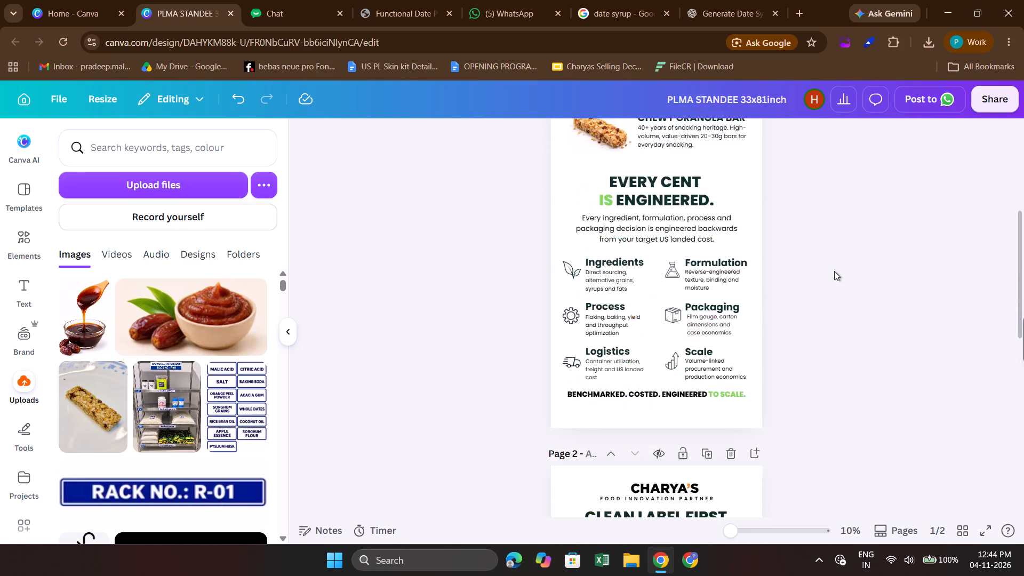
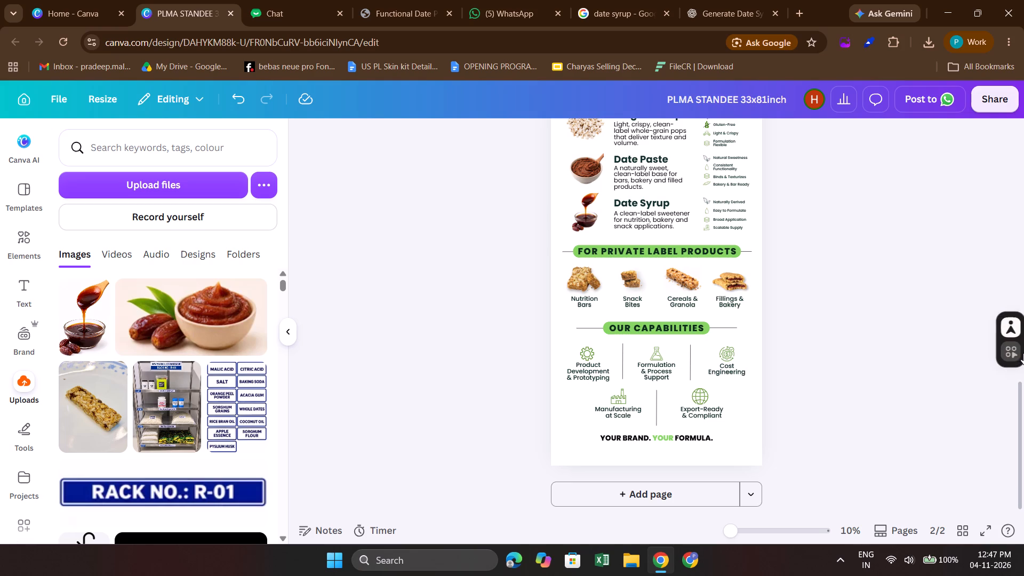
Review the spacing and alignment of the page 2 sections, from the header down to the YOUR BRAND. YOUR FORMULA. line.
scroll(1023, 353, up, 1)
scroll(887, 295, up, 5)
scroll(786, 300, down, 5)
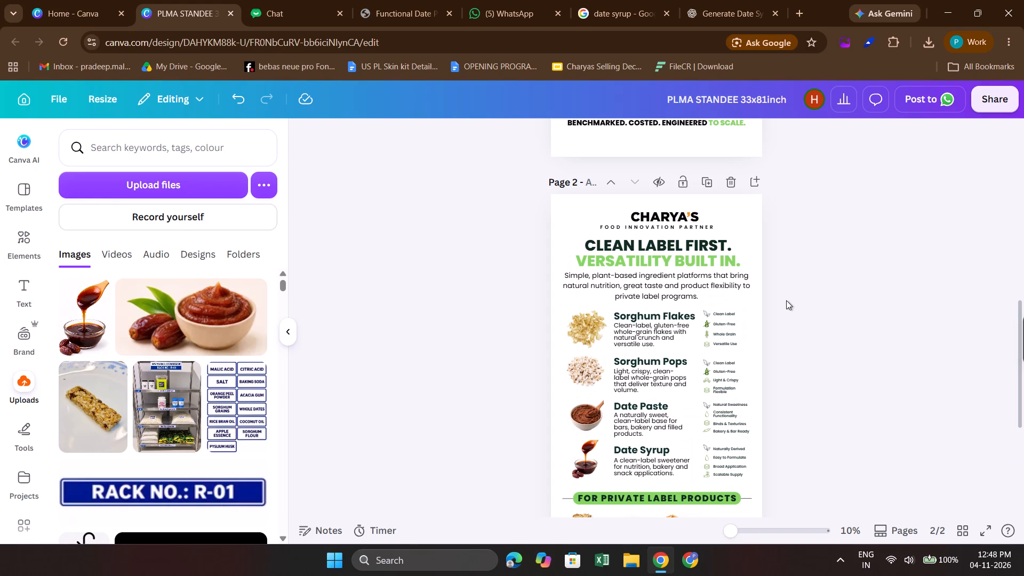
scroll(786, 300, down, 2)
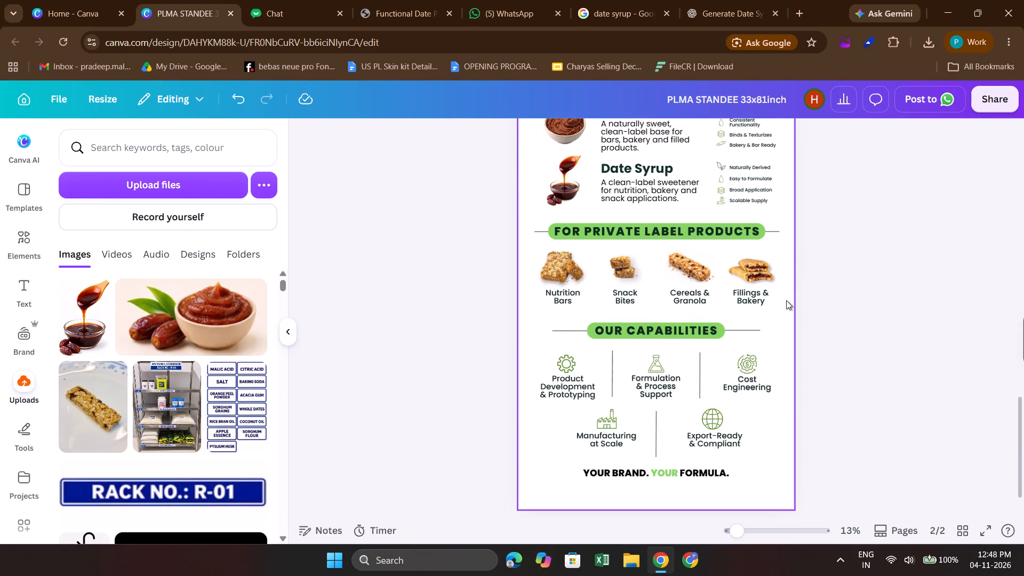
scroll(786, 300, down, 2)
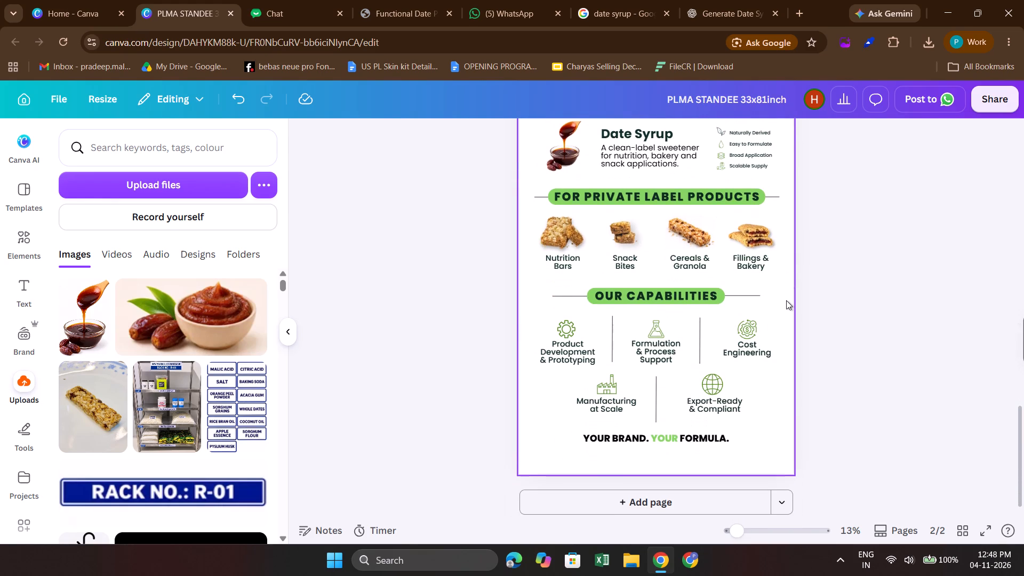
click(786, 300)
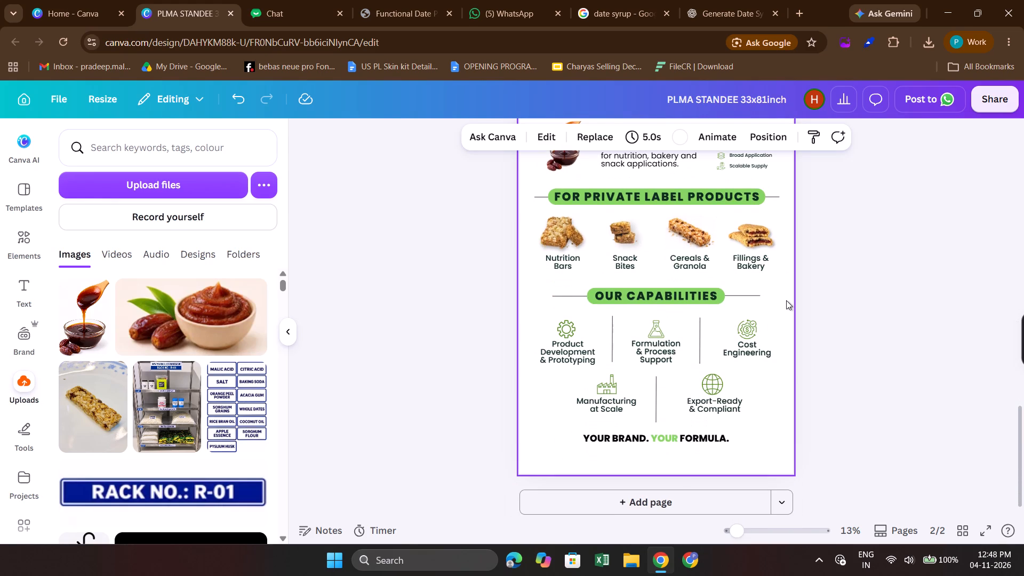
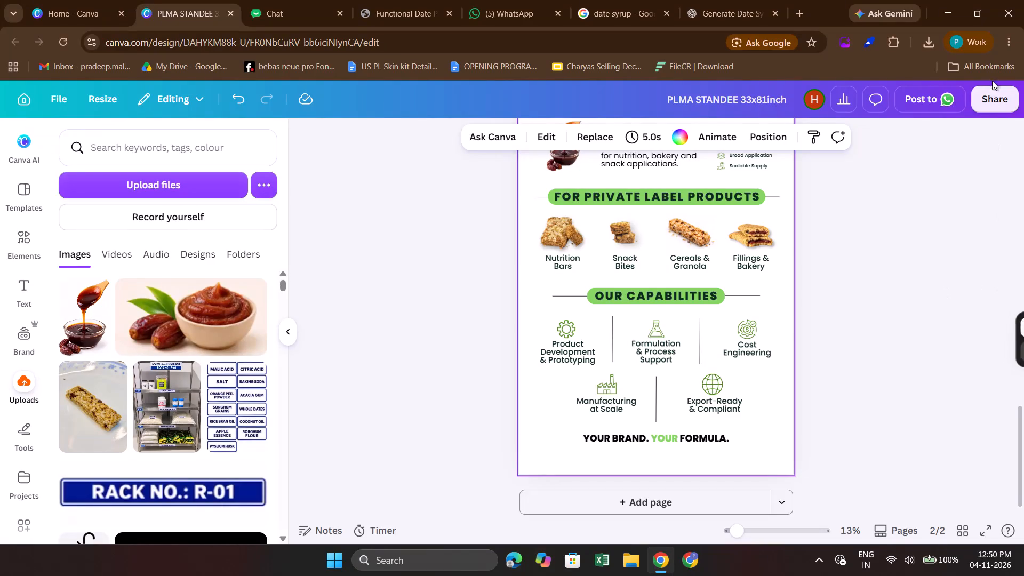
Open the sharing and export options for the PLMA standee design.
click(988, 99)
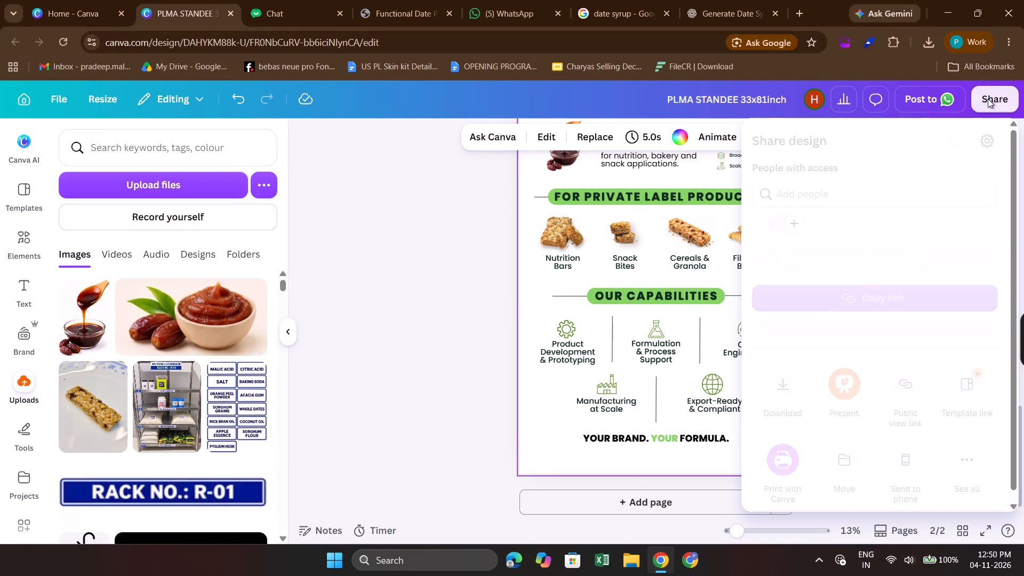